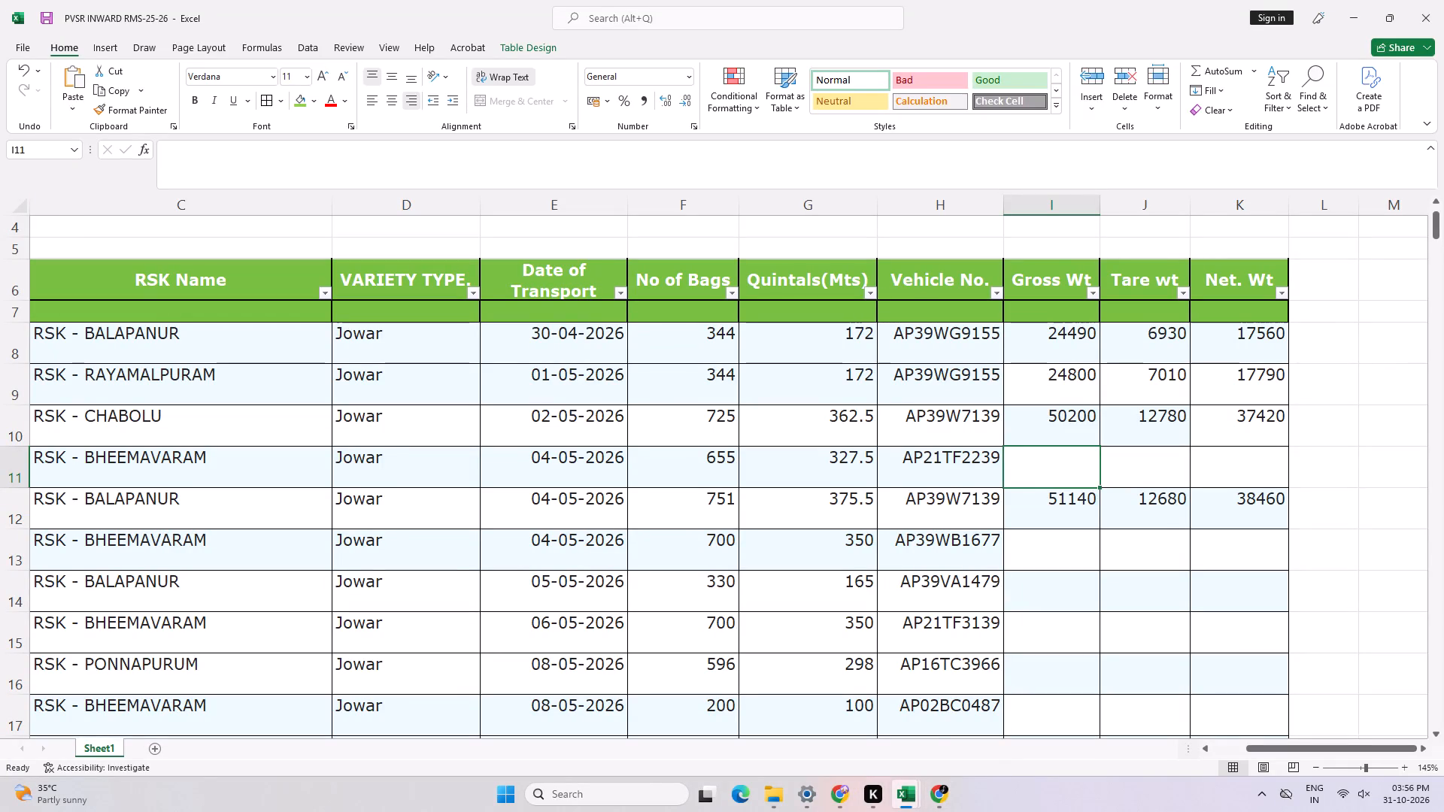
key(Down)
key(Down)
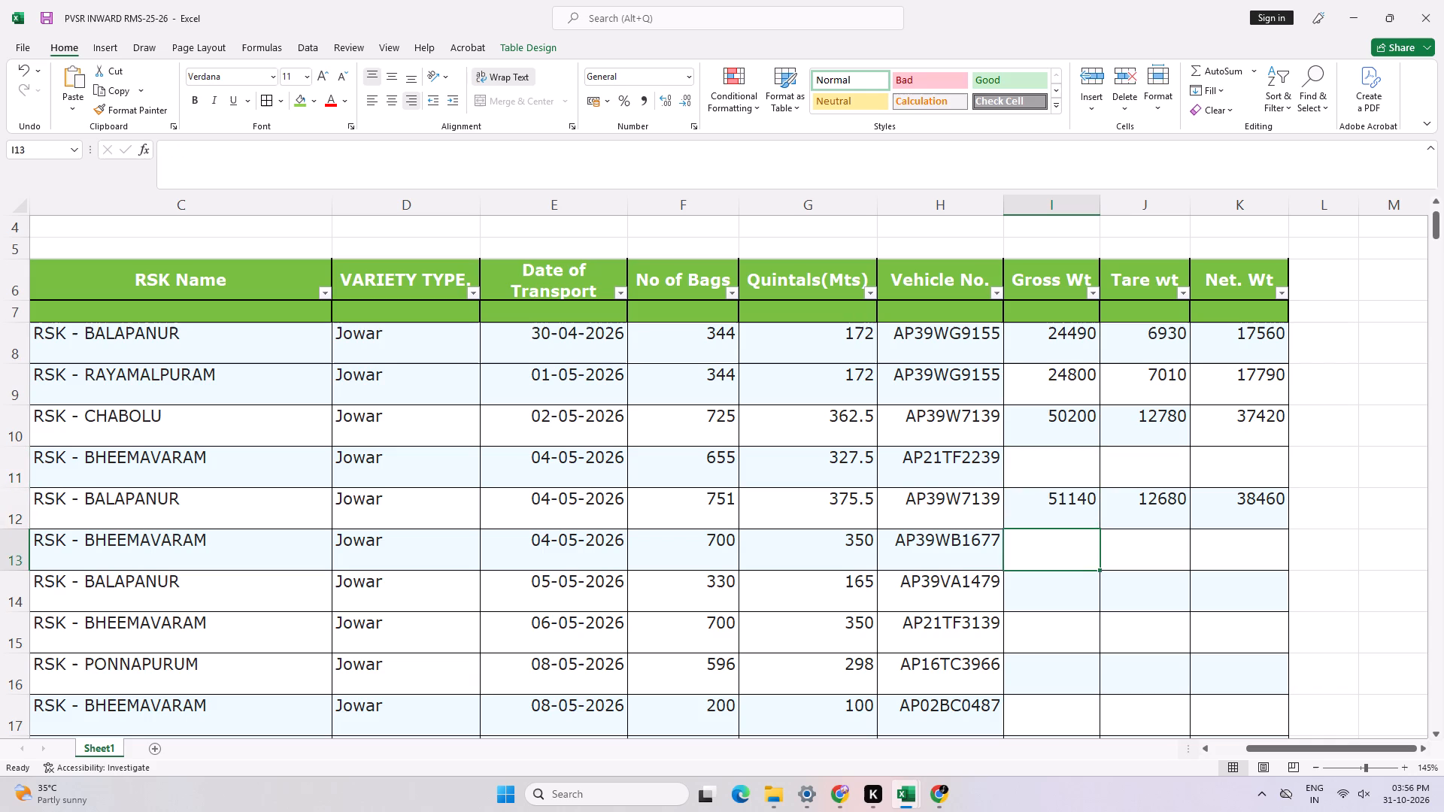
key(Right)
key(Left)
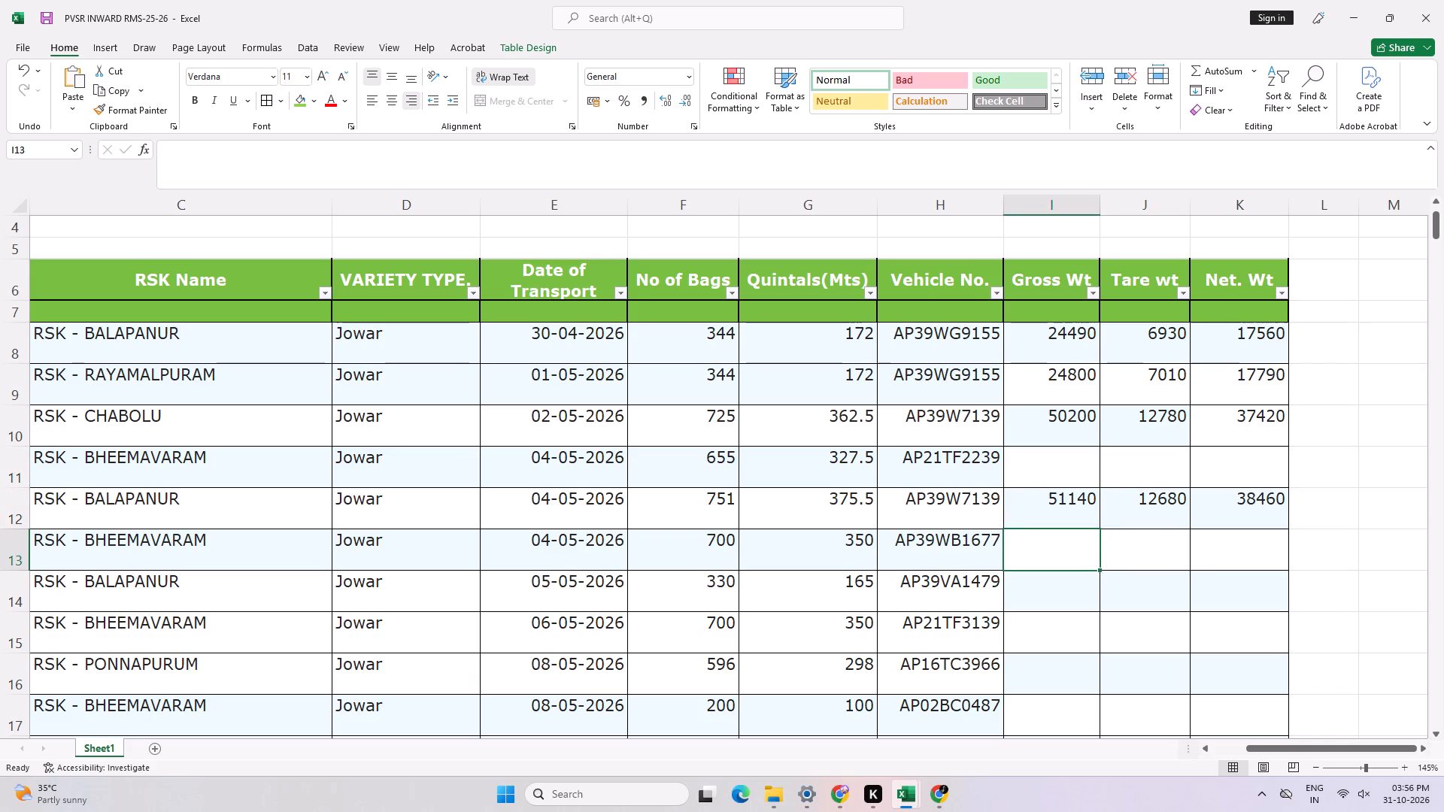
text(48320)
key(Right)
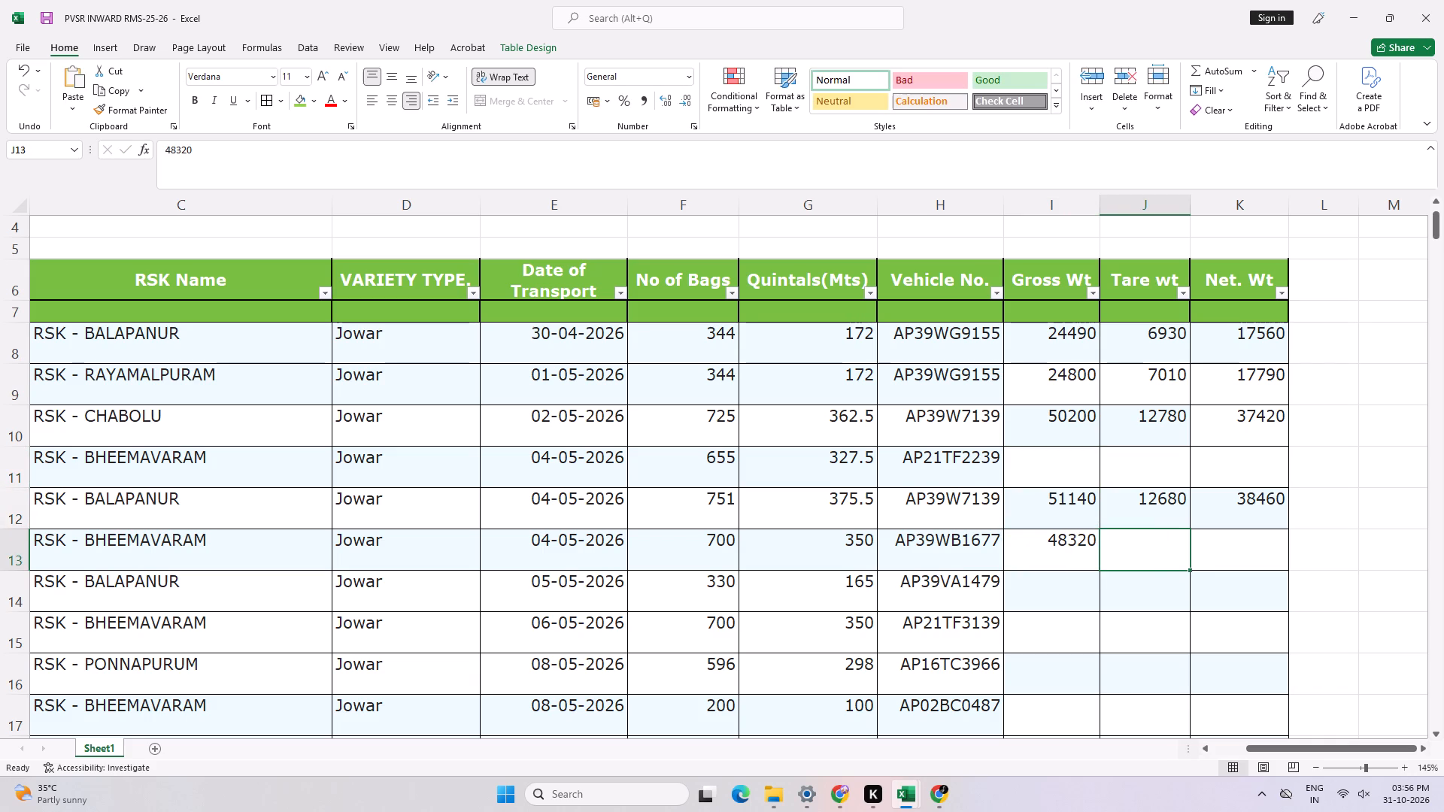
text(12390)
key(Right)
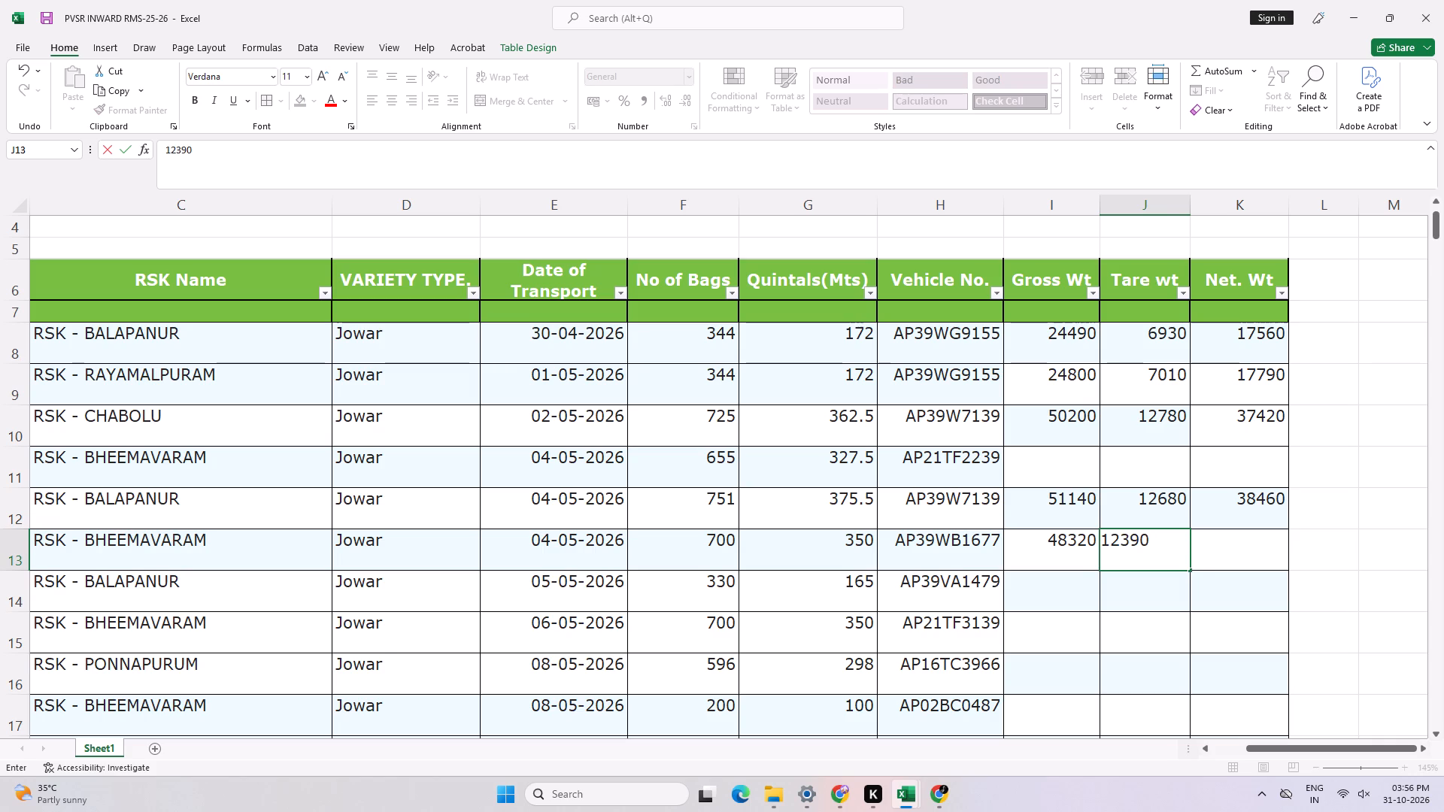
key(ctrl+d)
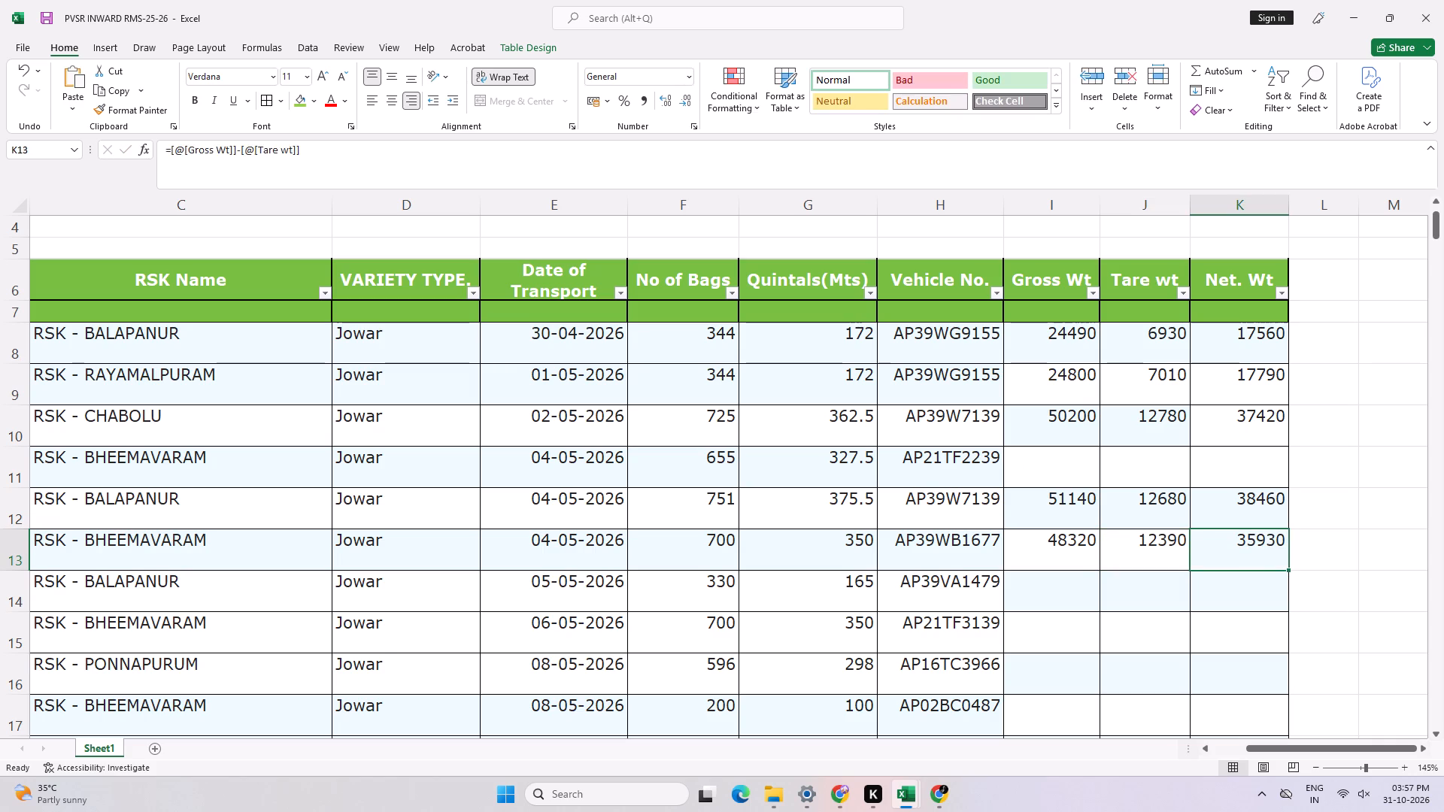
Fill the net weight formula from row 13 down through rows 14 to 16.
key(Down)
key(Left)
key(Right)
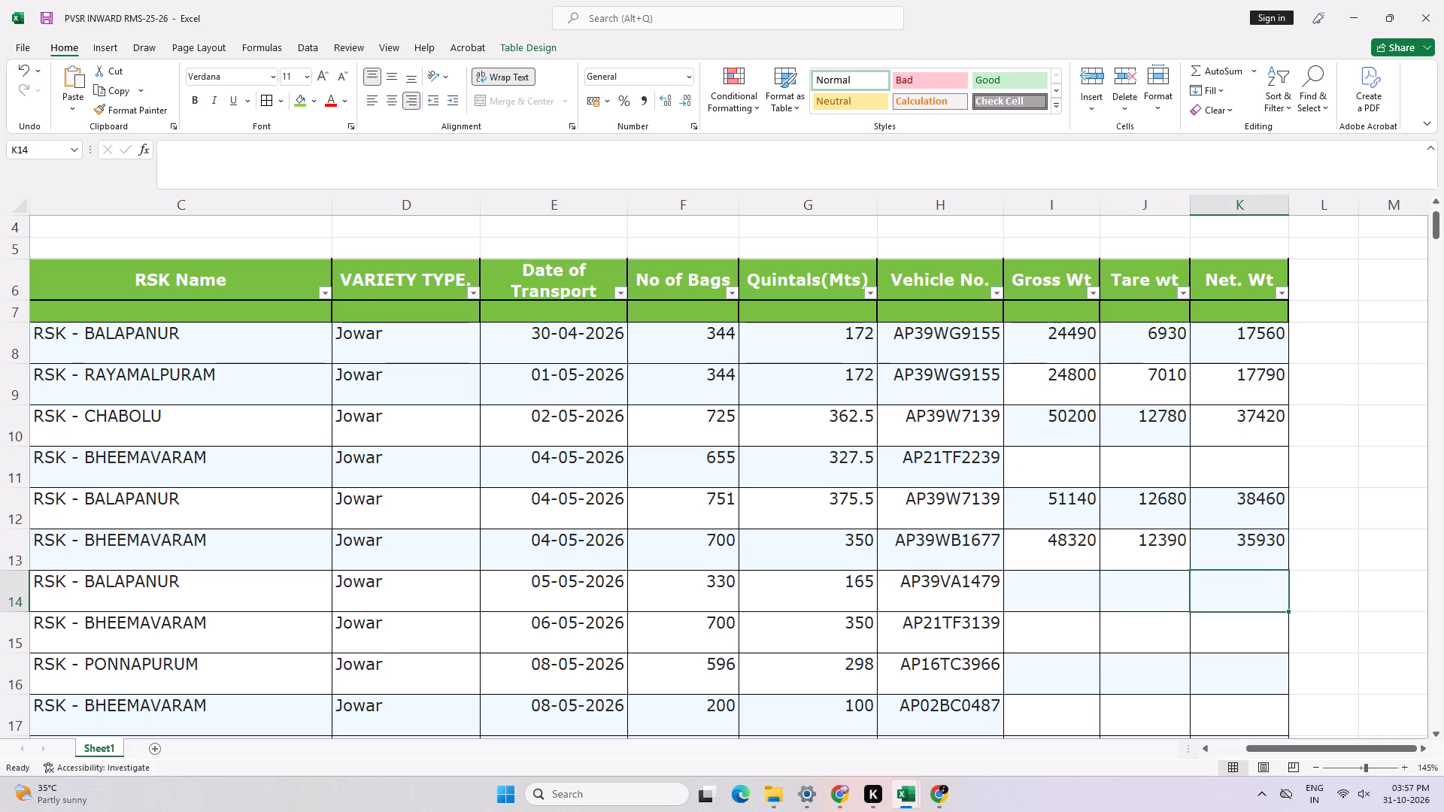
key(Up)
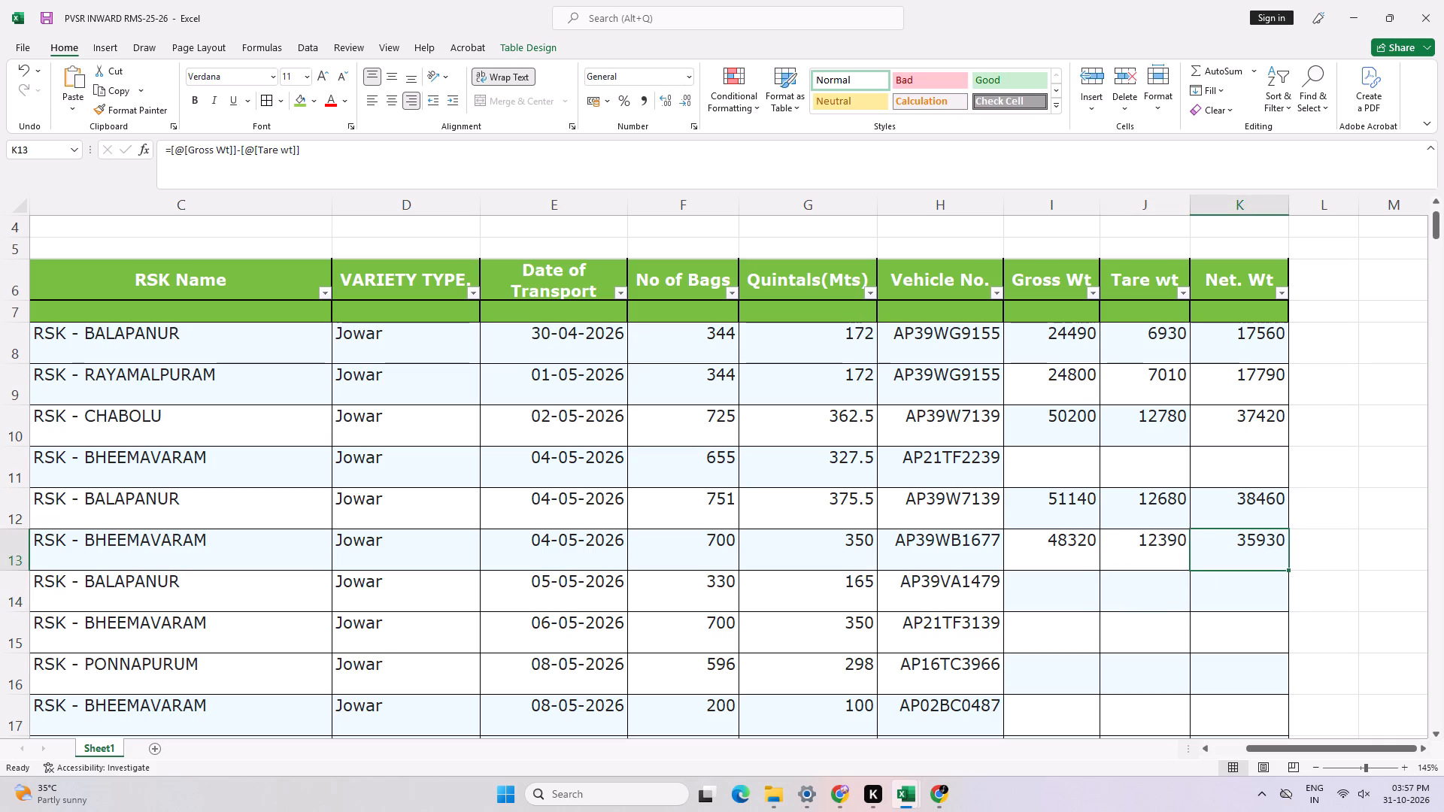
click(1252, 589)
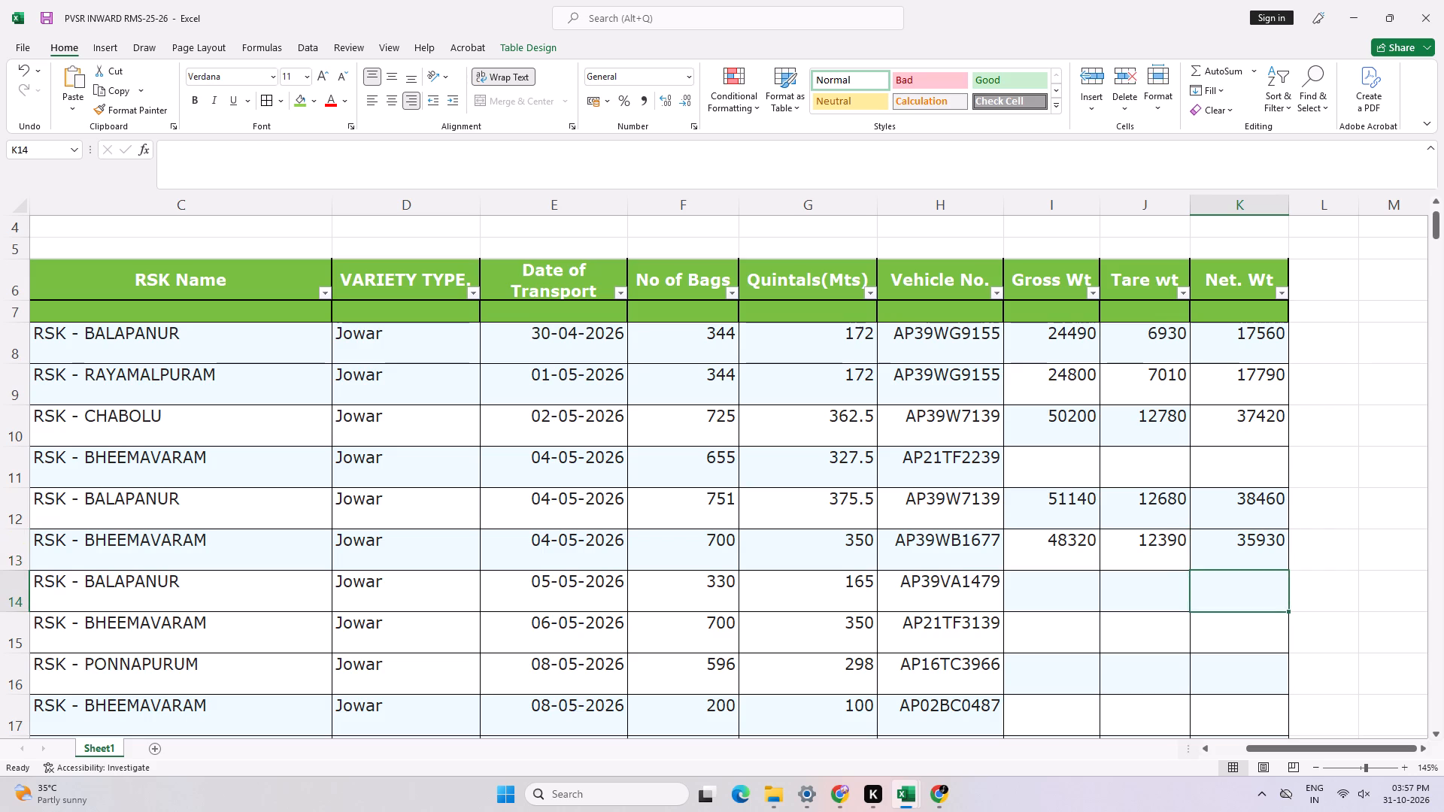
key(ctrl+d)
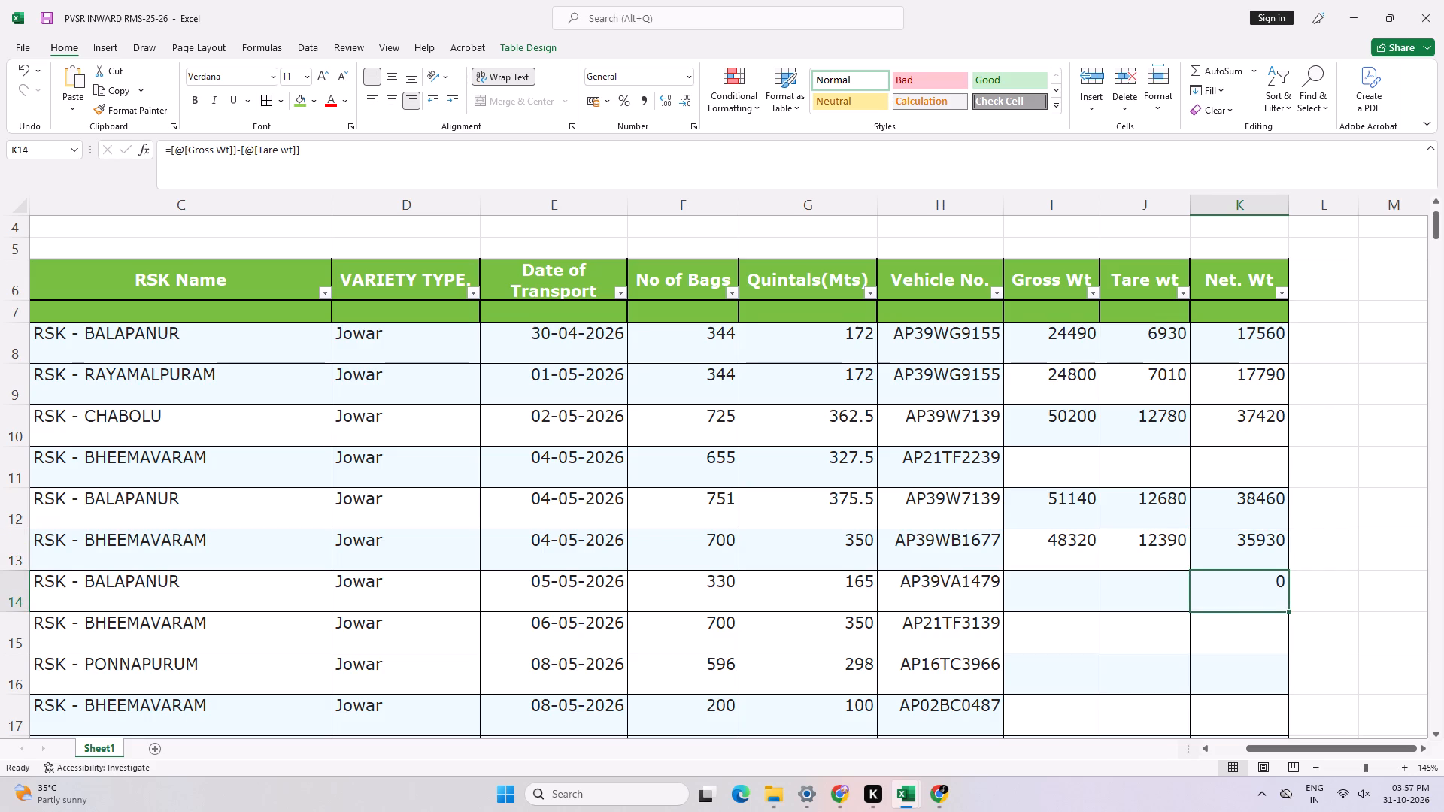
drag(1291, 612, 1288, 710)
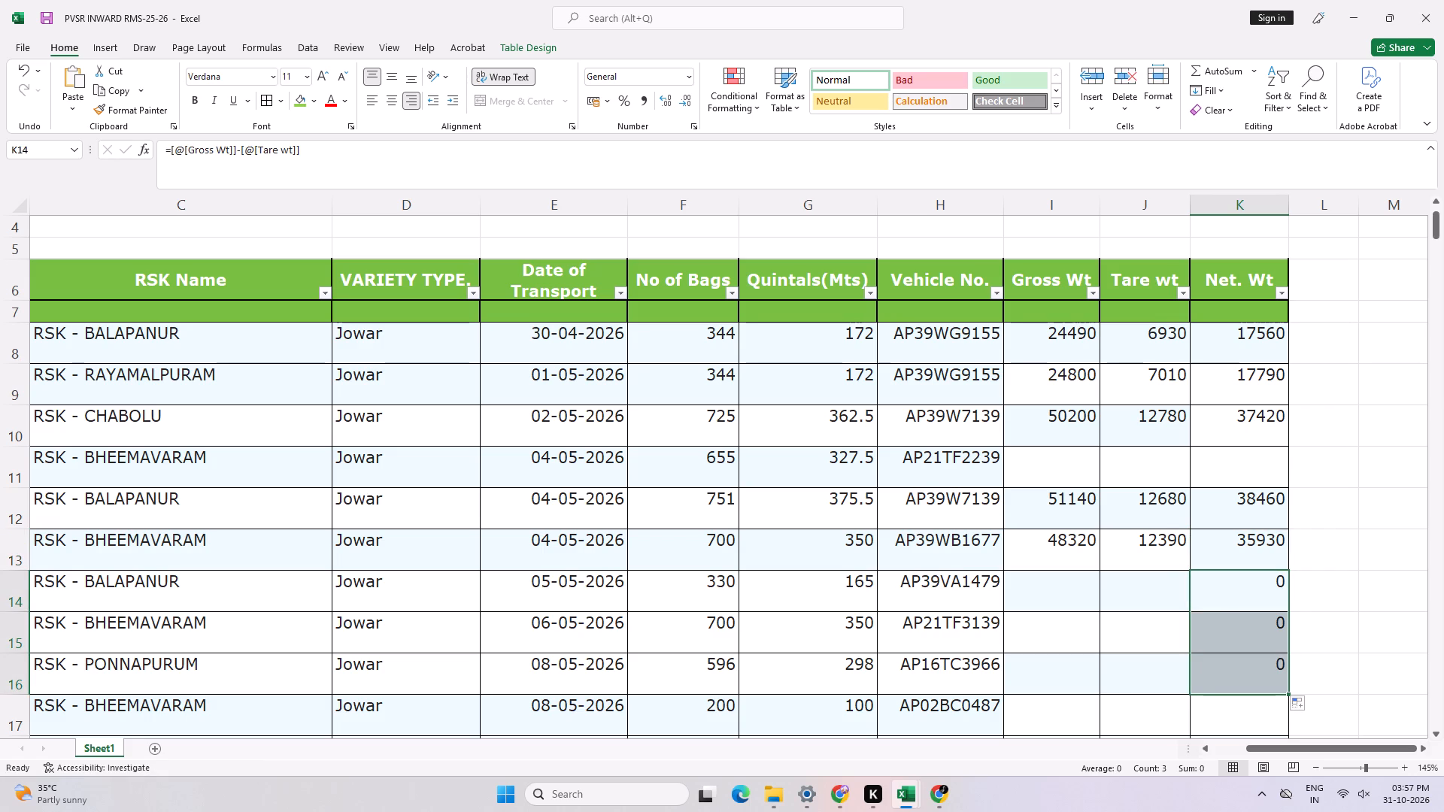
click(1049, 586)
click(1030, 466)
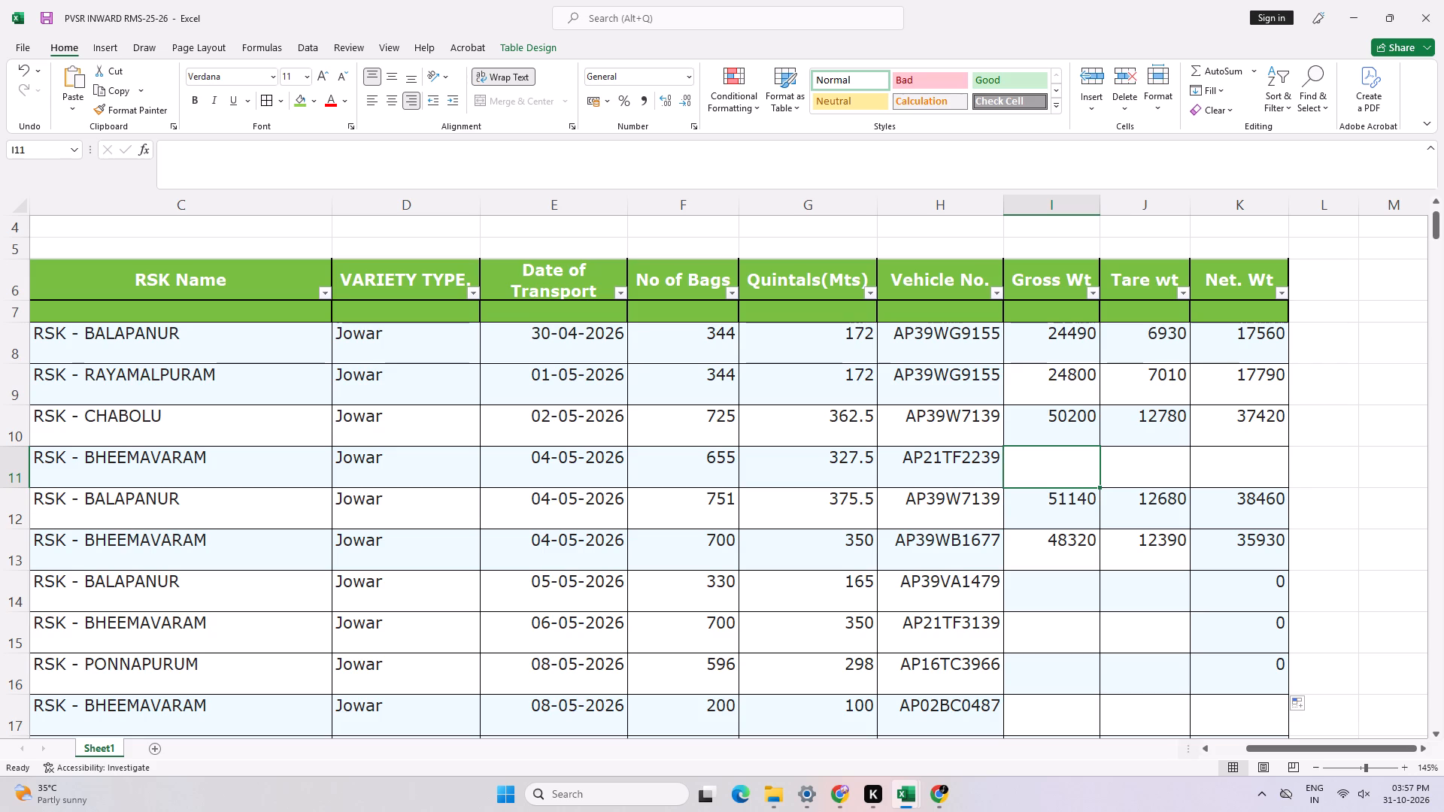
text(46060)
key(Right)
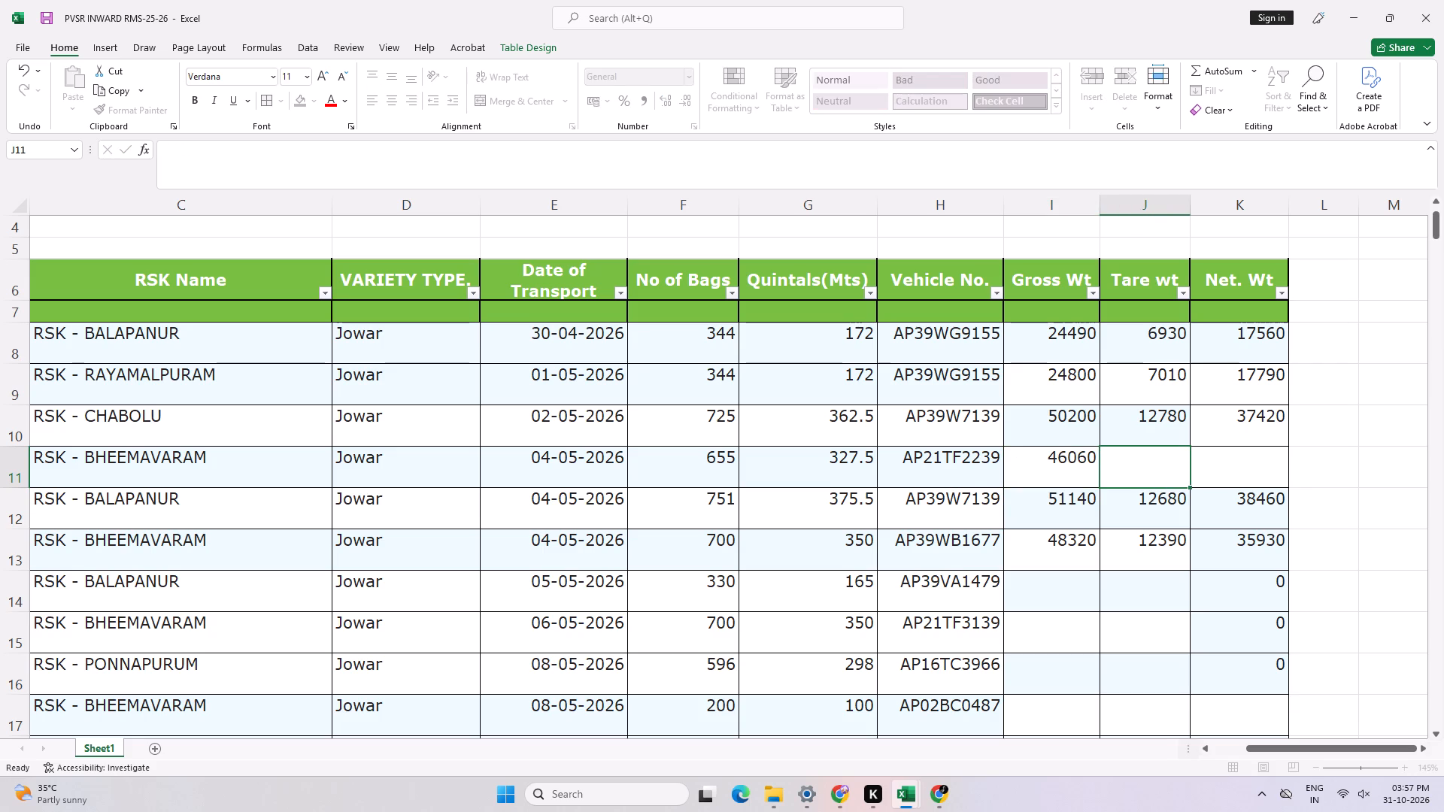
text(12780)
key(Right)
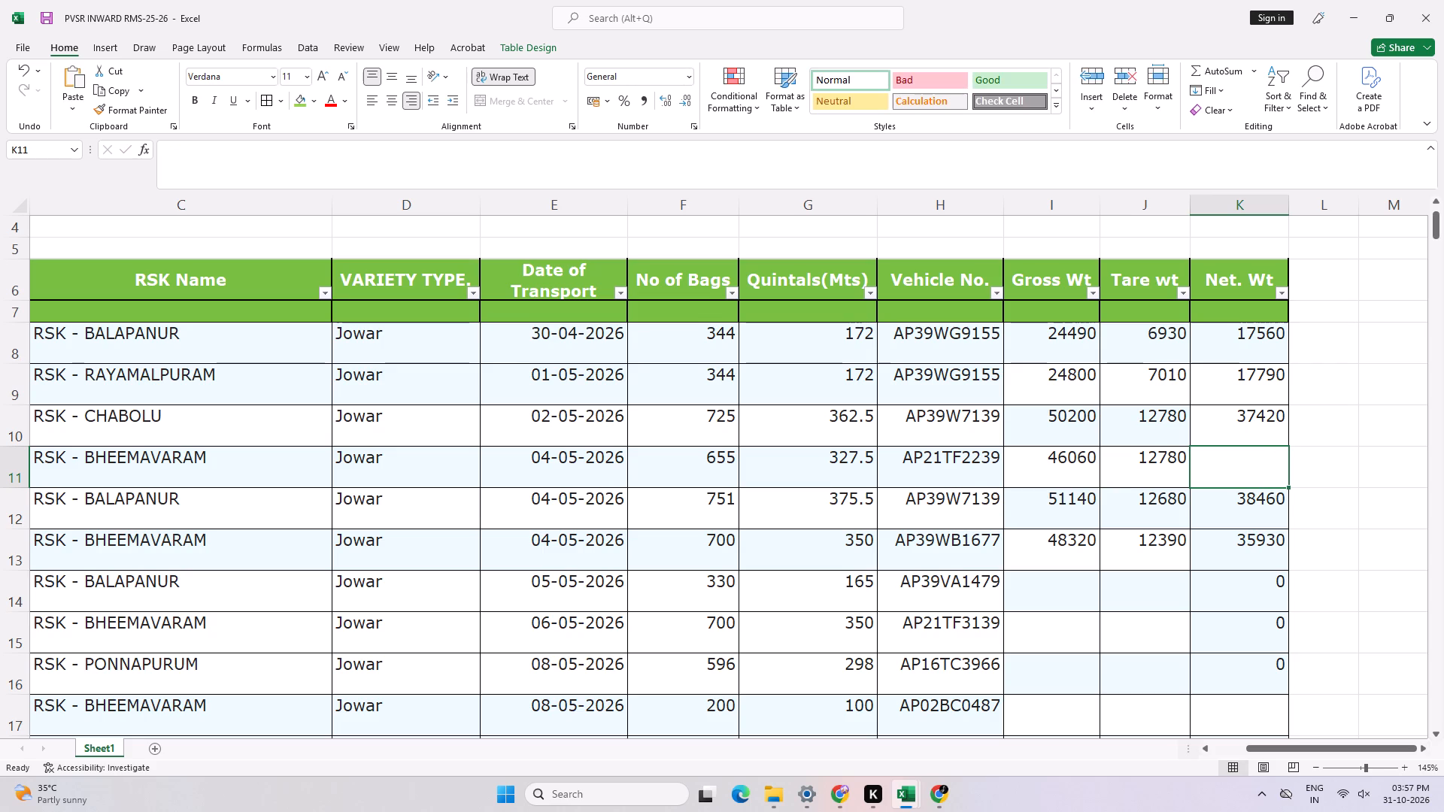
key(ctrl+d)
Save the workbook with the empty gross weight cell of row 14 selected.
key(Down)
key(Down)
key(Down)
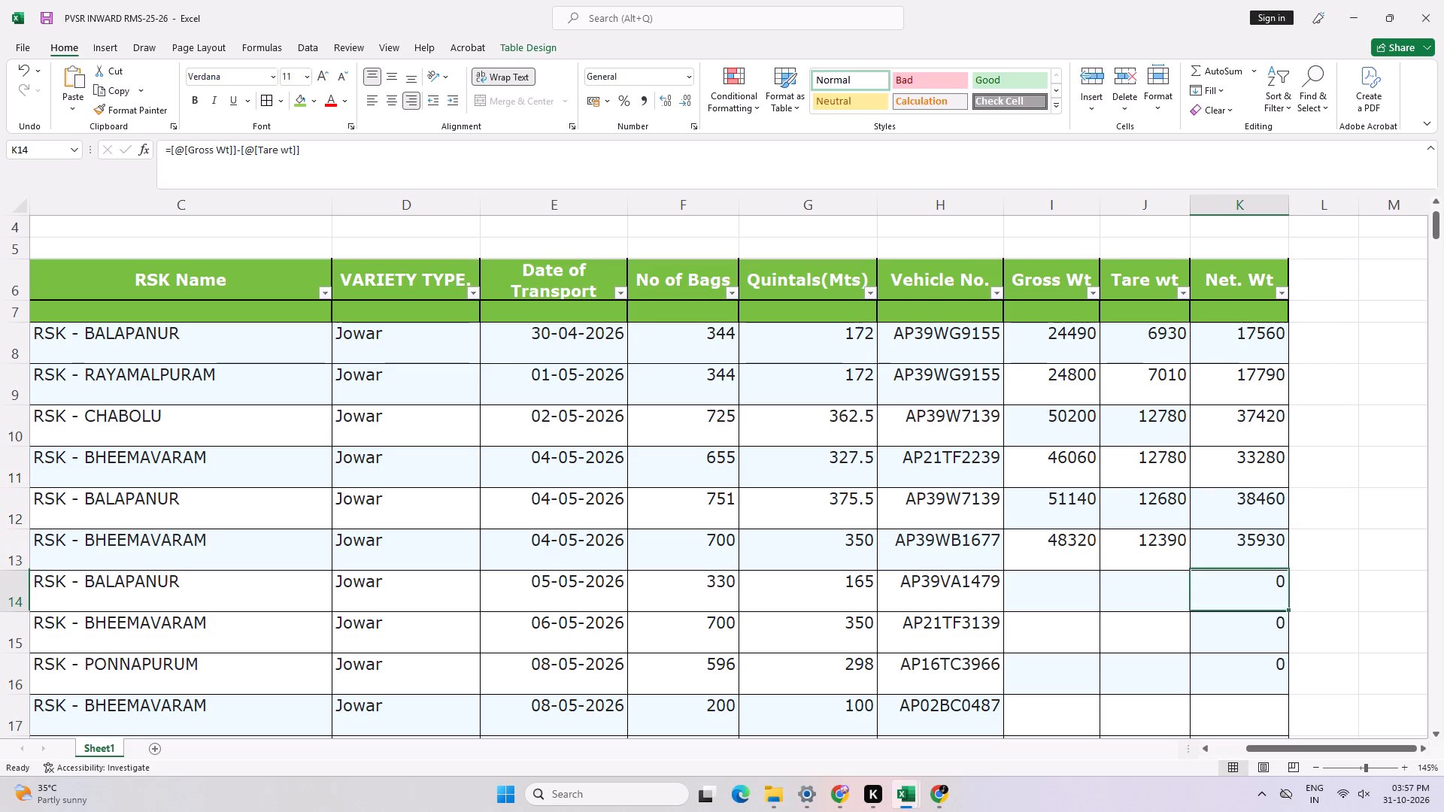
key(Left)
key(Left)
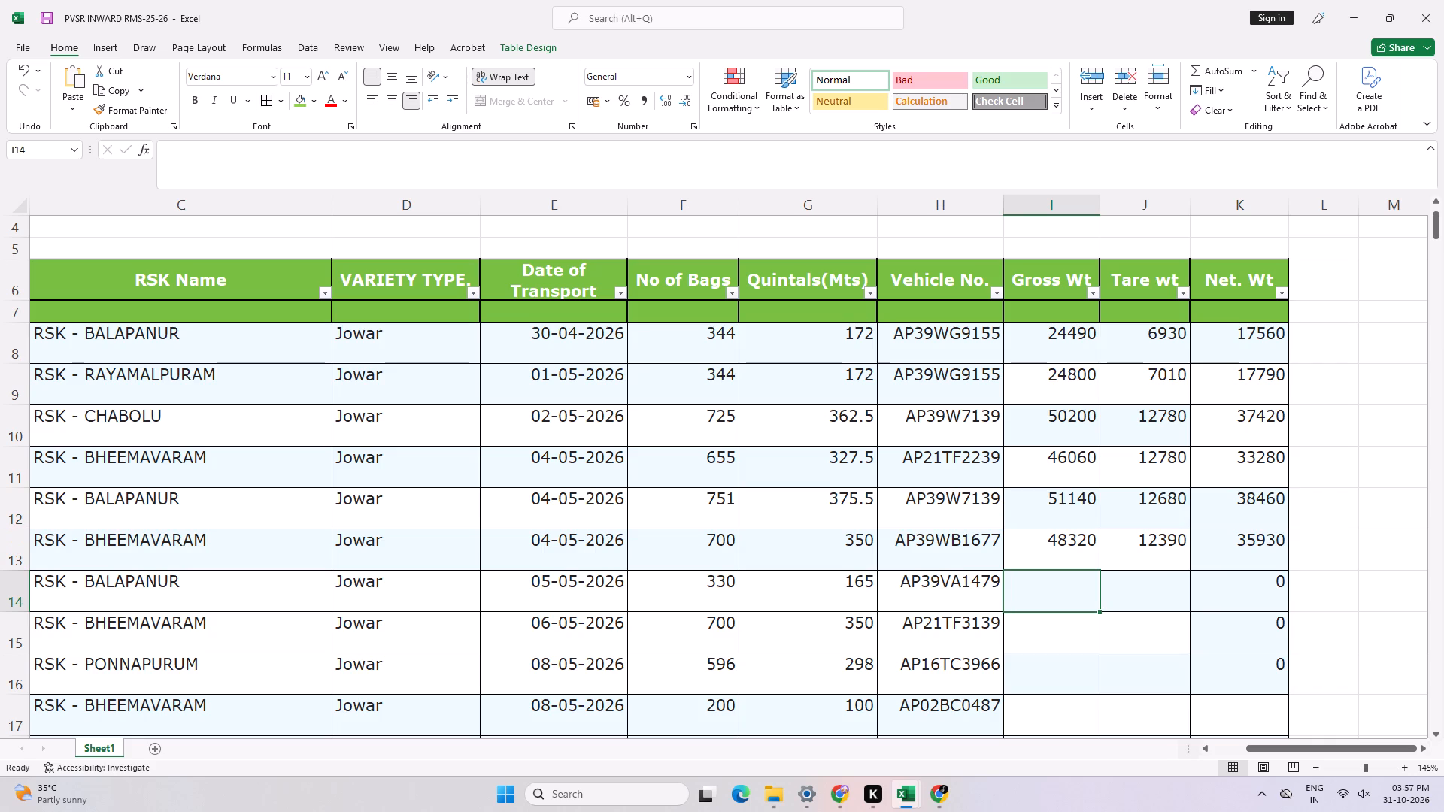
key(ctrl+s)
key(Right)
key(Left)
text(23)
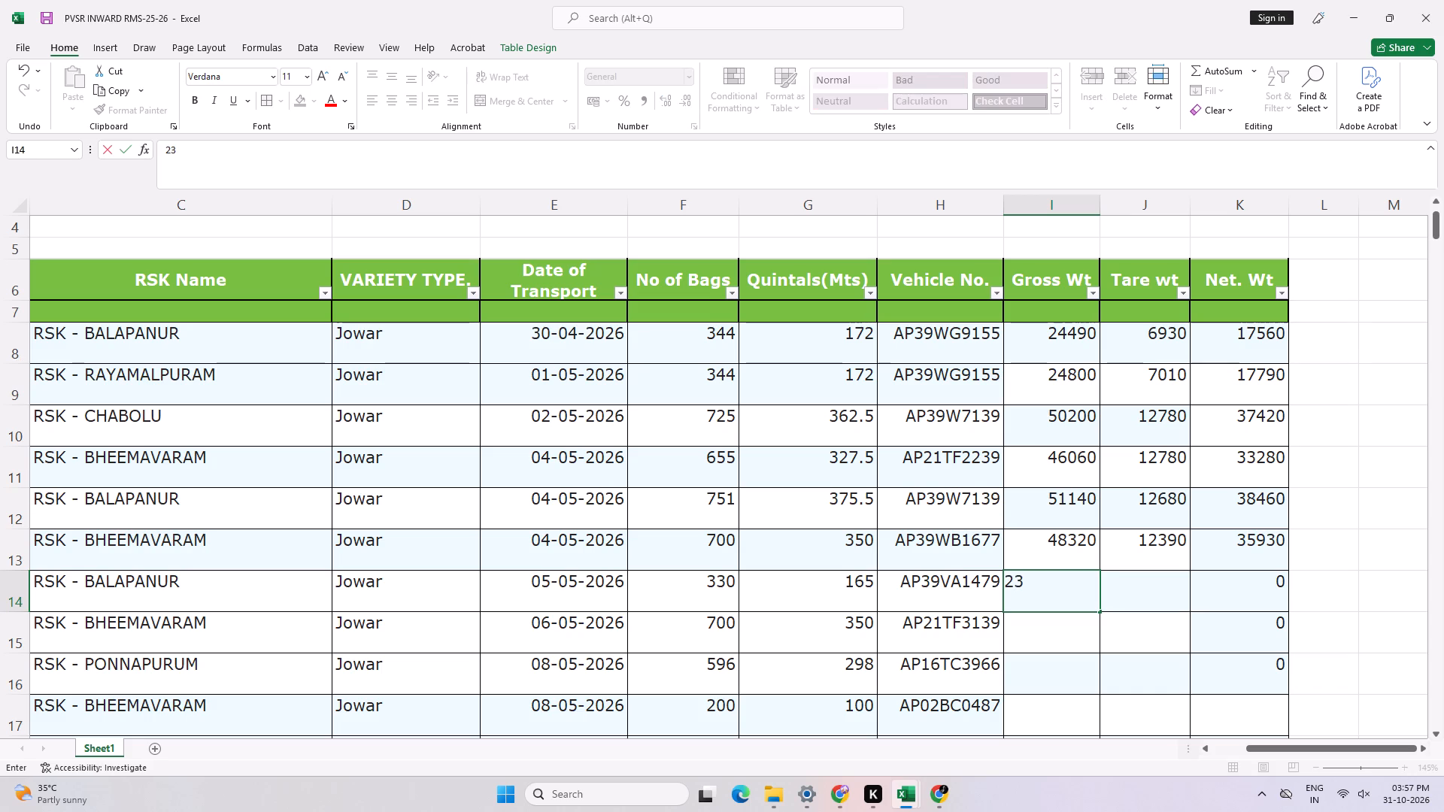
text(000)
key(Right)
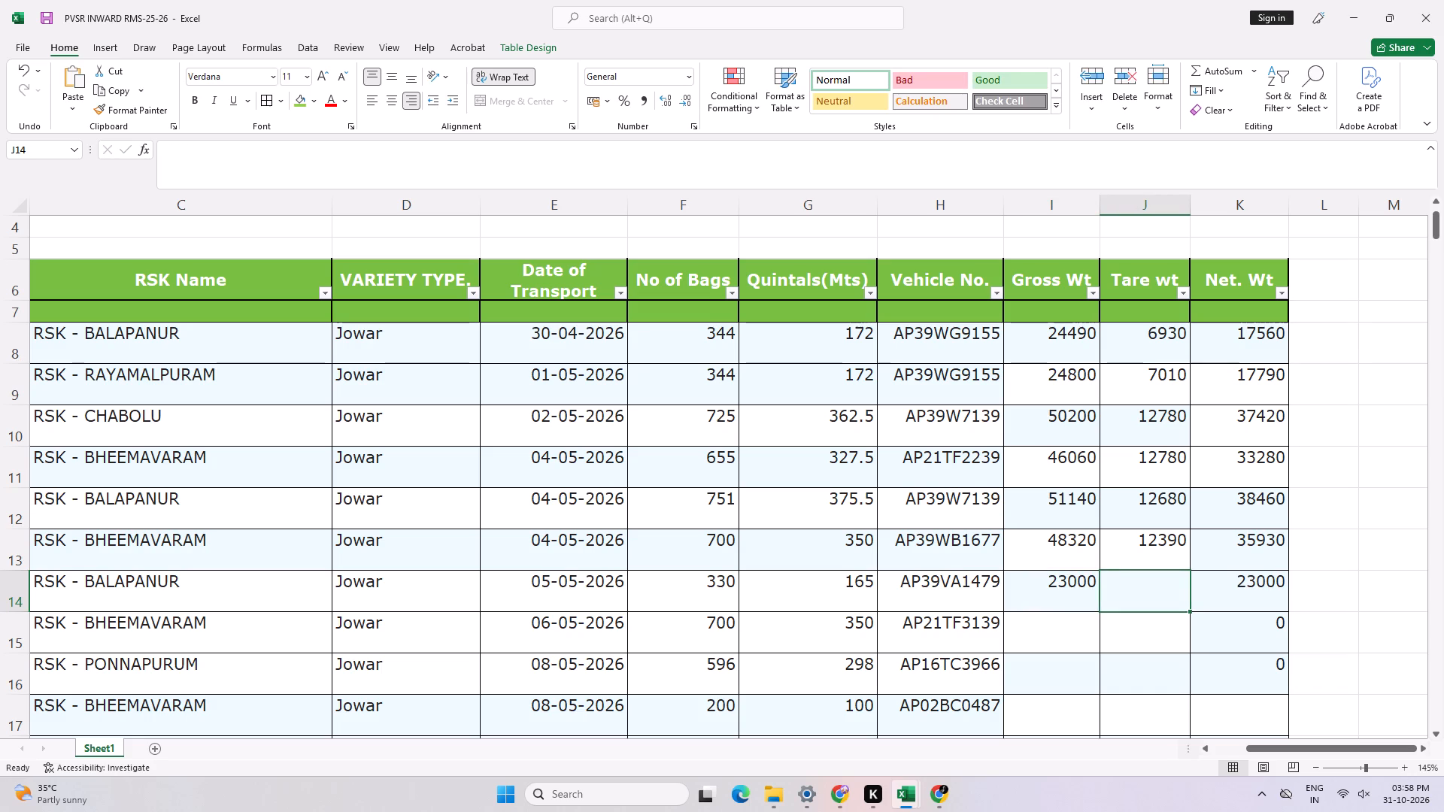
text(6130)
key(Down)
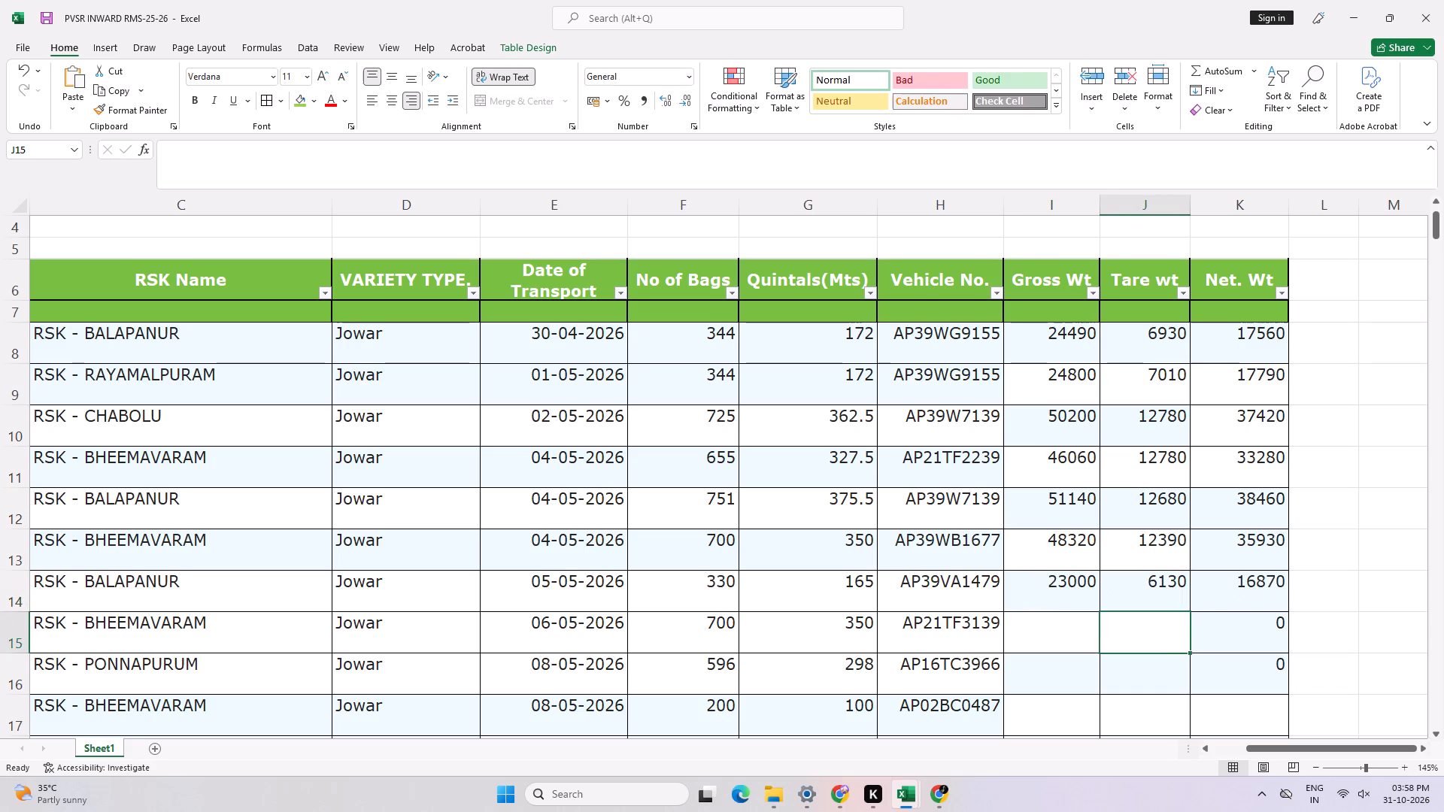
Fill the net weight formula down into rows 17 and 18.
key(Left)
key(Left)
key(Right)
key(Right)
key(Right)
key(Down)
key(Down)
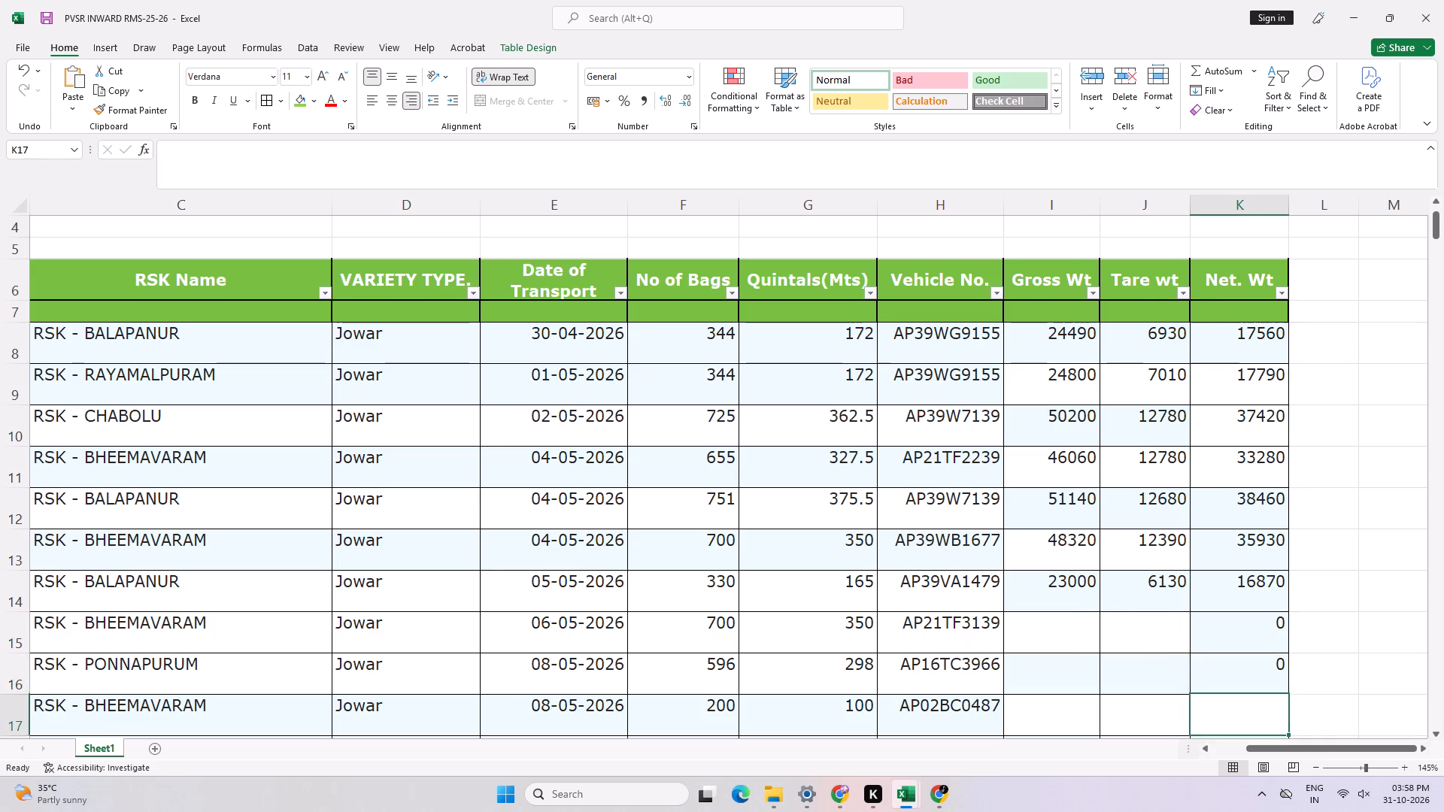
key(Down)
key(ctrl+d)
key(Up)
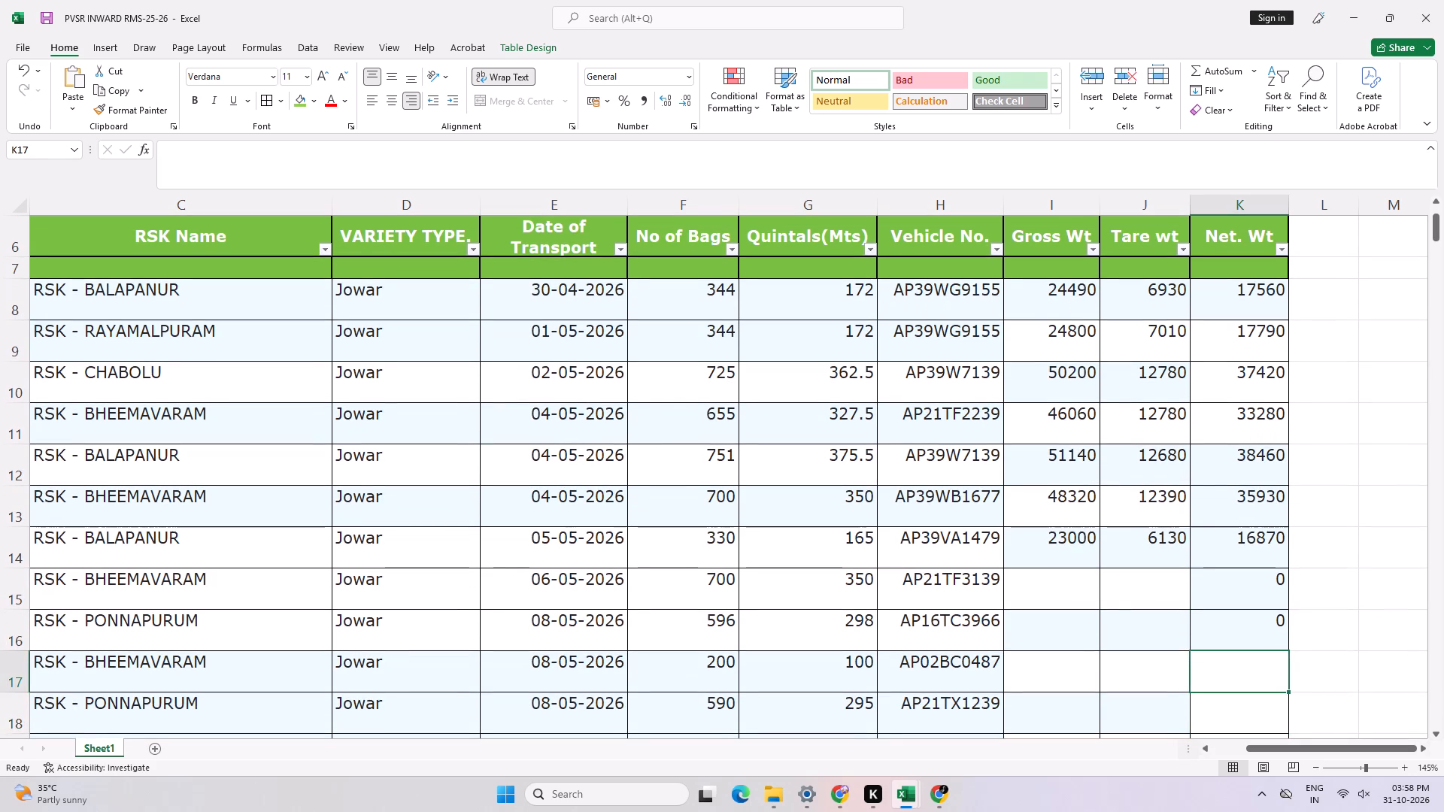
key(ctrl+d)
key(Down)
key(ctrl+d)
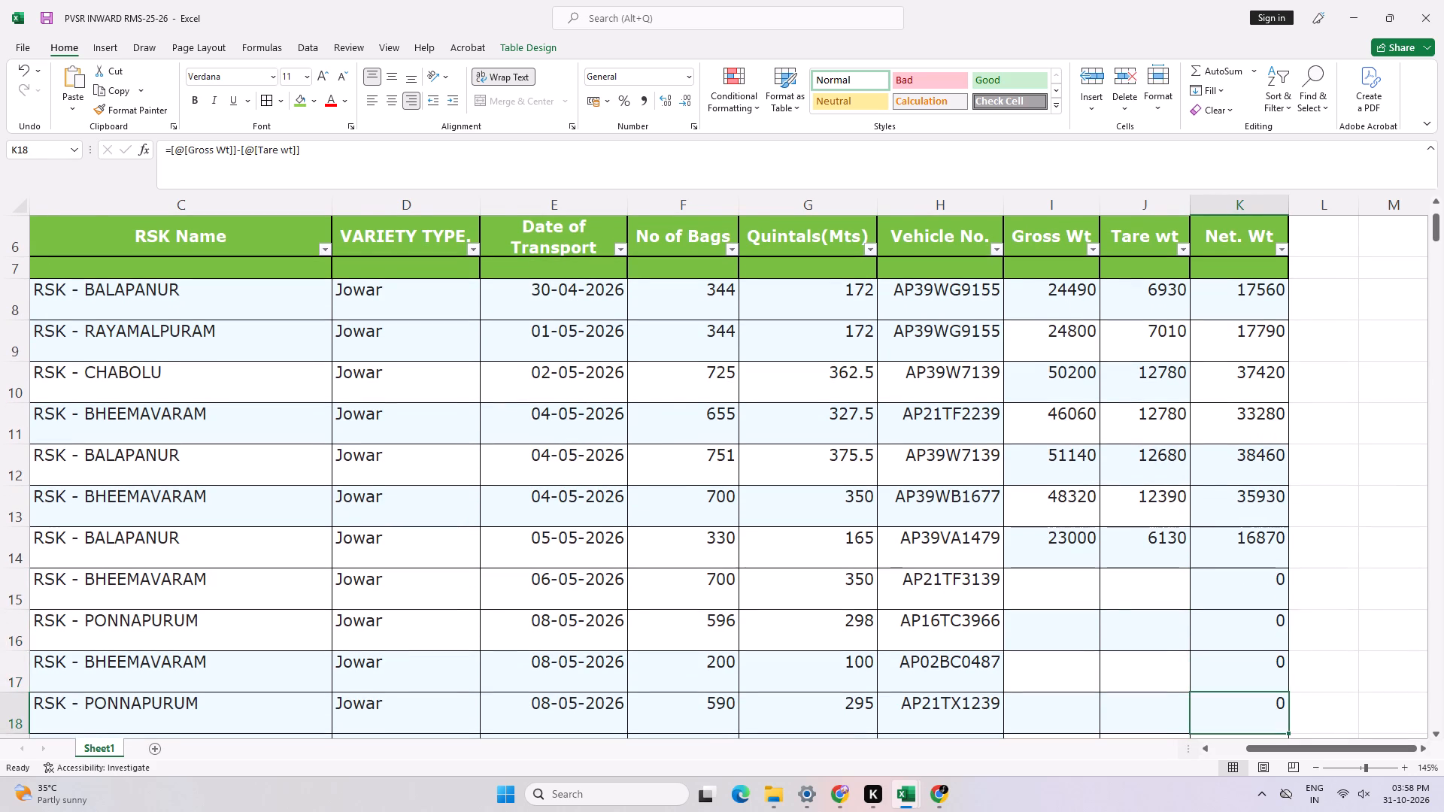
Fill the net weight formula down into rows 19 and 20.
key(Down)
key(Down)
key(Up)
key(ctrl+d)
key(Down)
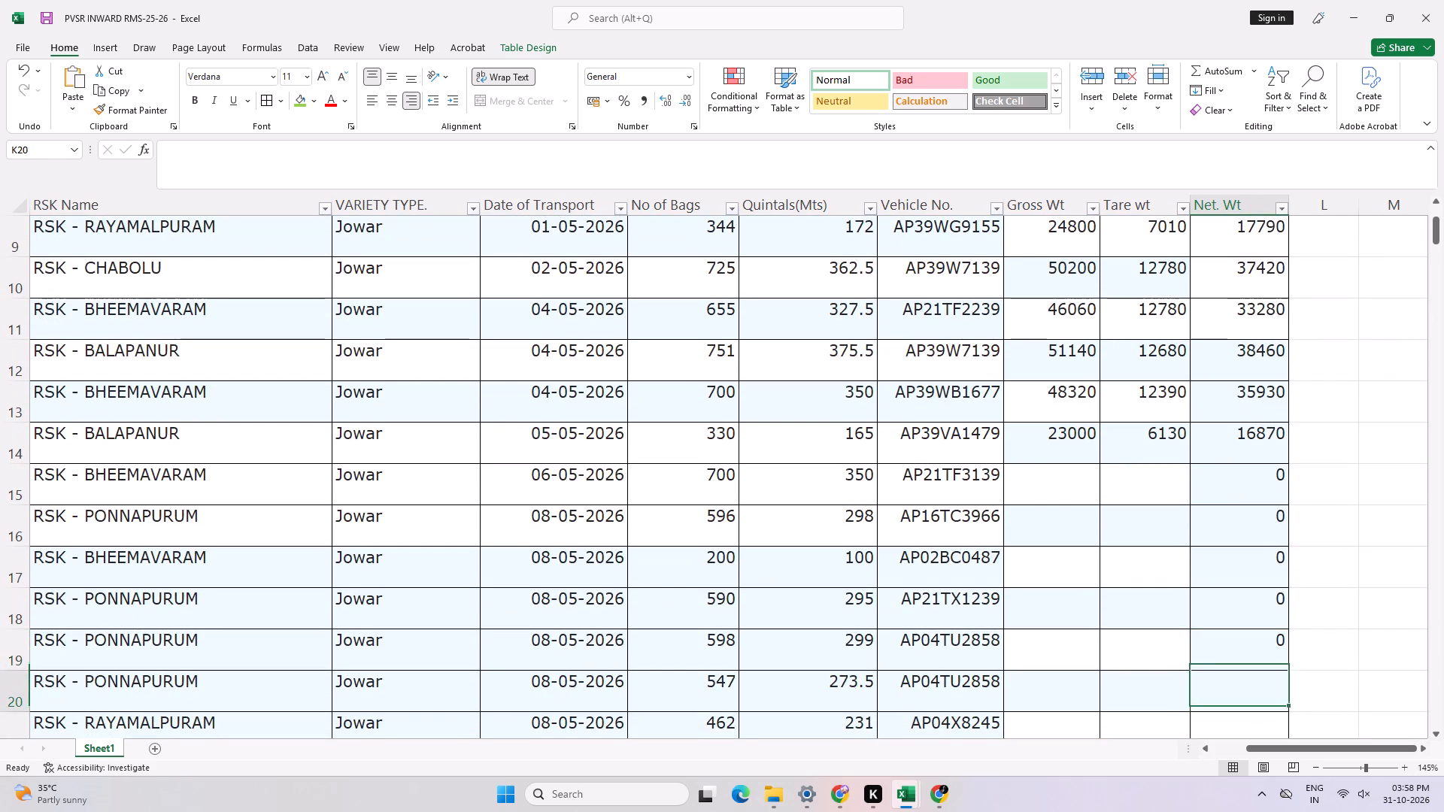
key(Down)
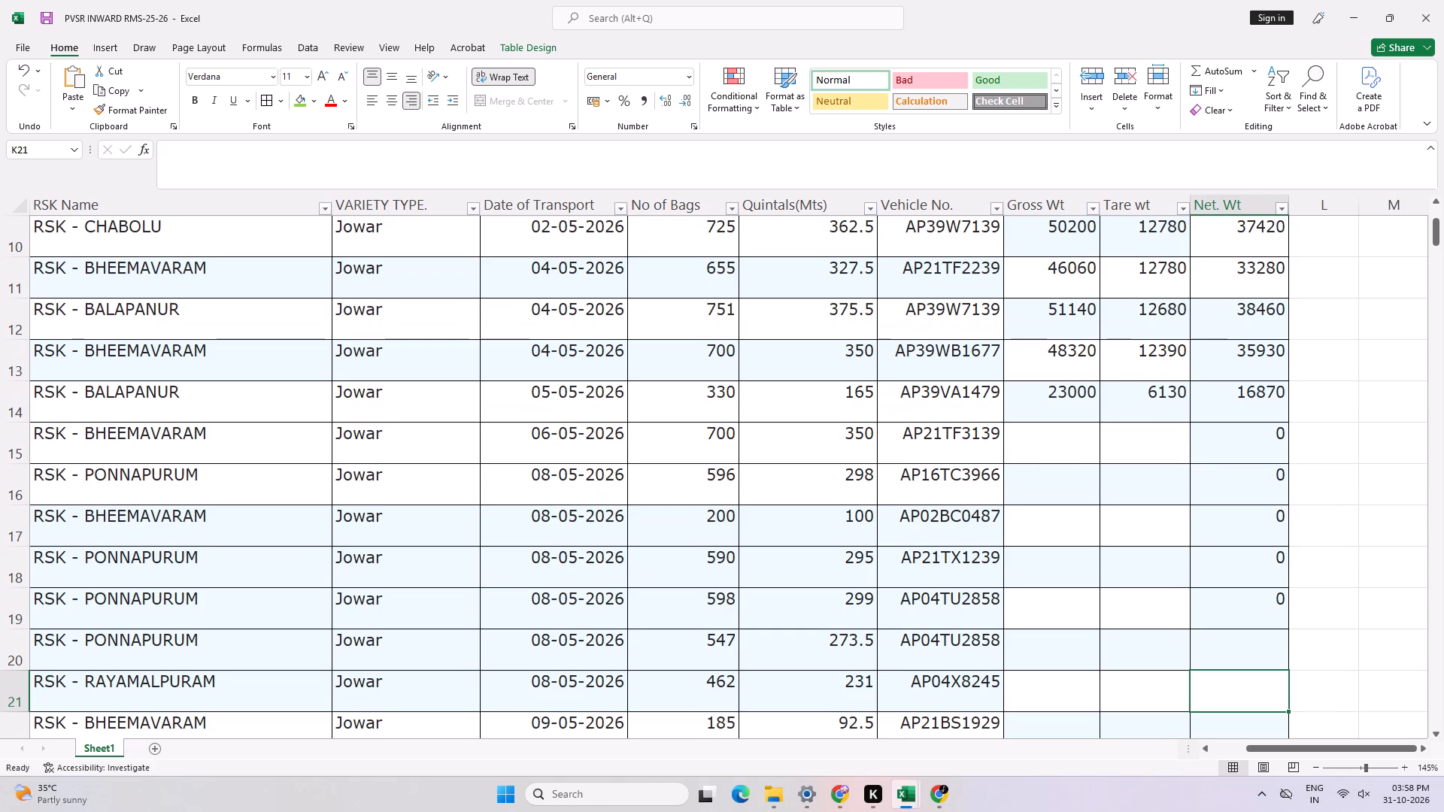
key(Up)
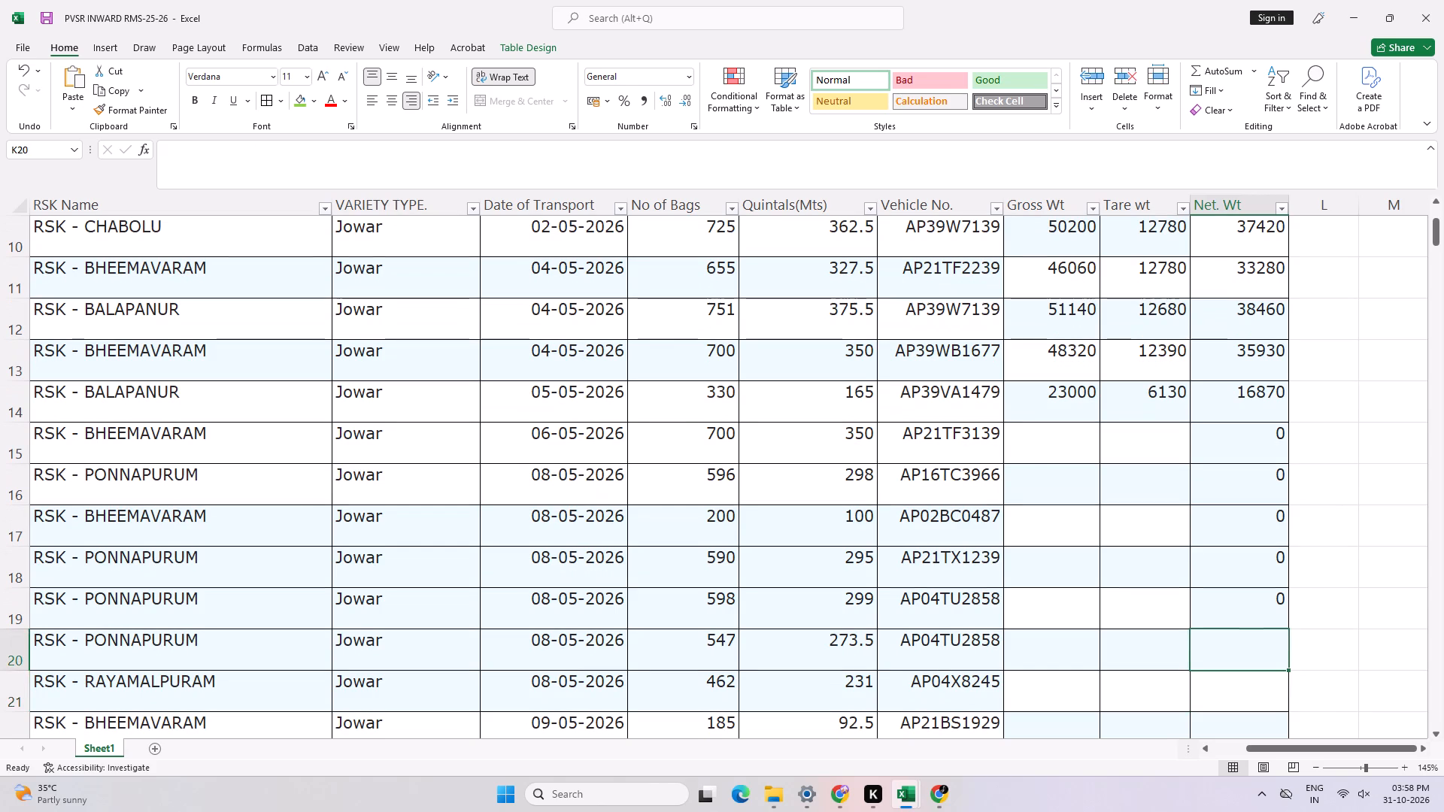
key(ctrl+d)
key(Left)
key(Left)
key(ctrl+Up)
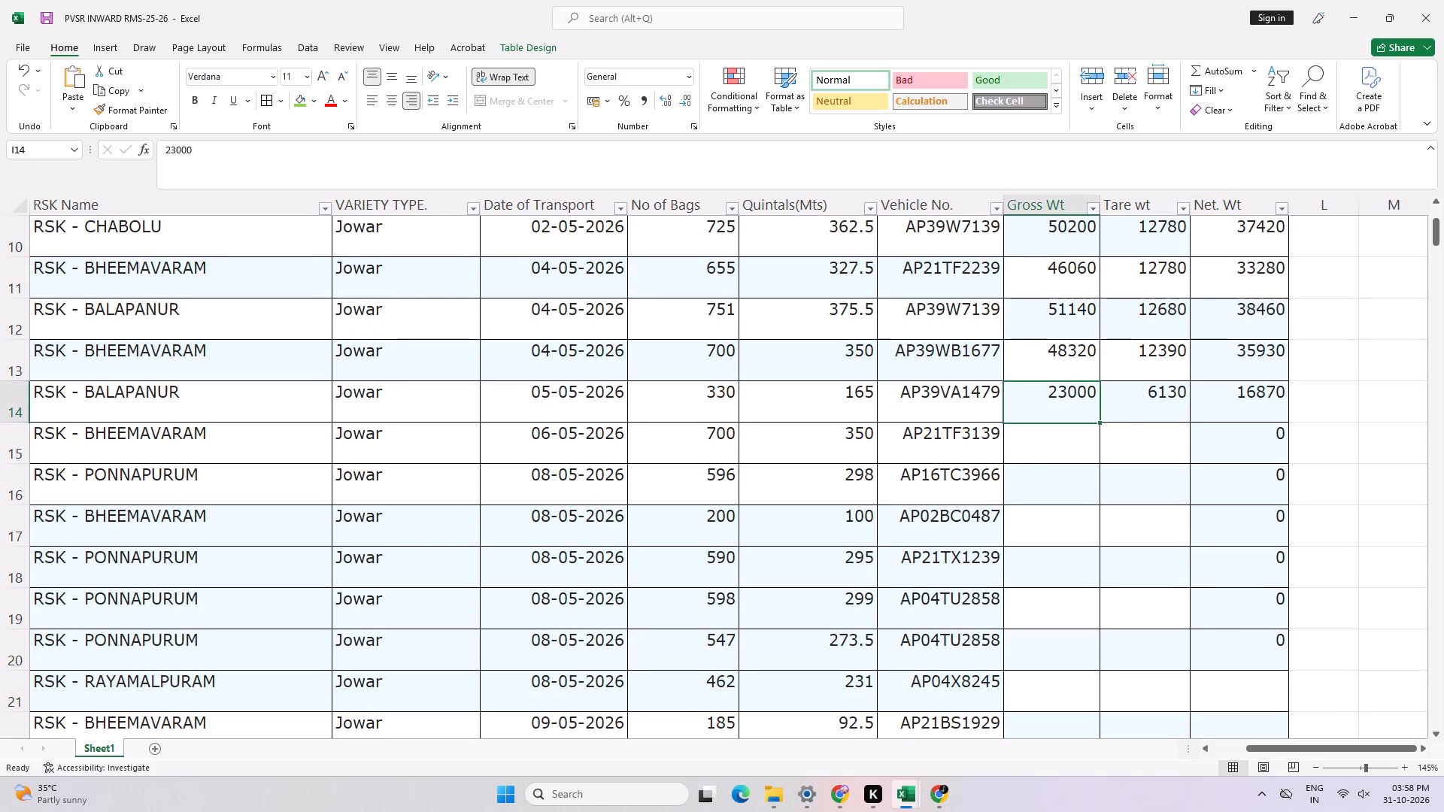
key(Down)
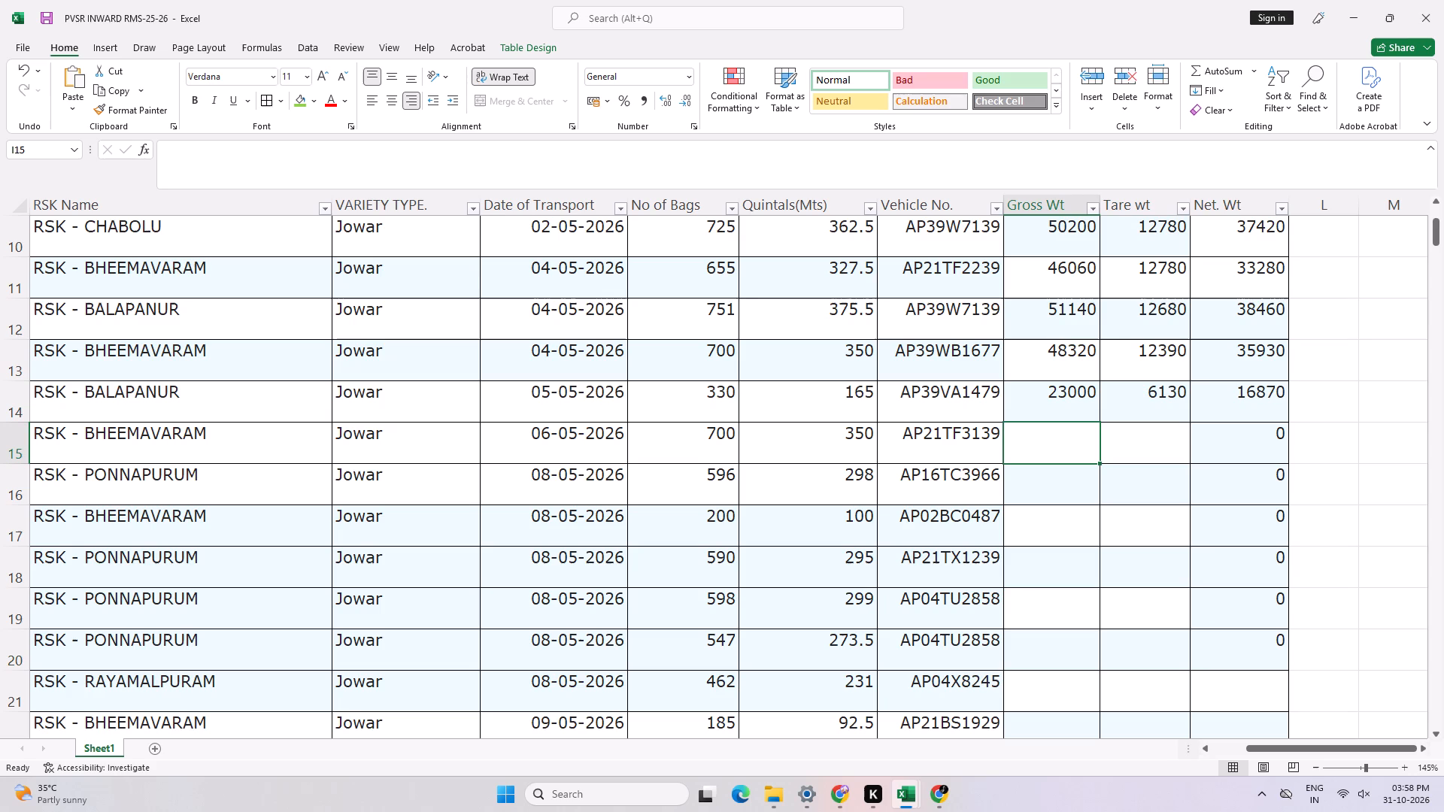
key(Right)
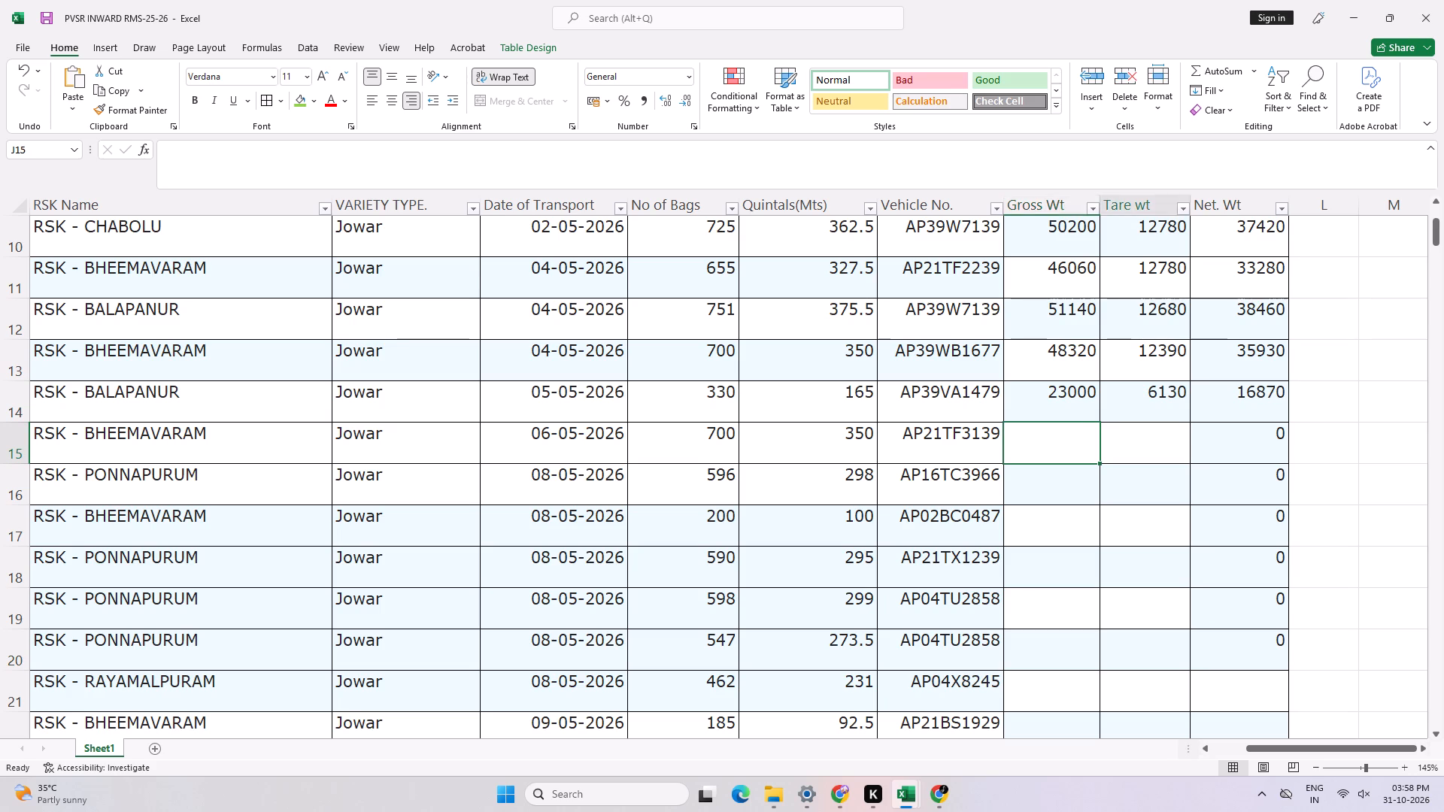
key(Left)
text(48750)
key(Right)
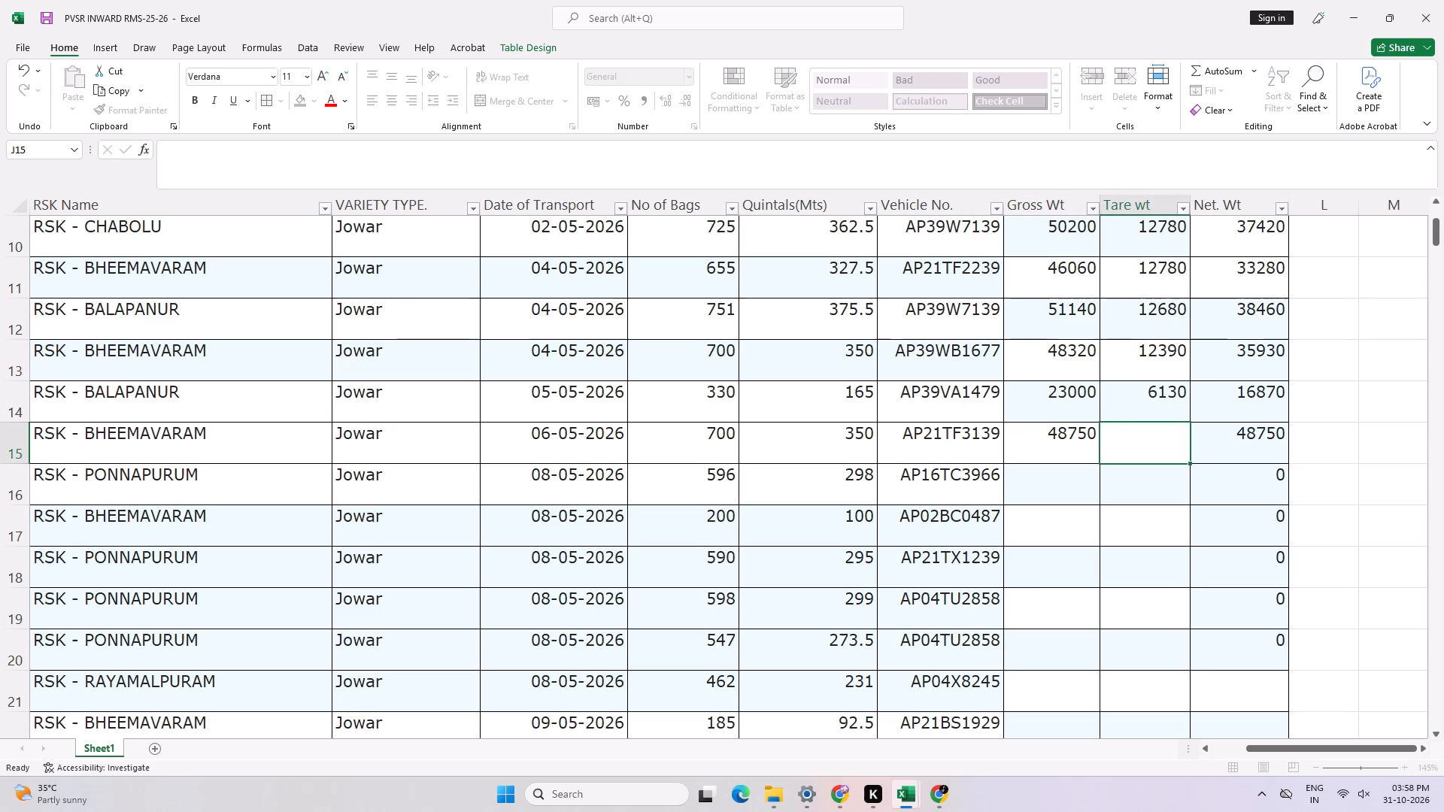
text(12740)
key(Right)
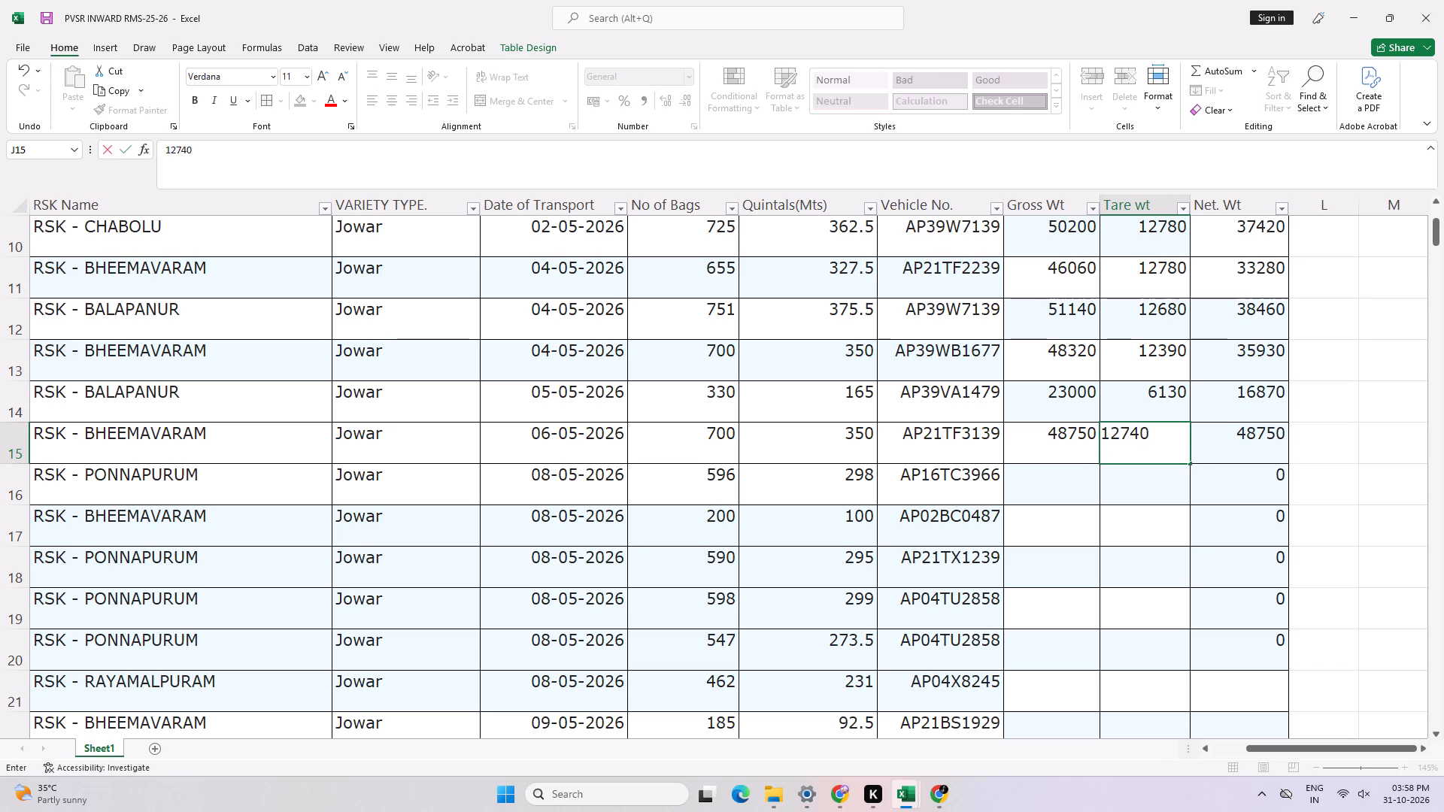
Save the workbook with the empty gross weight cell of row 16 selected.
key(Down)
key(Left)
key(Left)
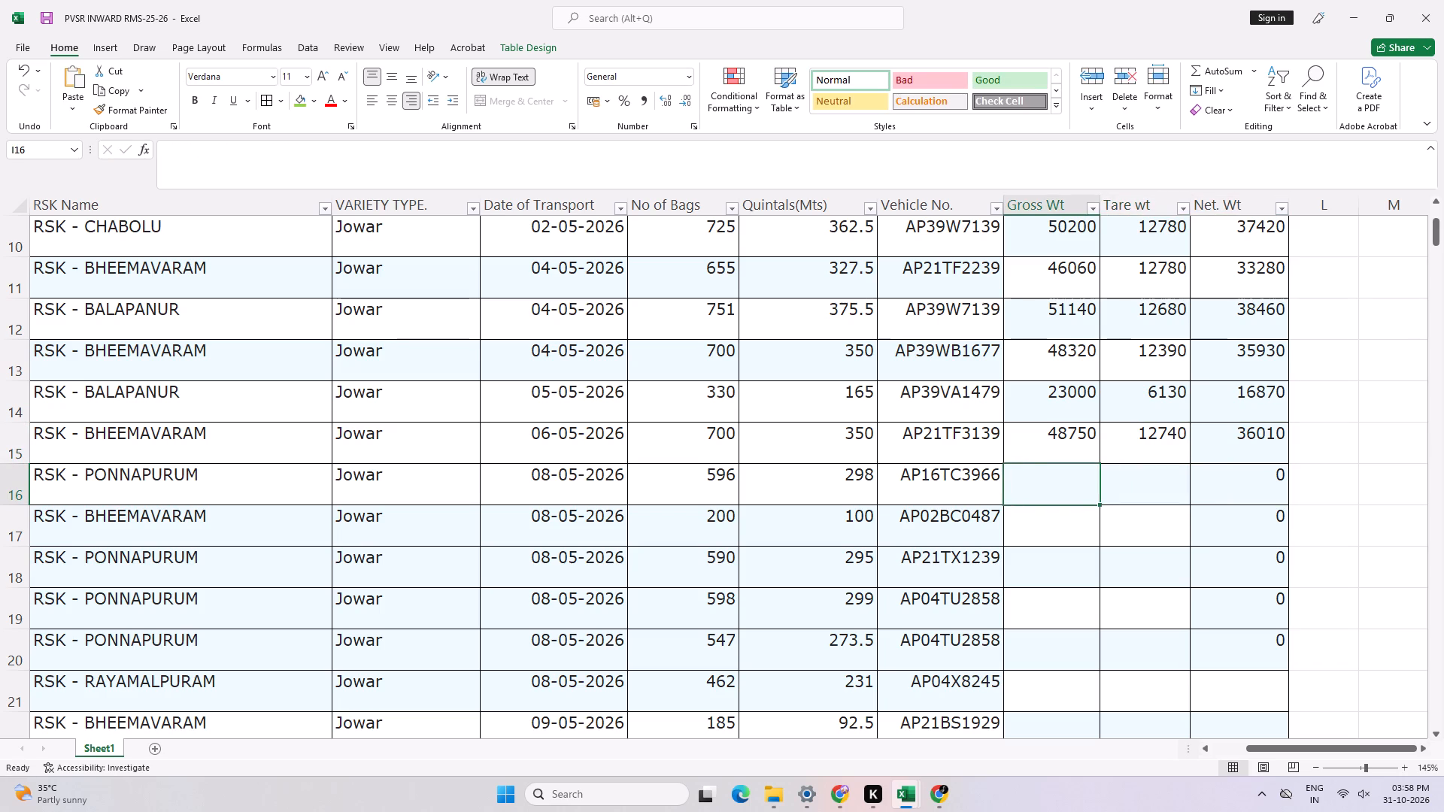
key(ctrl+s)
text(30960)
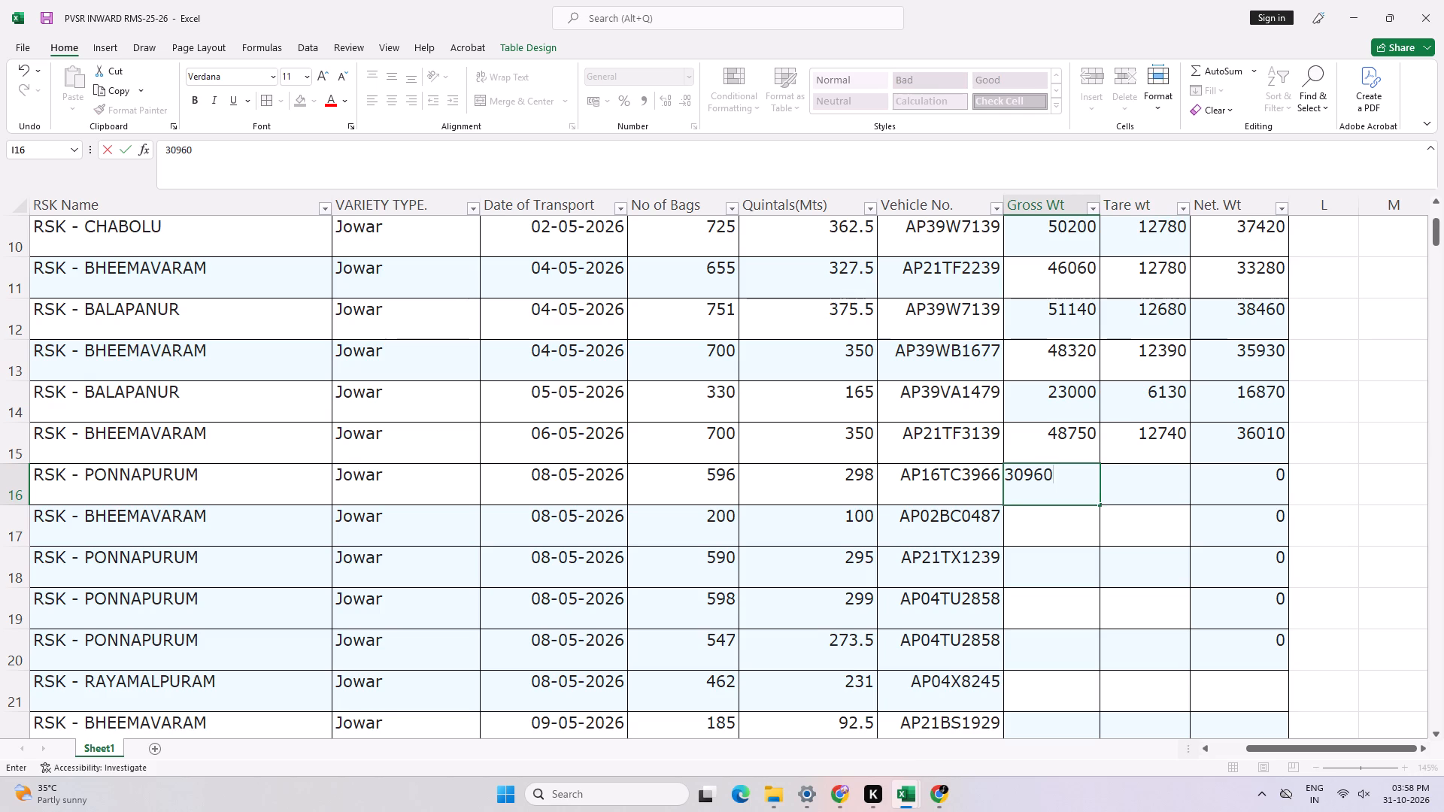
key(Right)
text(10400)
key(Return)
key(Left)
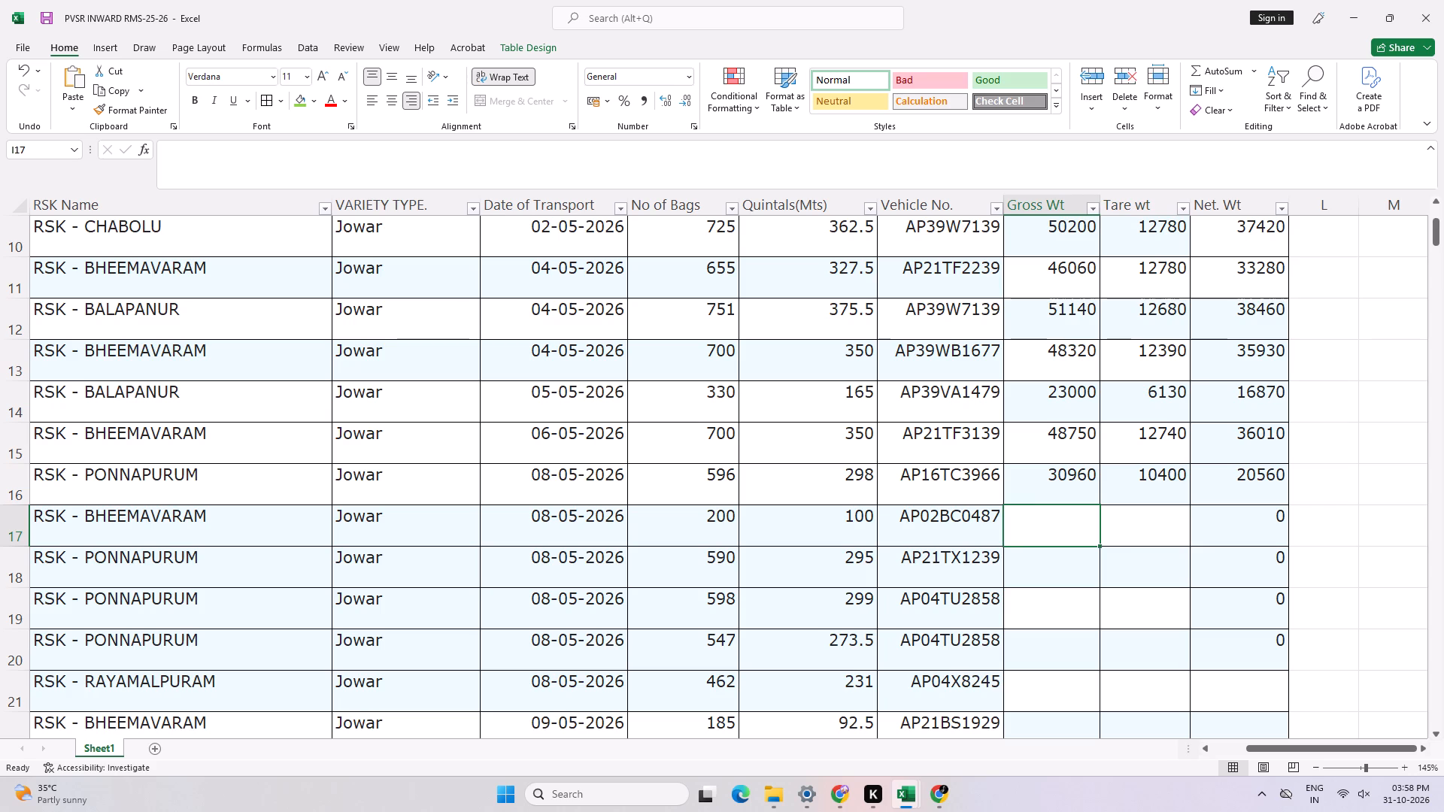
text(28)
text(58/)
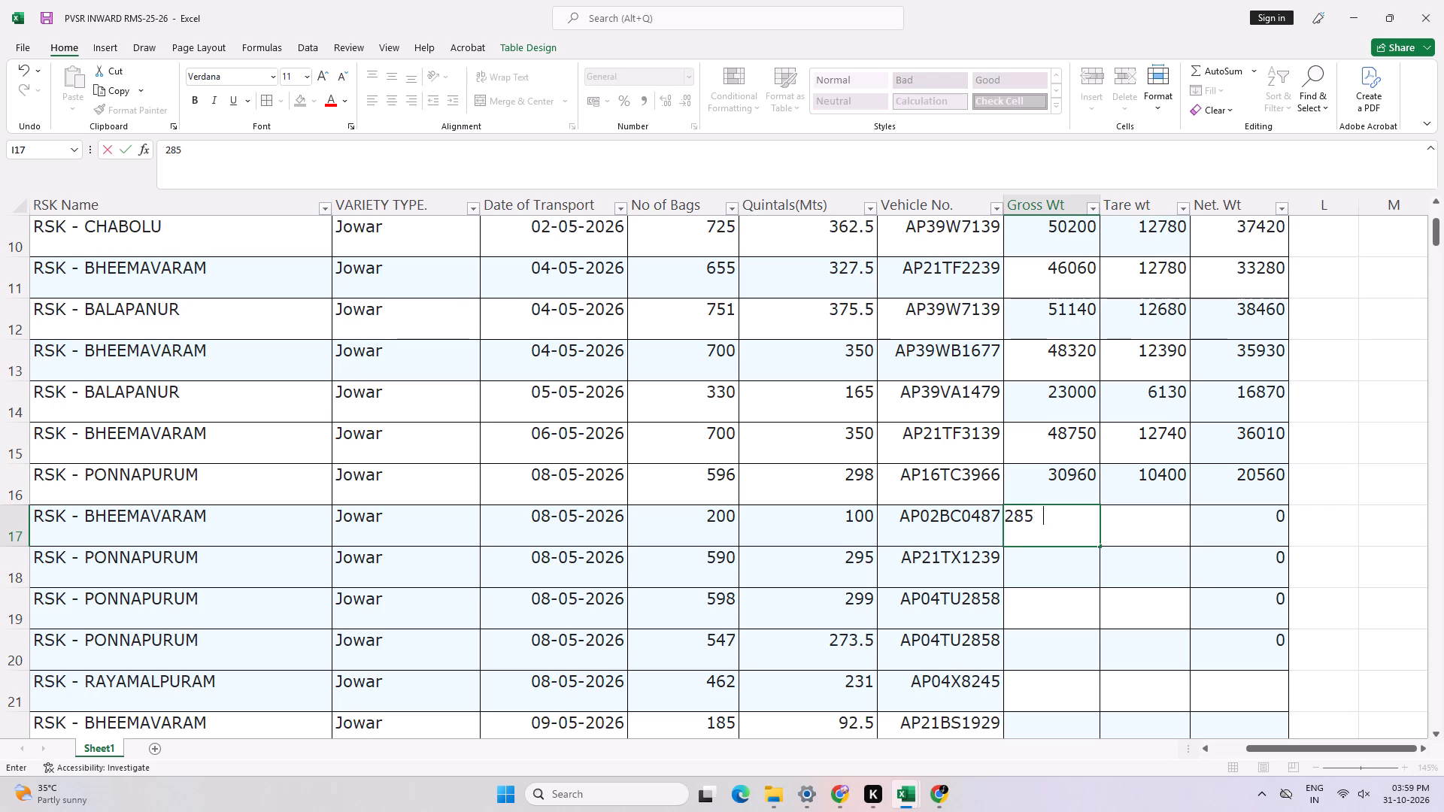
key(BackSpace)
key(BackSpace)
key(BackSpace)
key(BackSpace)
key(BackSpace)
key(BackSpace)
key(Down)
key(Down)
key(Down)
key(Up)
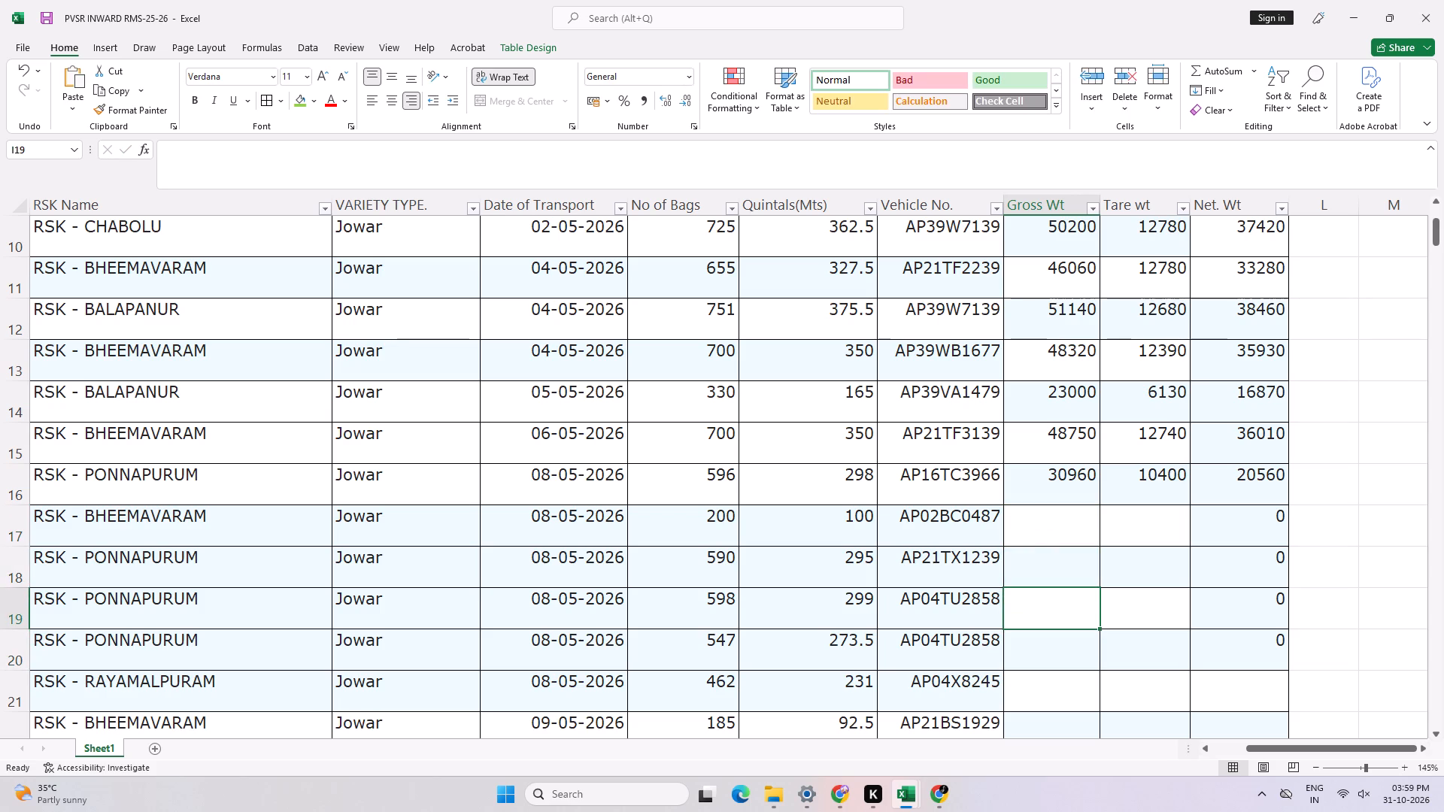
text(41120)
key(Right)
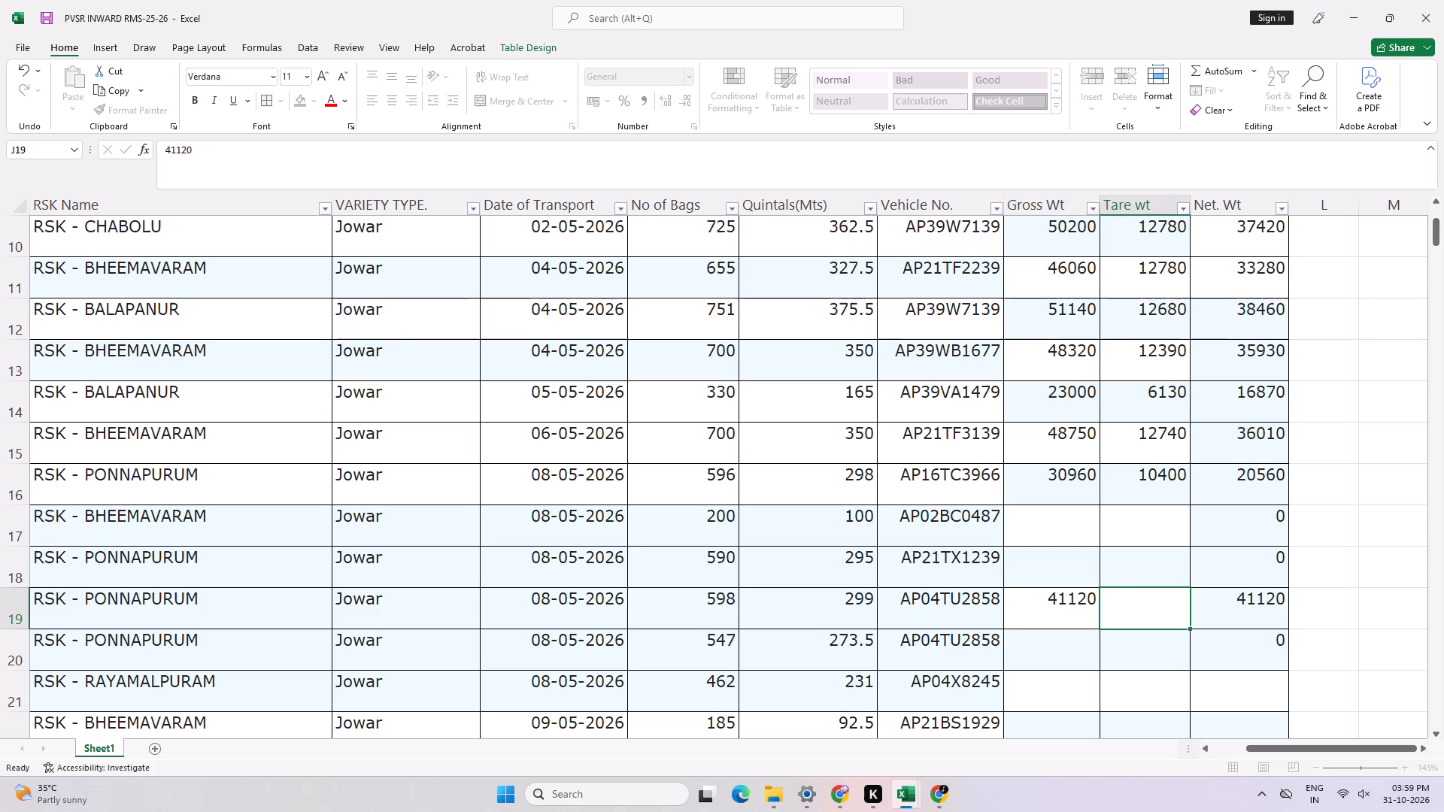
text(10520)
key(Return)
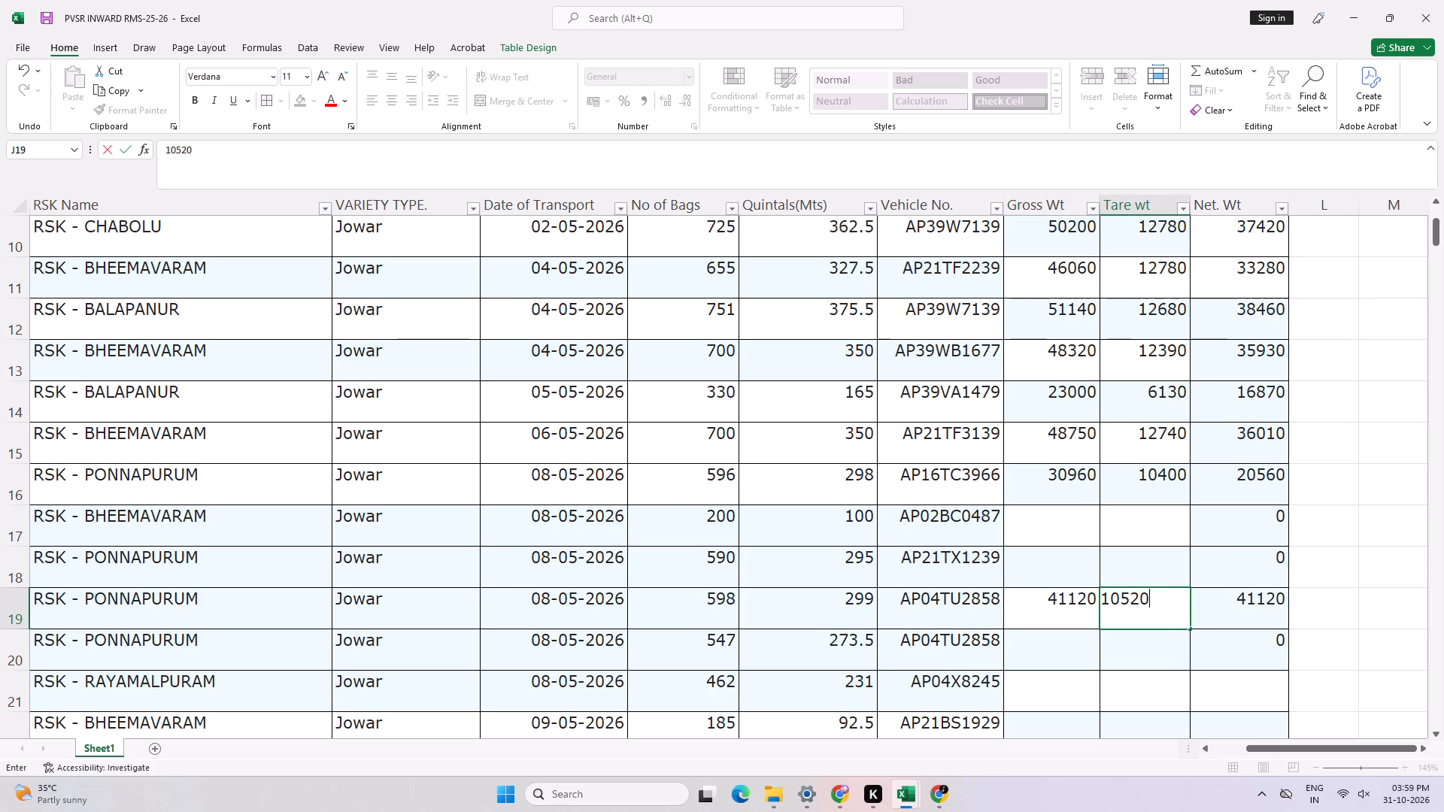
key(Up)
key(Right)
key(Right)
key(Up)
key(Up)
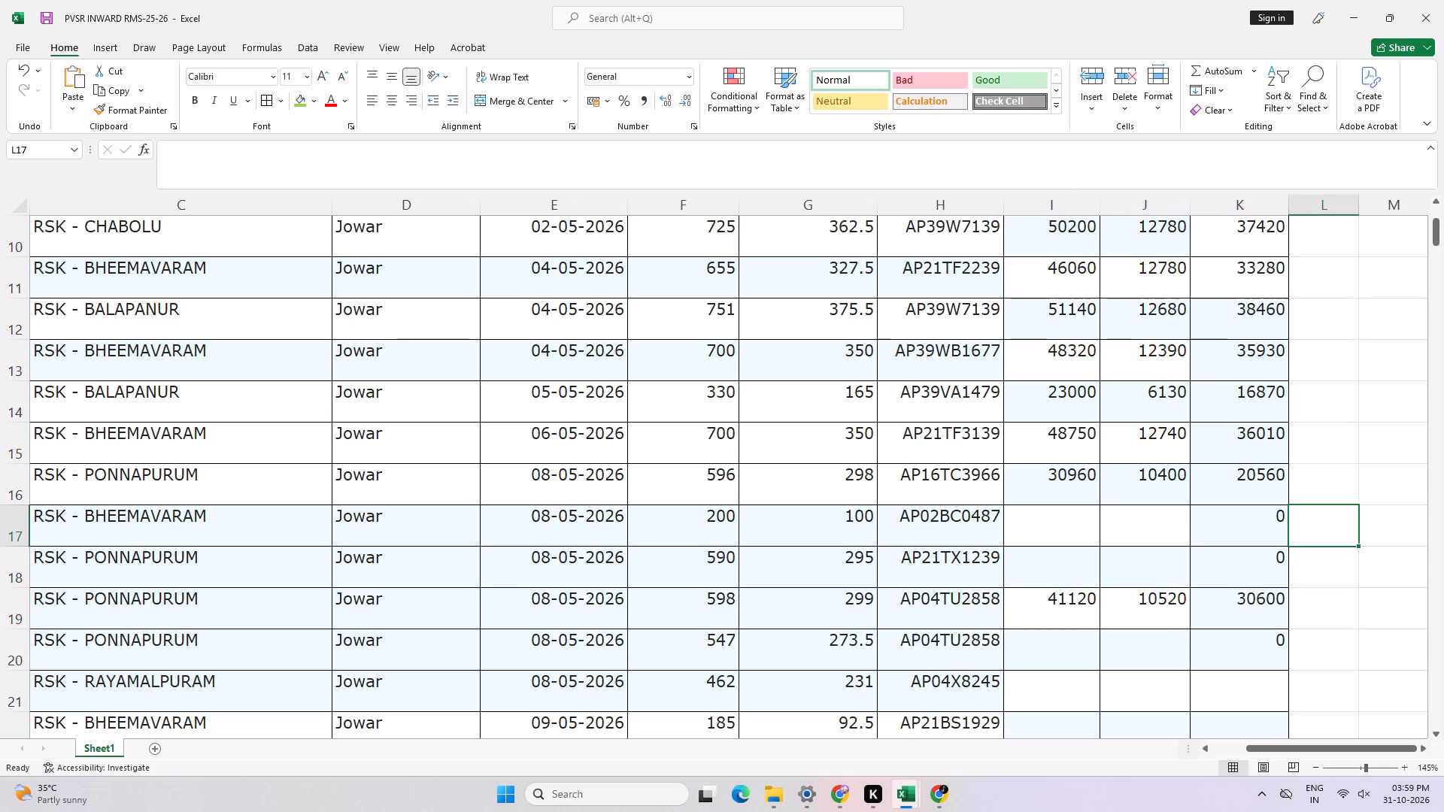
key(Up)
key(Left)
key(Left)
key(Left)
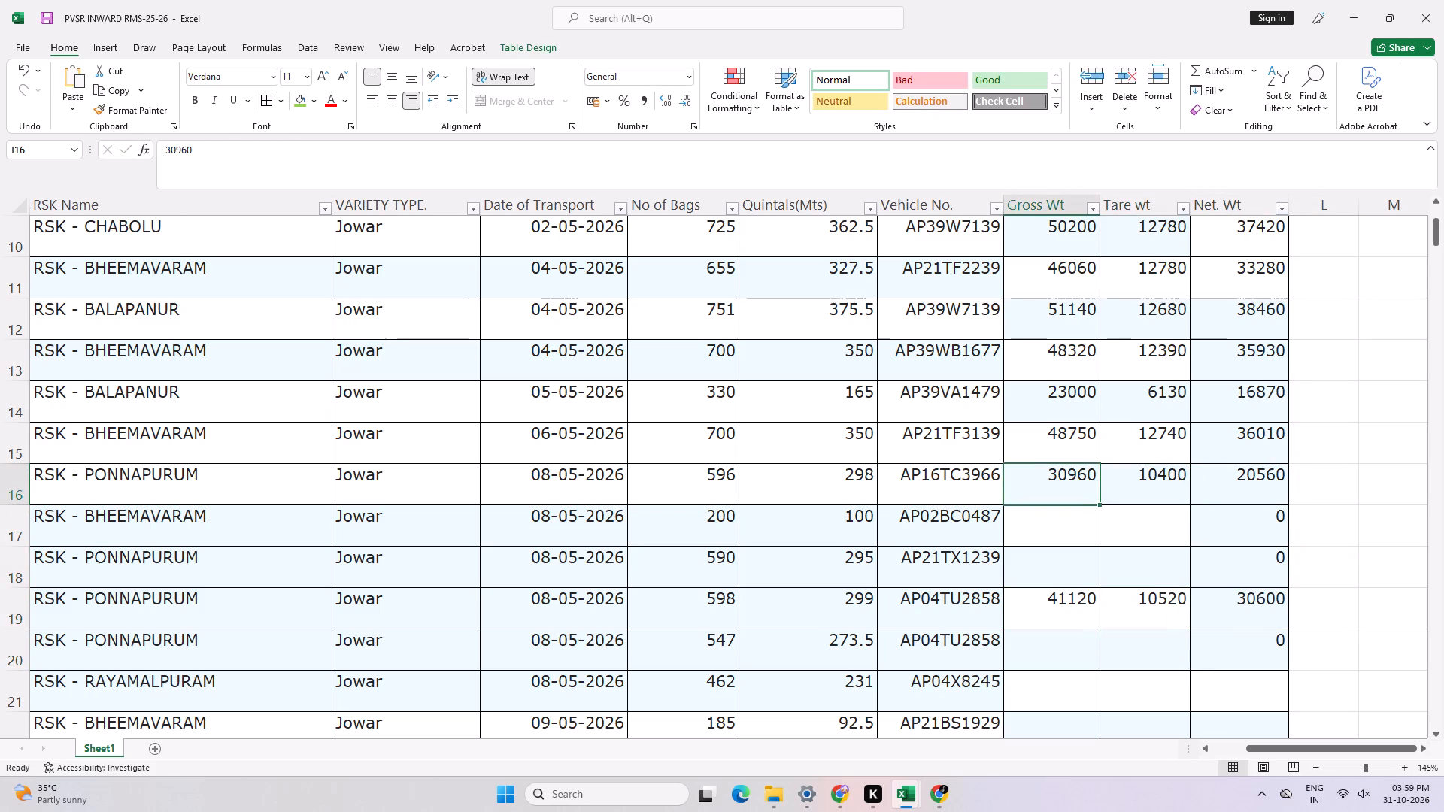
key(Right)
key(Left)
key(Left)
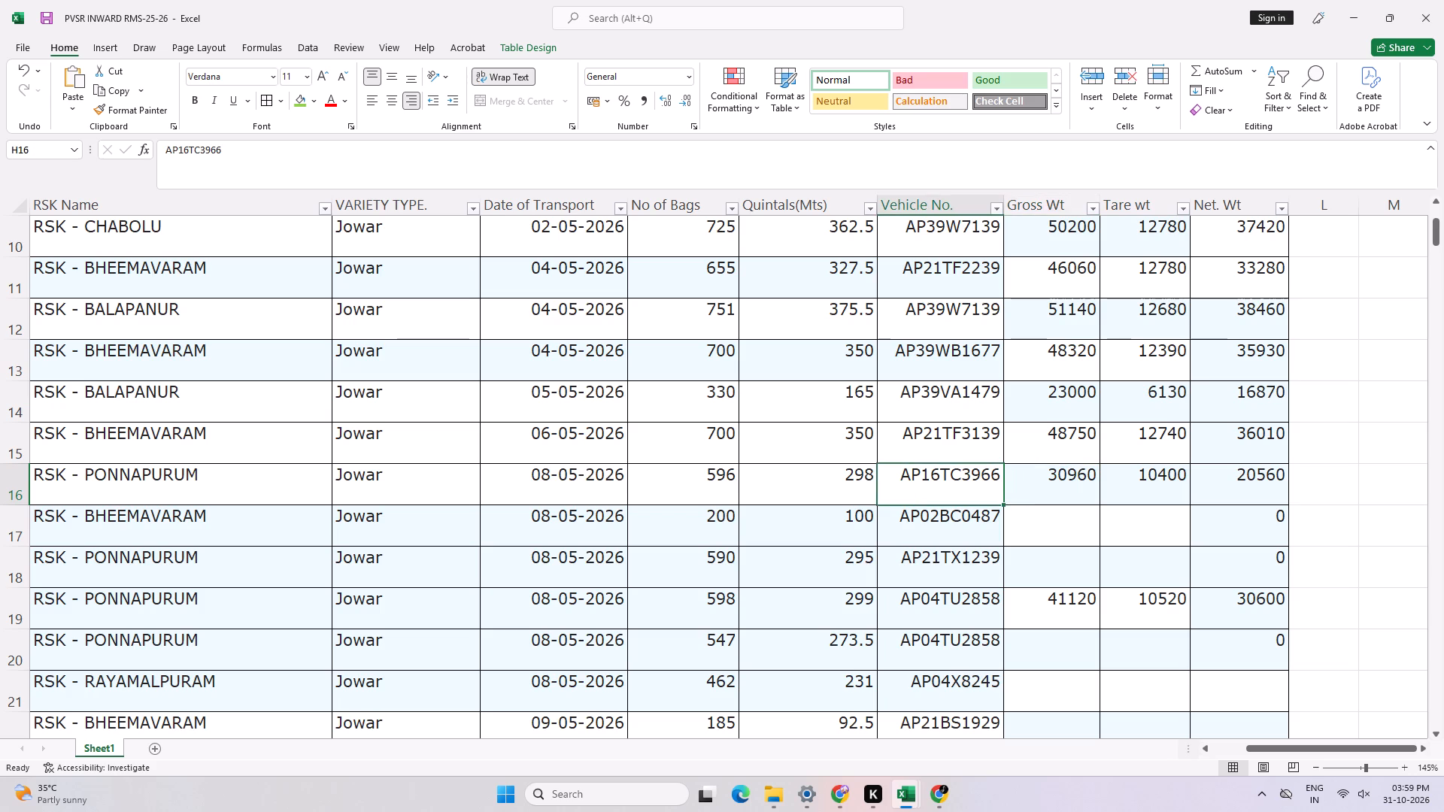
key(Right)
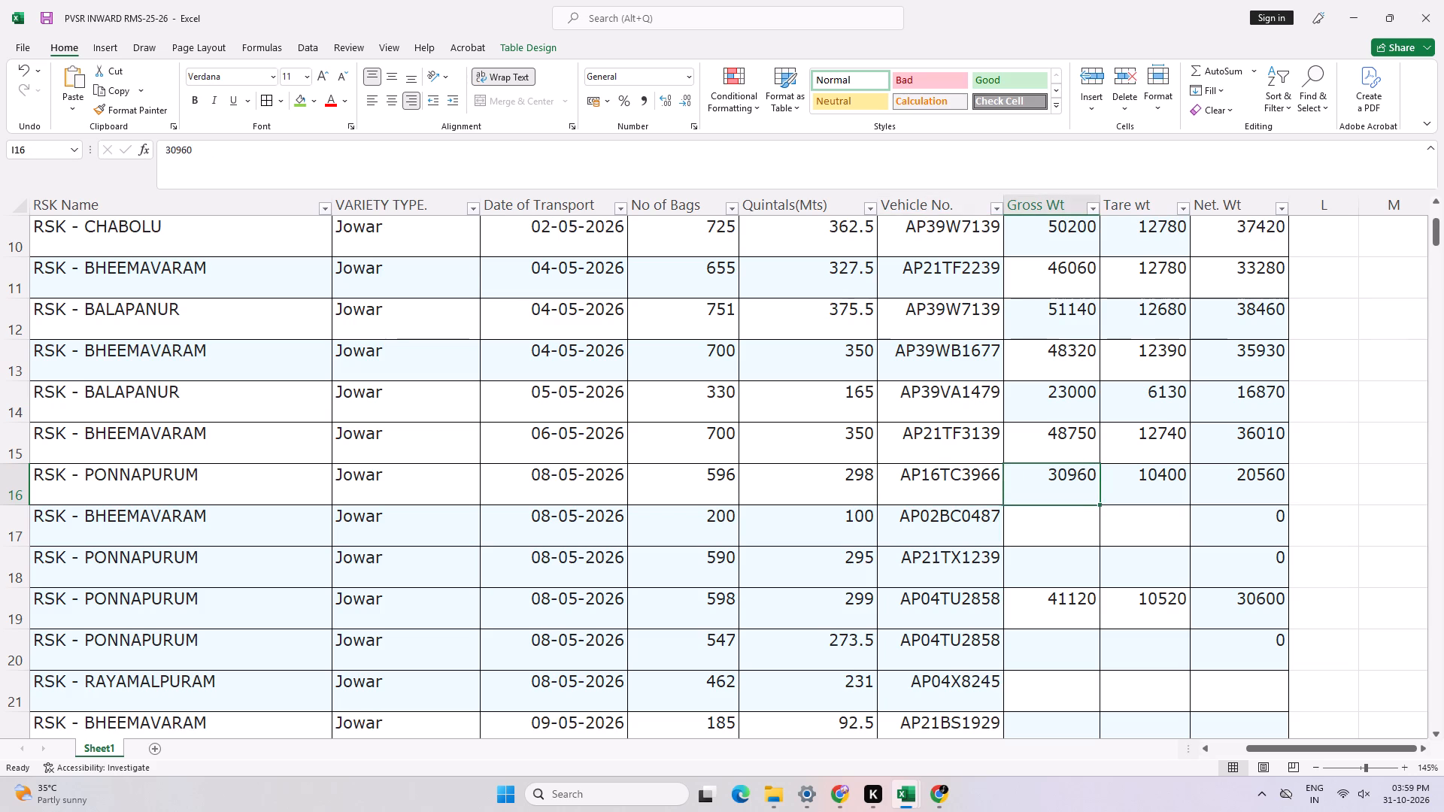
key(F2)
key(Left)
key(Left)
key(Left)
key(Left)
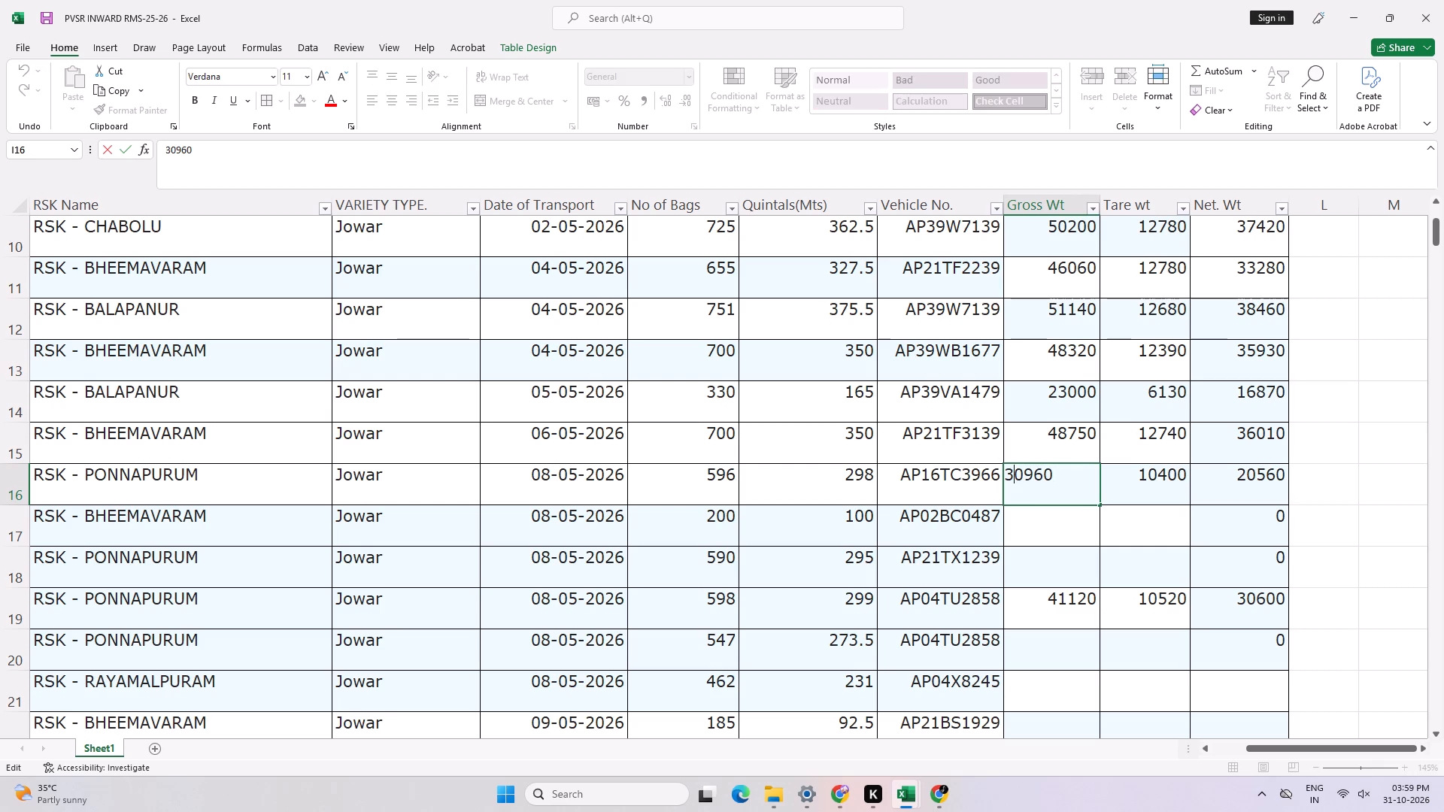
key(BackSpace)
key(4)
key(Return)
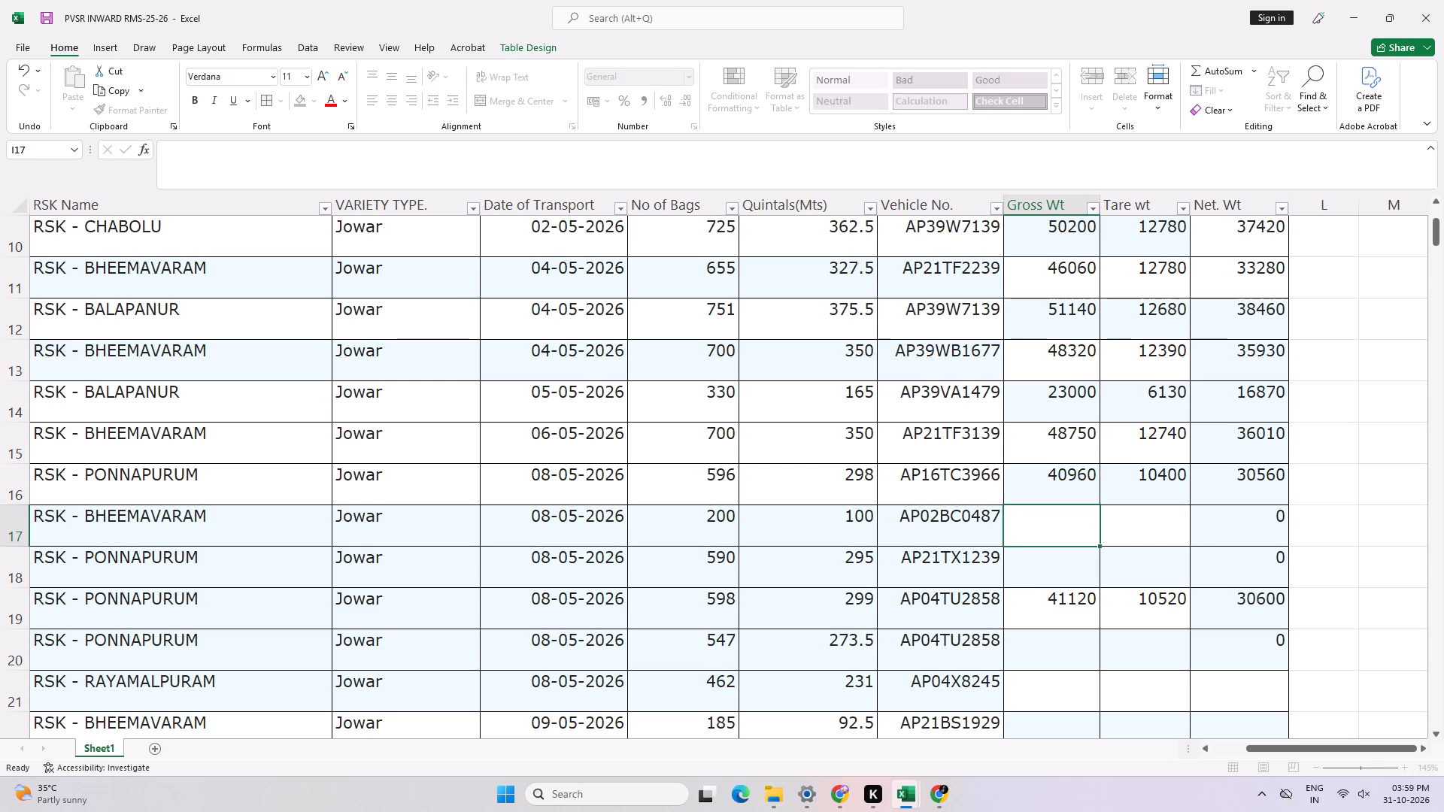
key(Down)
key(Down)
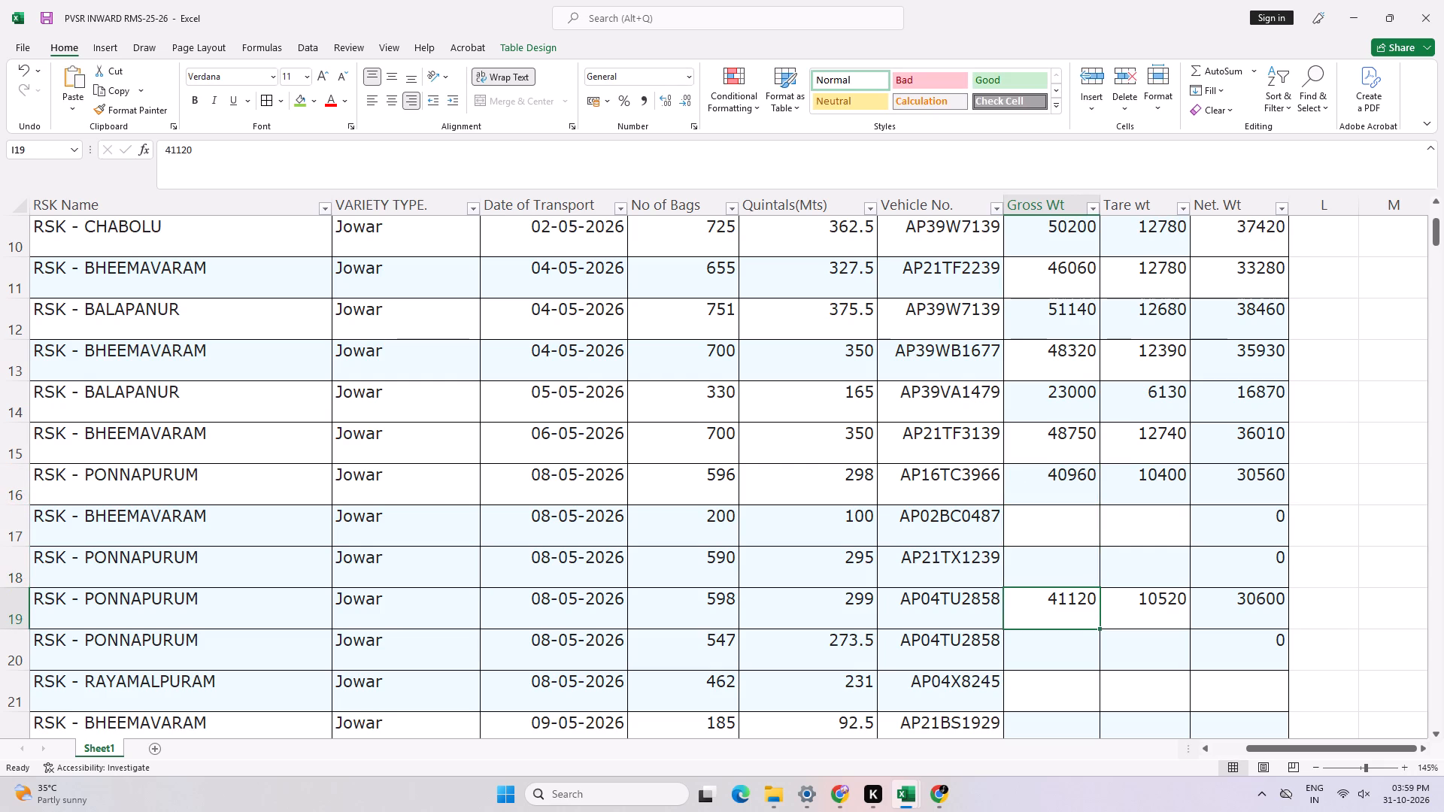
key(Down)
key(Up)
key(Down)
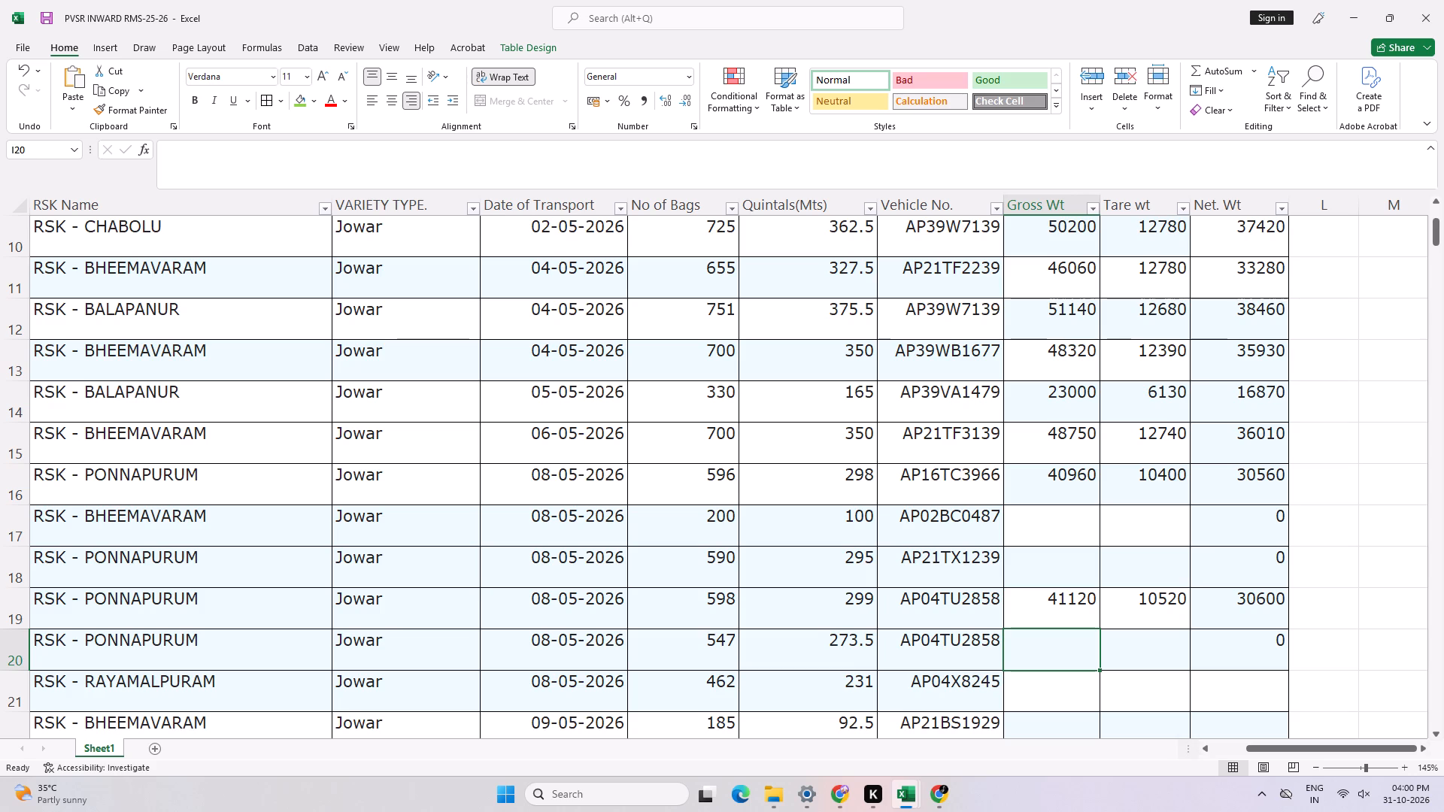
key(Up)
key(Up)
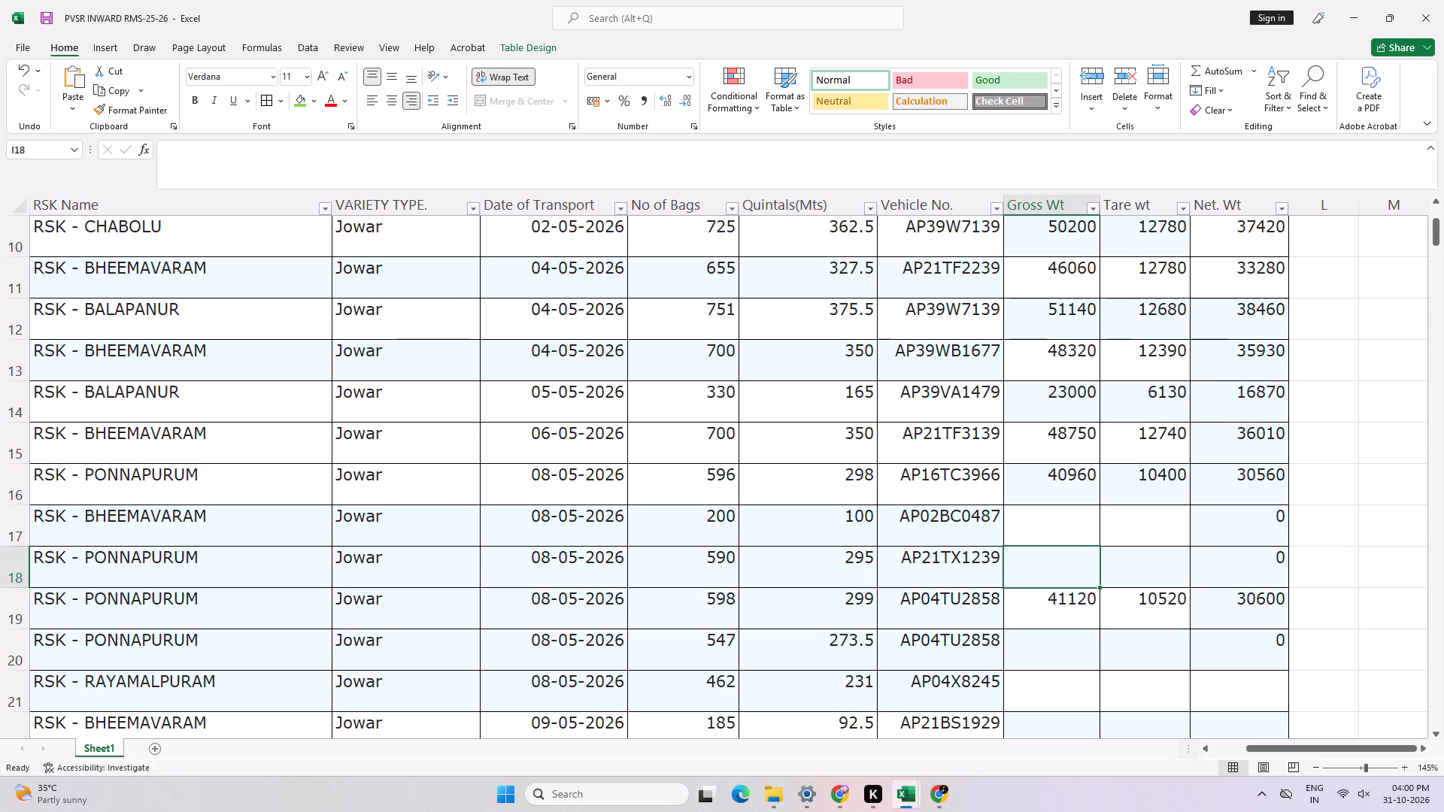
text(41350)
key(Right)
text(1108)
key(0)
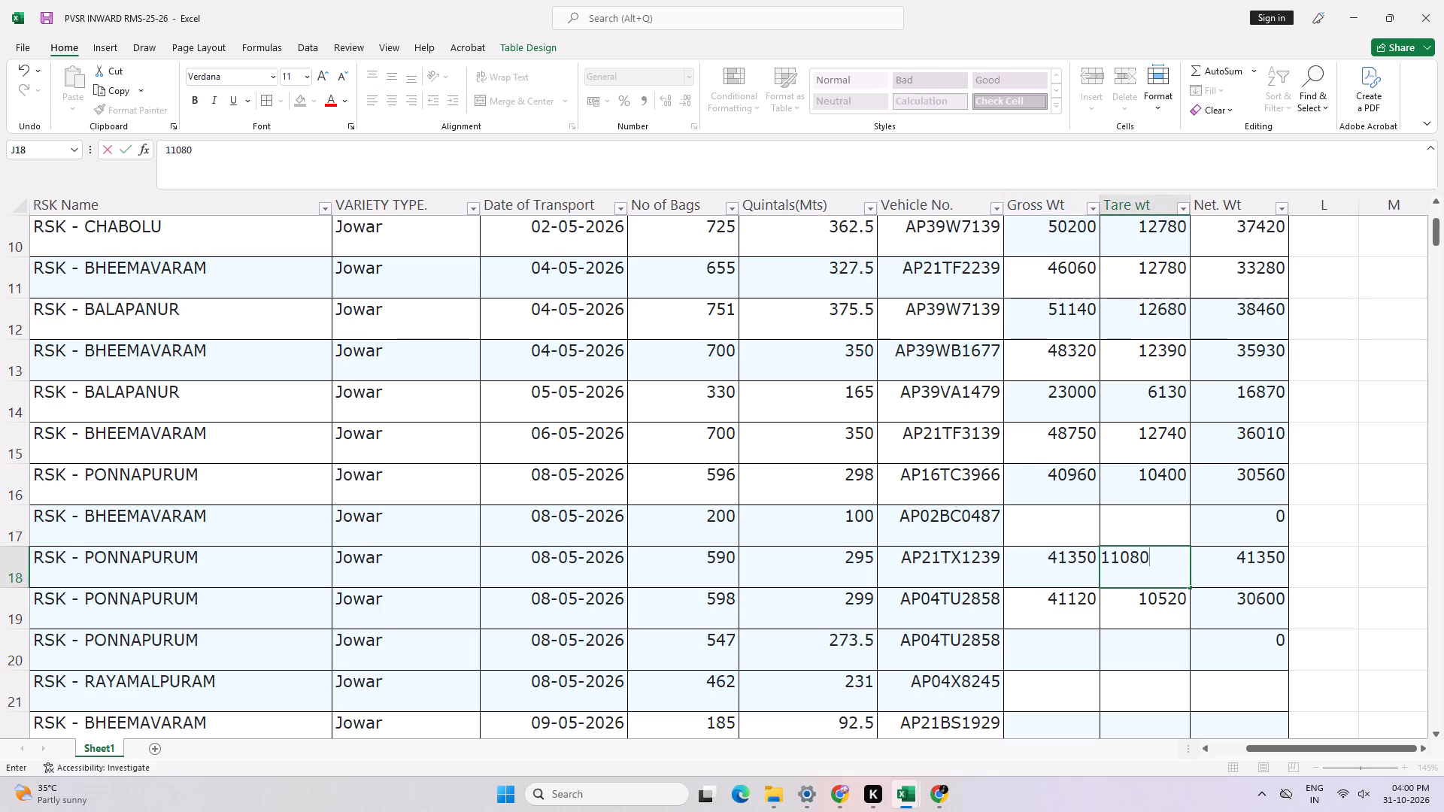
key(Right)
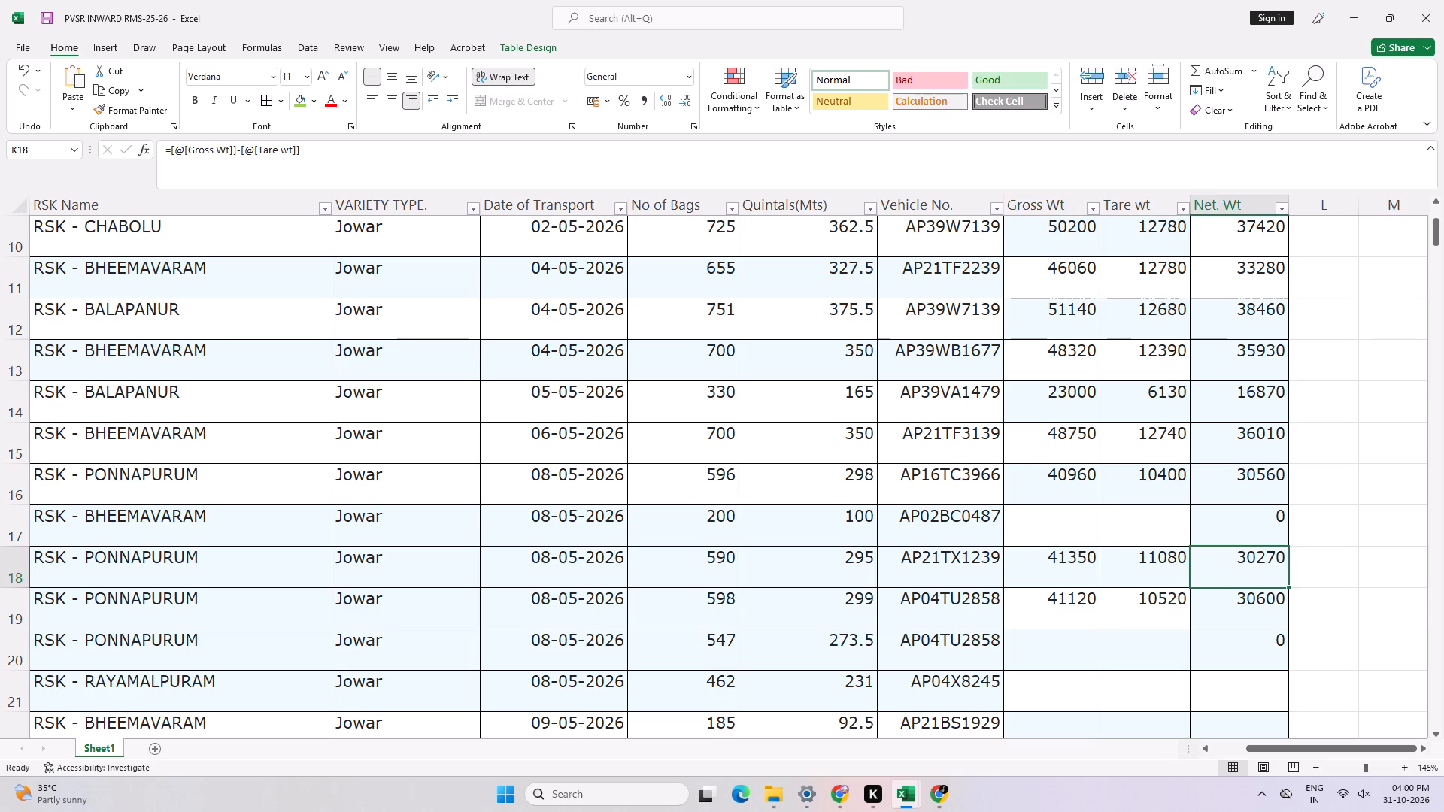
key(Up)
key(Left)
key(Left)
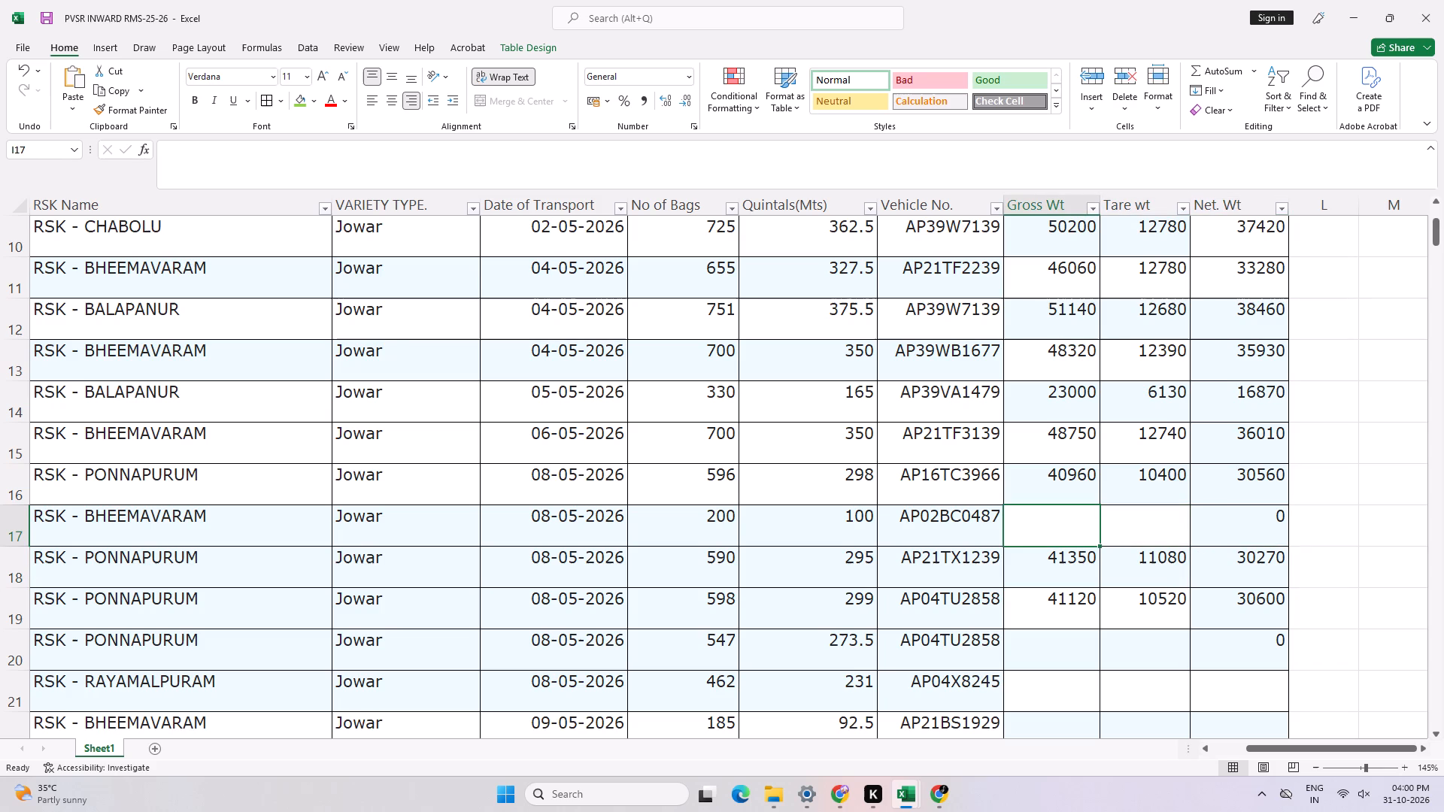
key(Down)
key(Down)
key(Down)
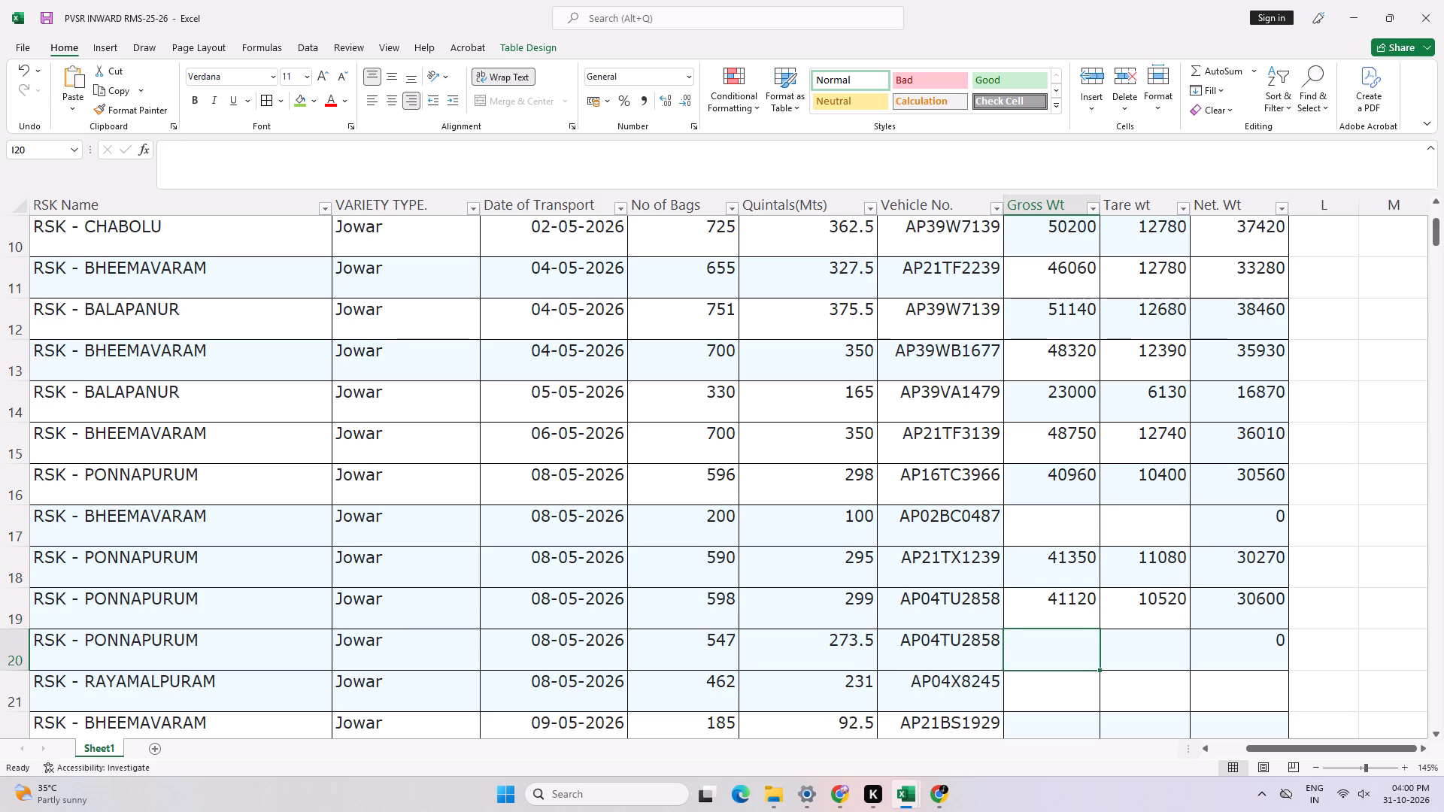
text(38390)
key(Right)
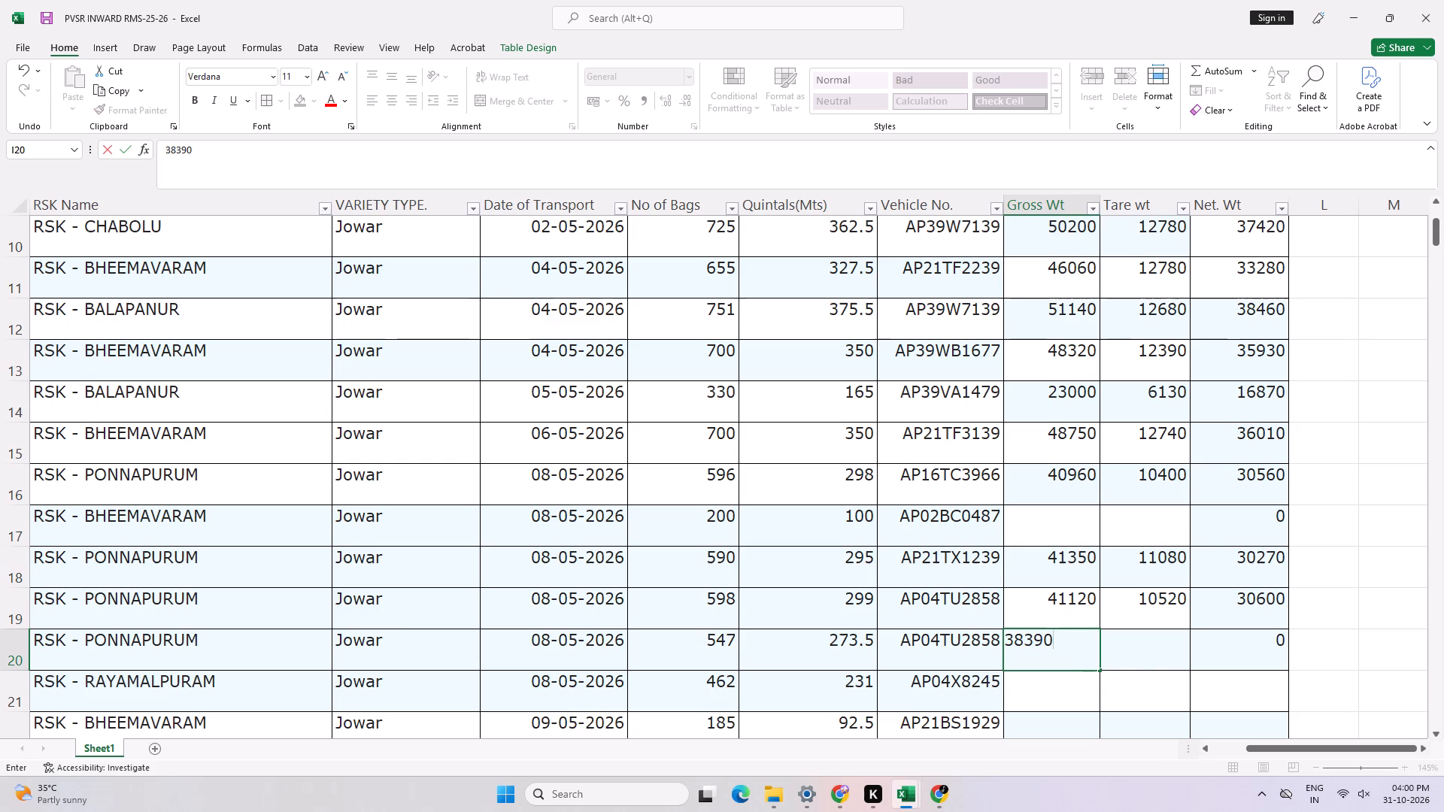
text(10520)
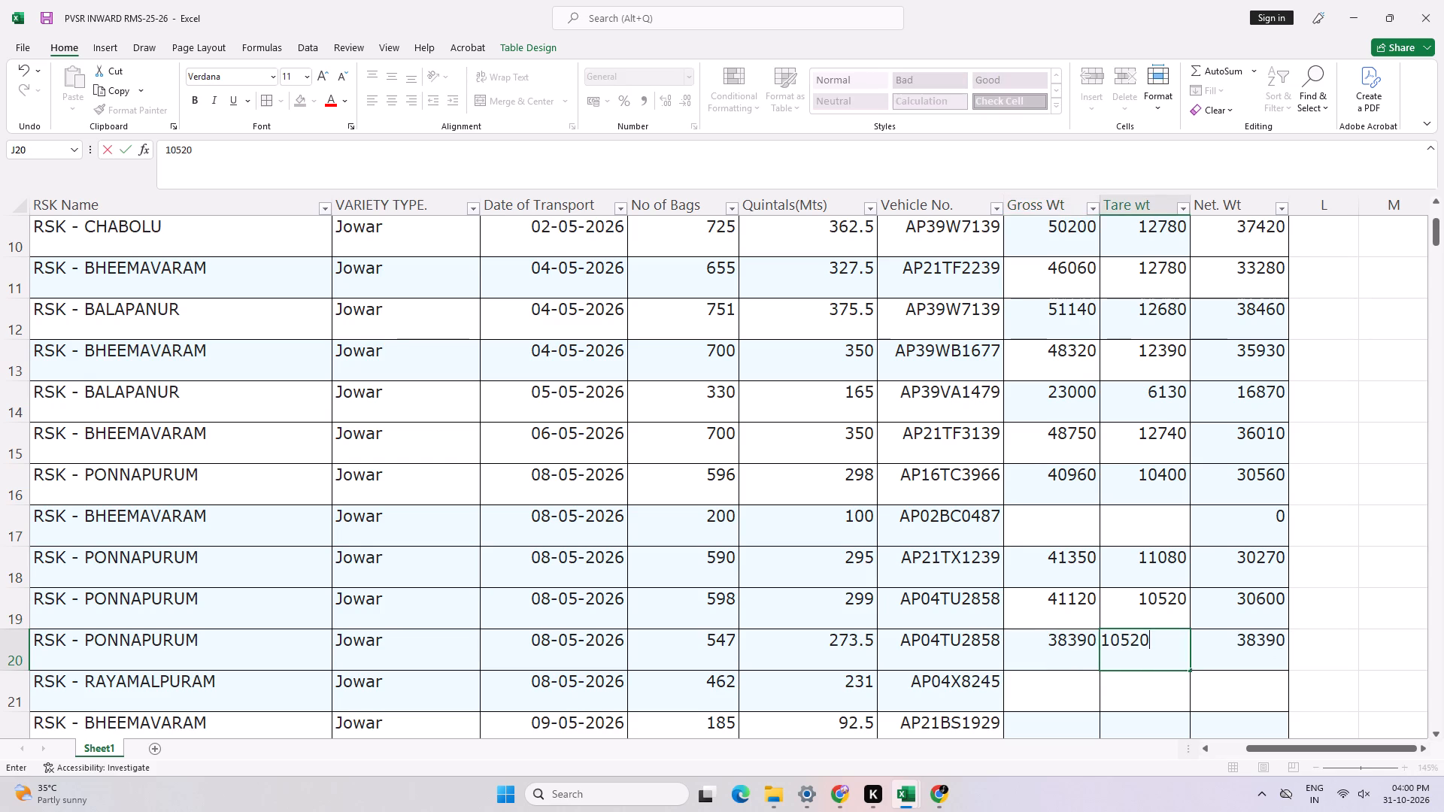
key(Right)
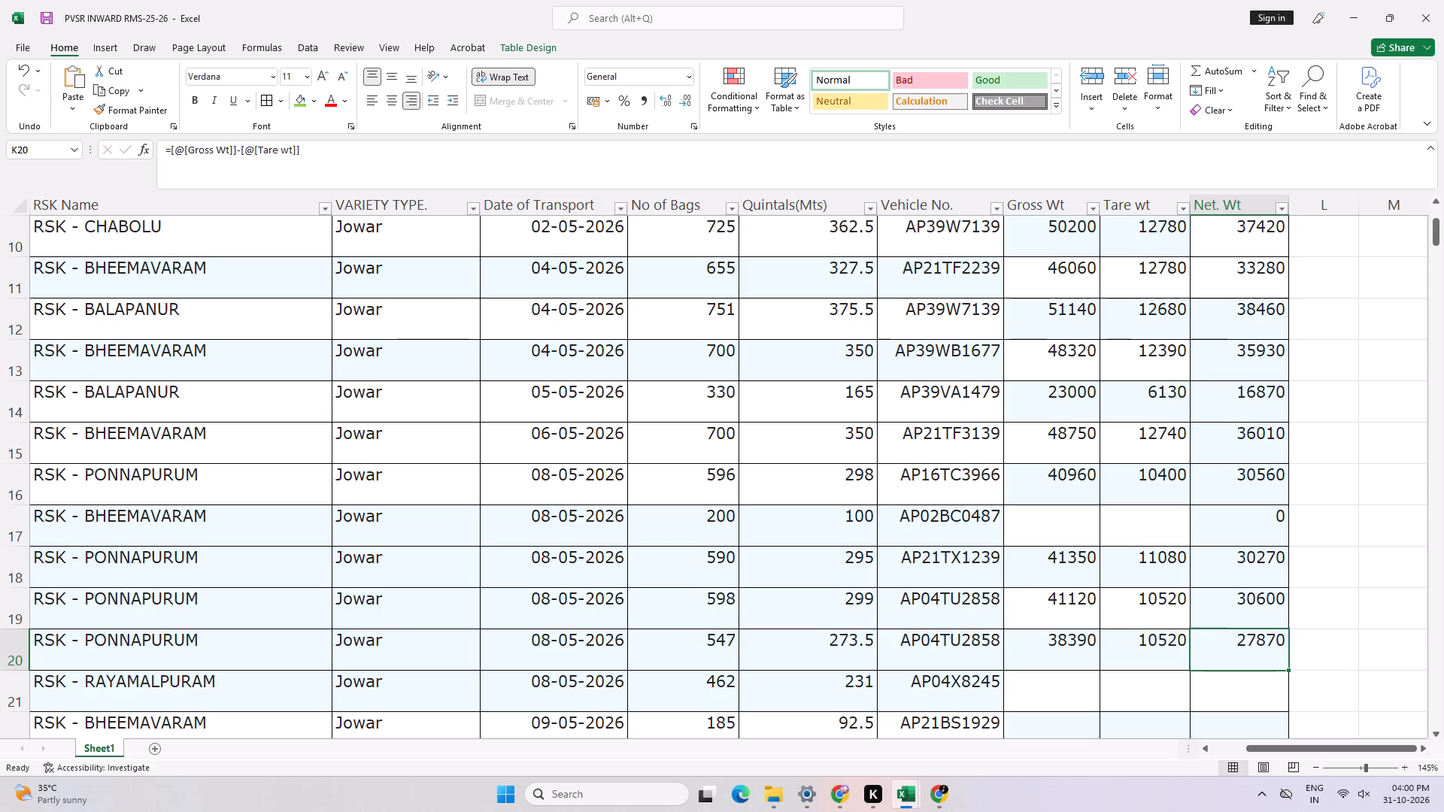
key(Left)
key(Down)
key(Left)
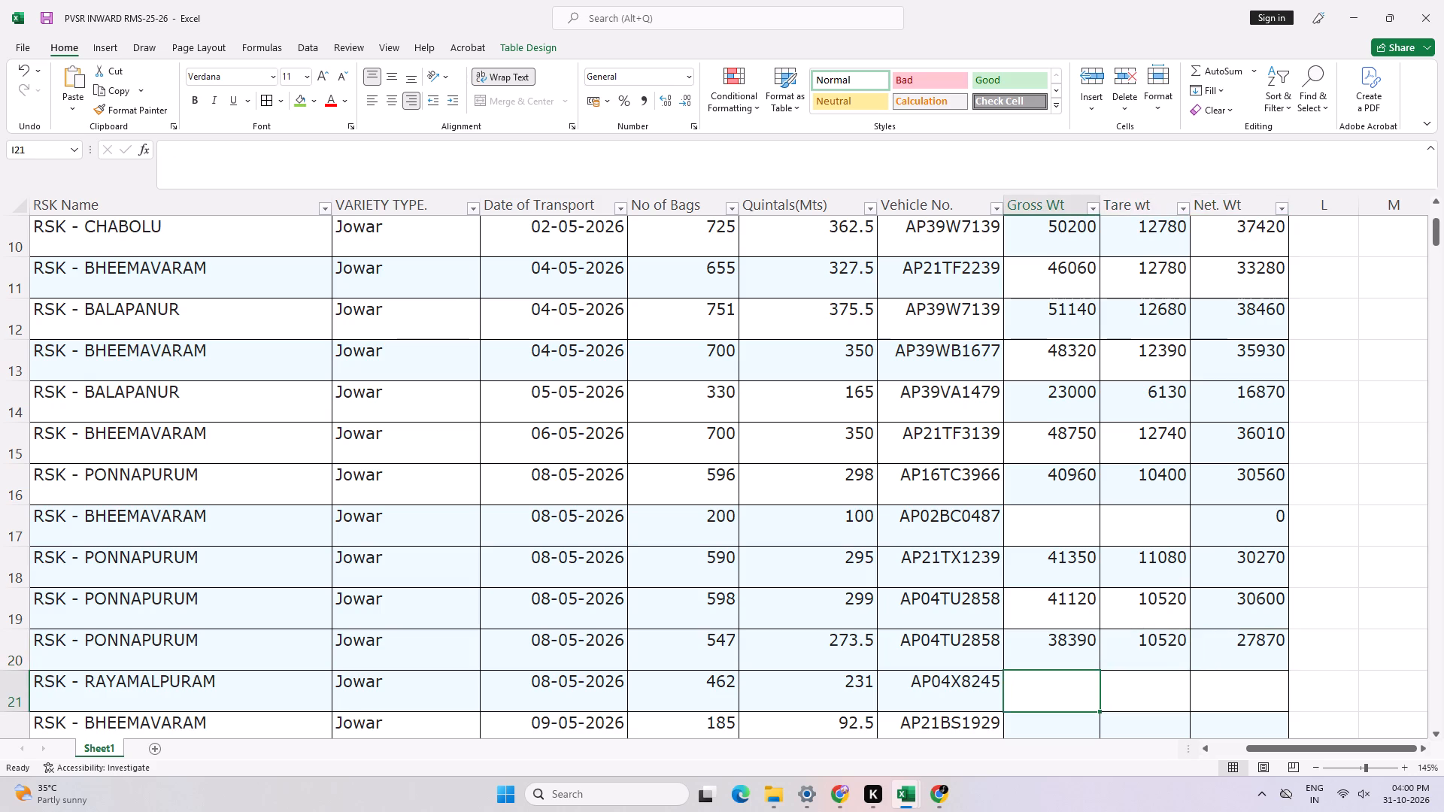
text(32790)
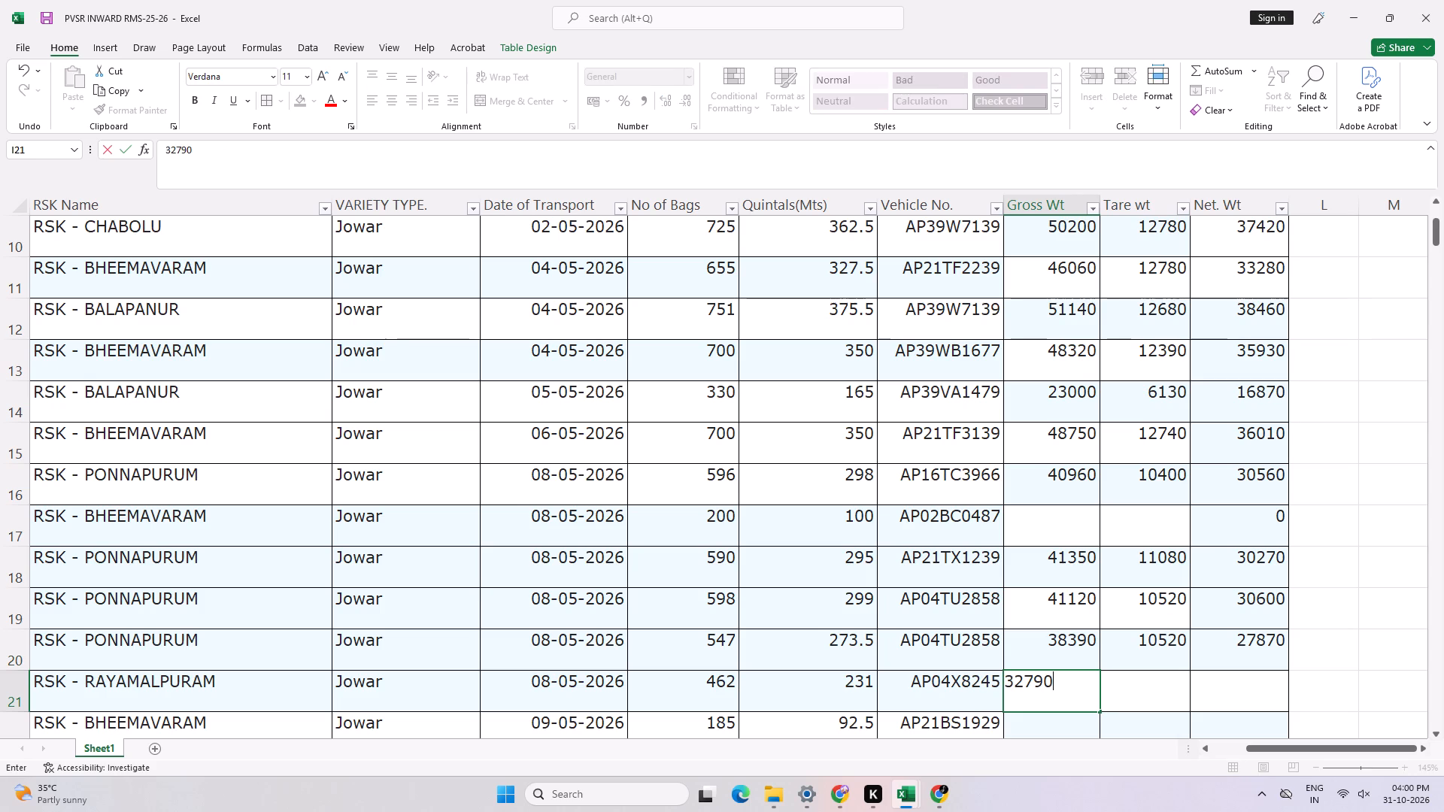
key(Right)
text(93)
text(30)
key(Right)
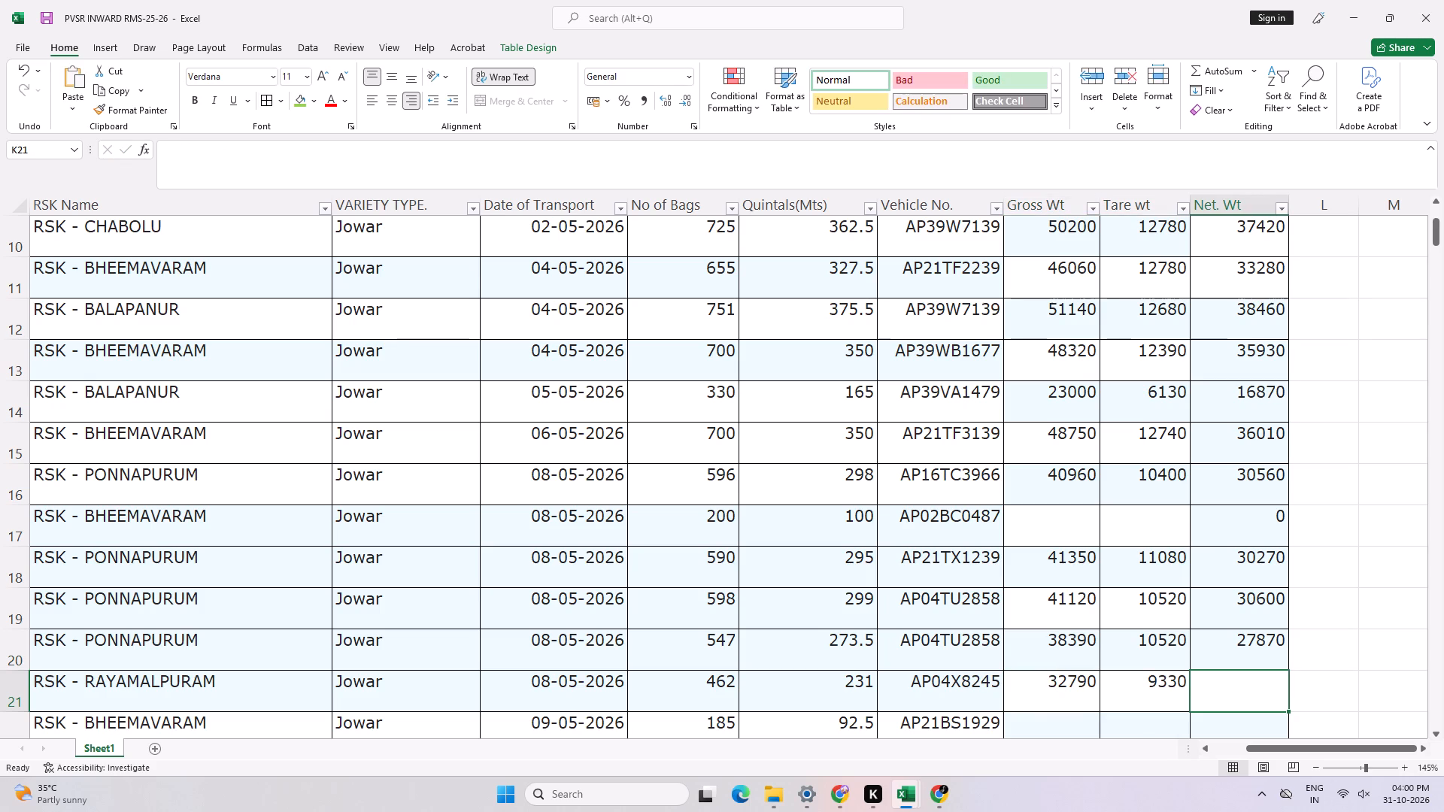
Fill the net weight formula from row 20 down into row 21.
key(ctrl+d)
key(Down)
key(Down)
key(Up)
key(Up)
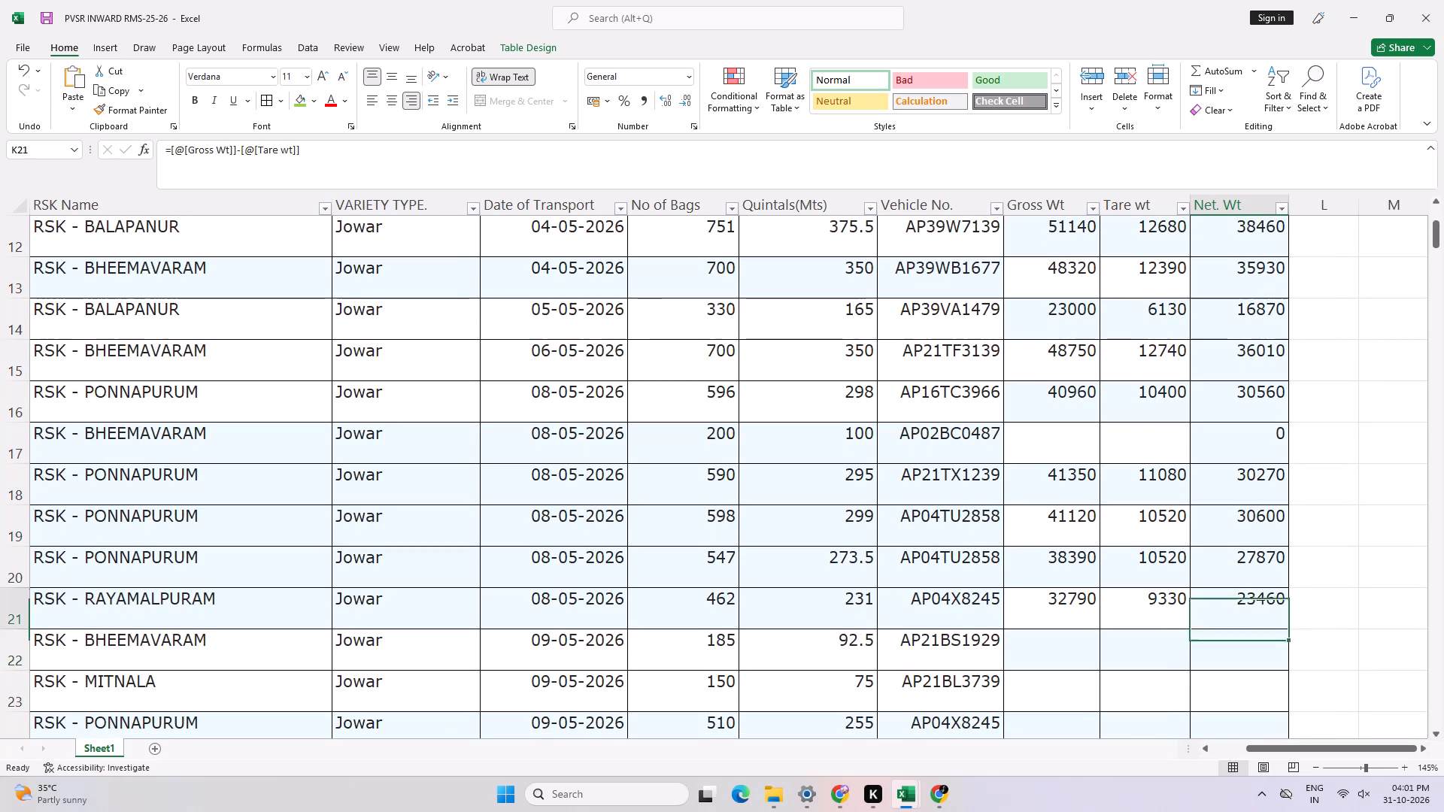
key(Up)
Extend the net weight formula from row 21 down through row 34.
scroll(1344, 538, down, 4)
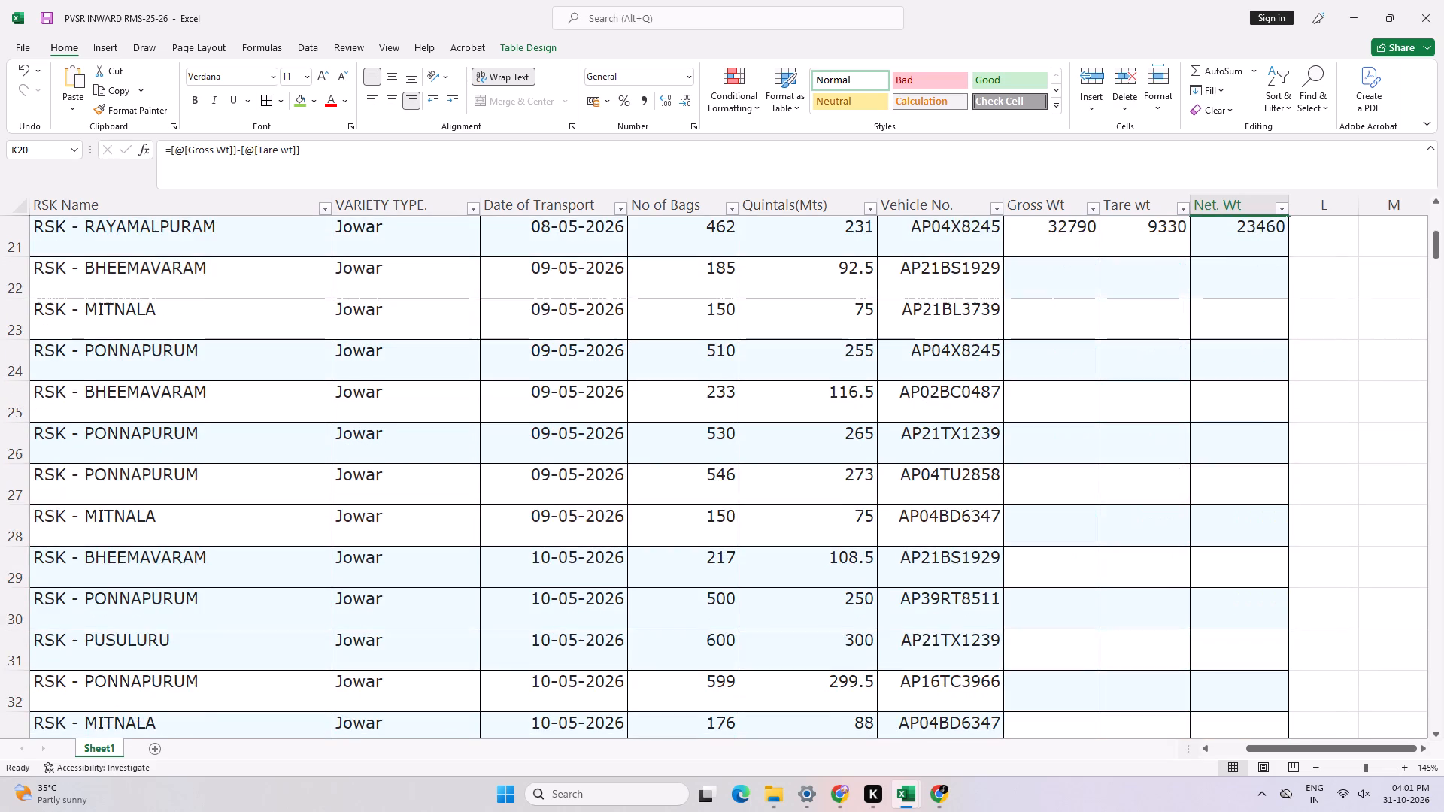
scroll(1288, 497, up, 4)
click(1261, 612)
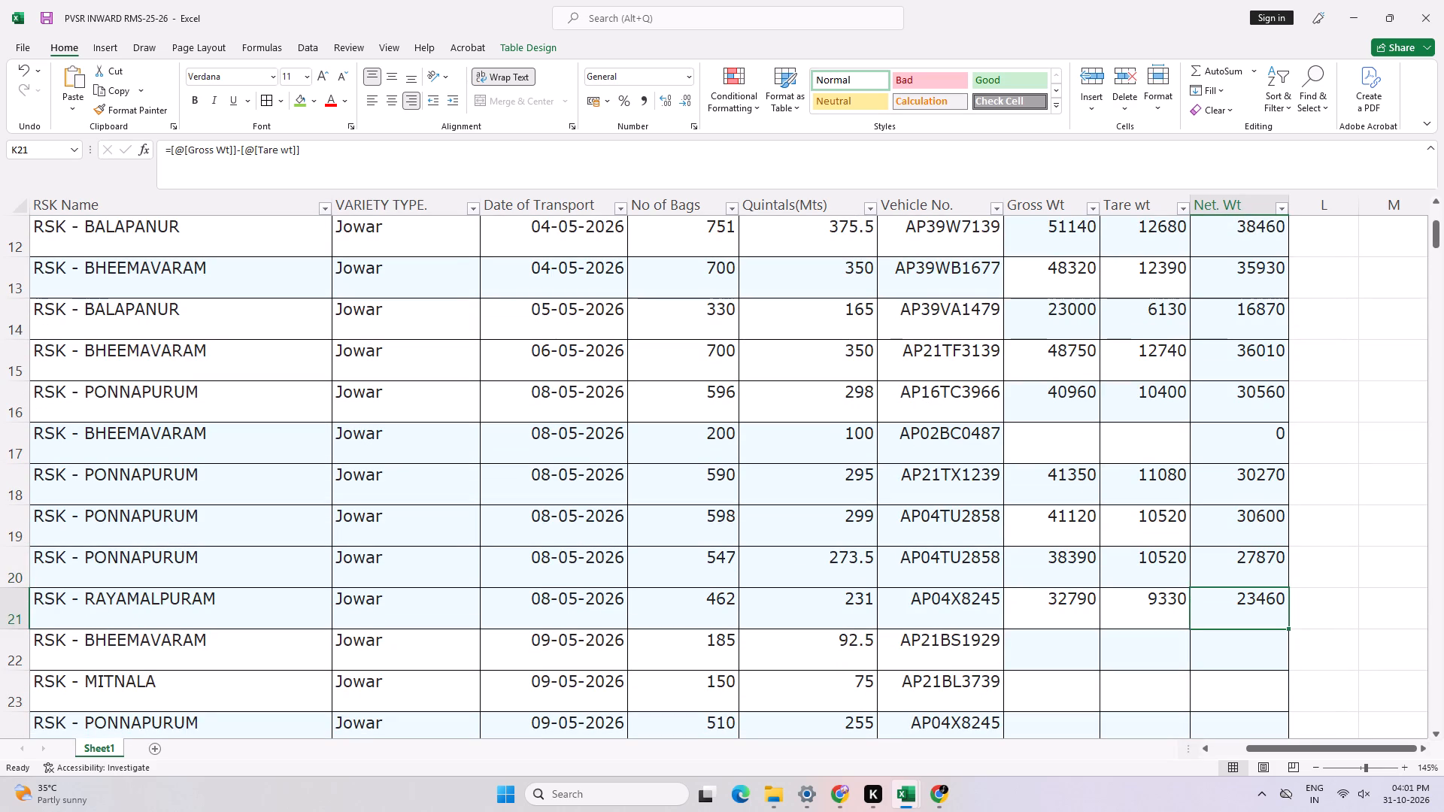
drag(1287, 631, 1288, 777)
scroll(1071, 389, up, 5)
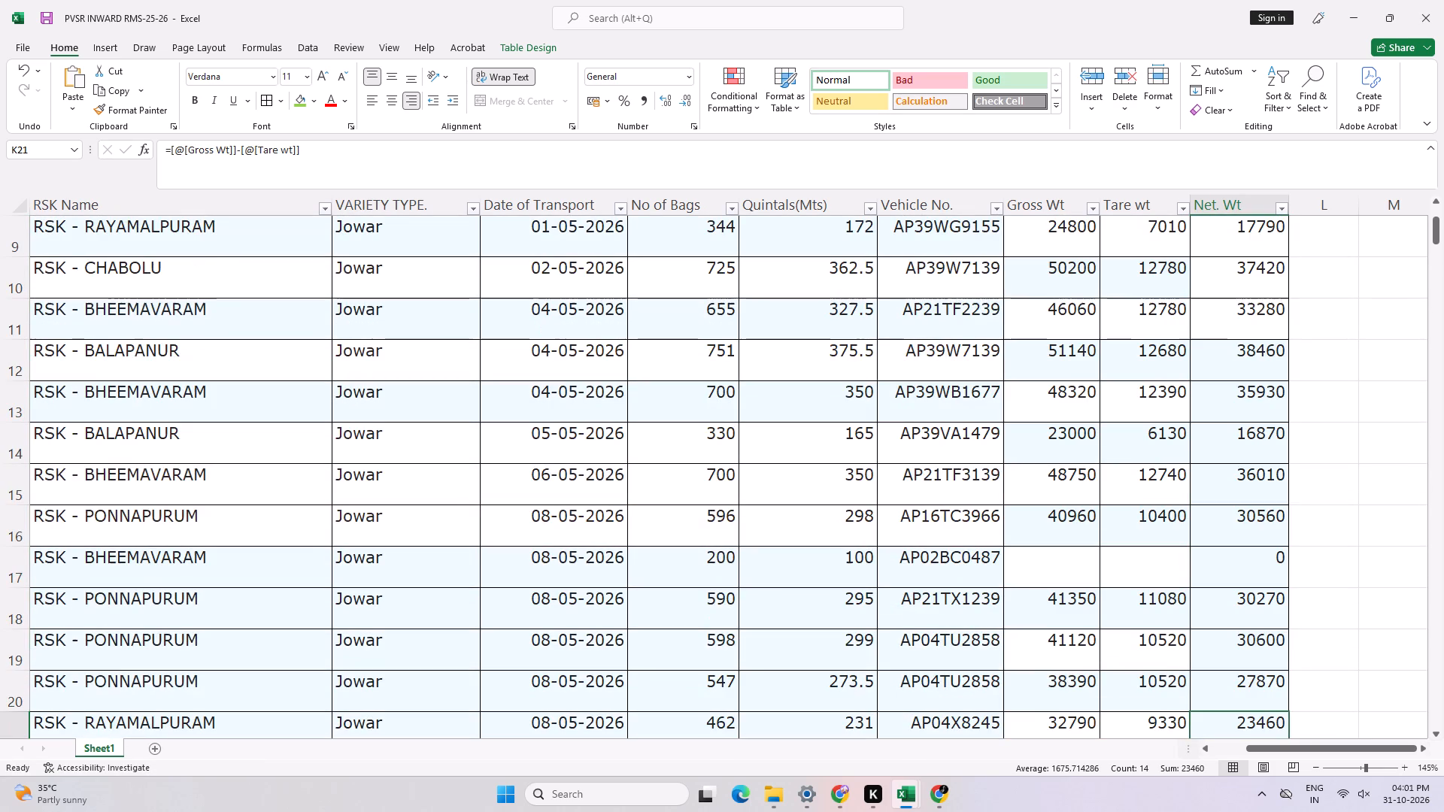
scroll(1054, 563, down, 3)
scroll(1042, 454, up, 3)
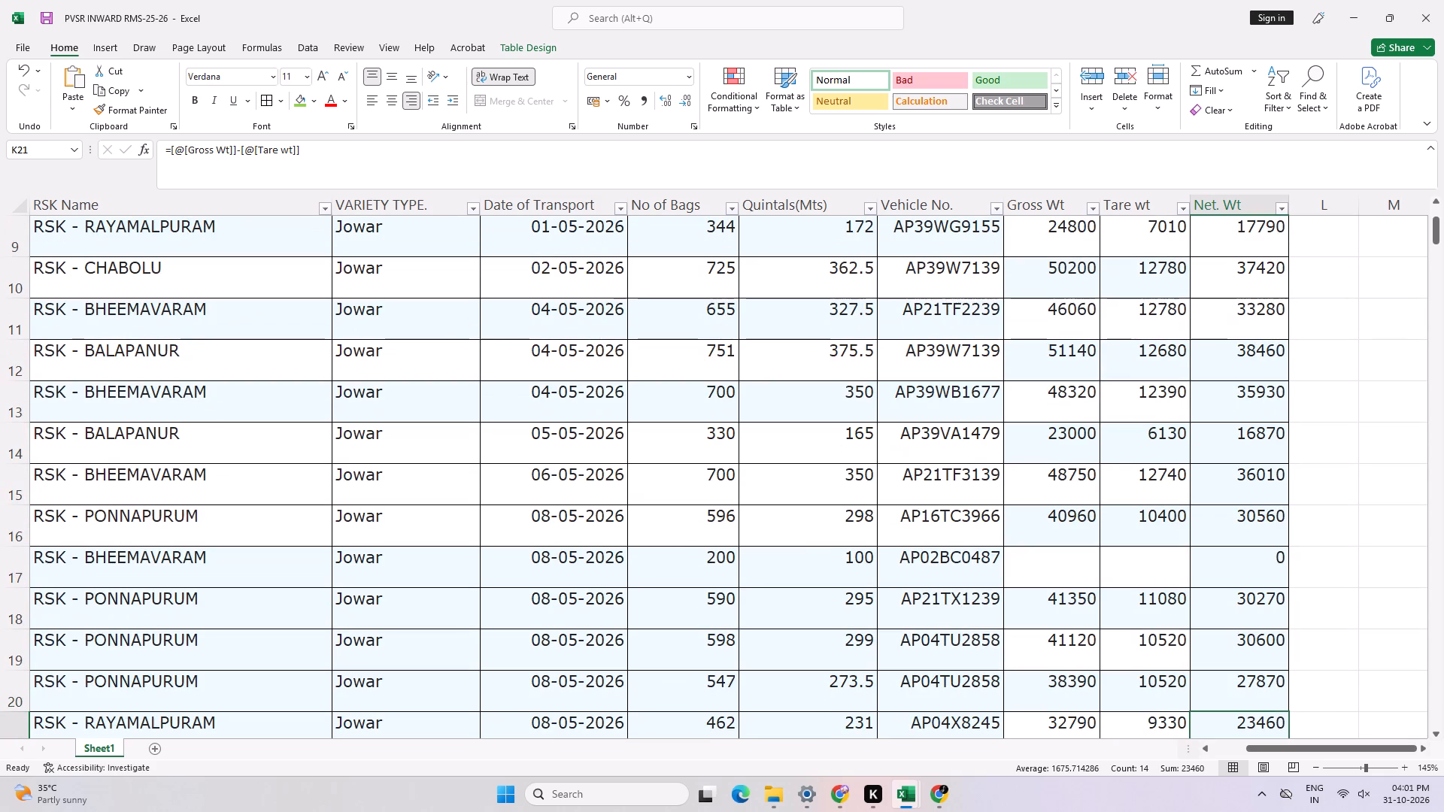
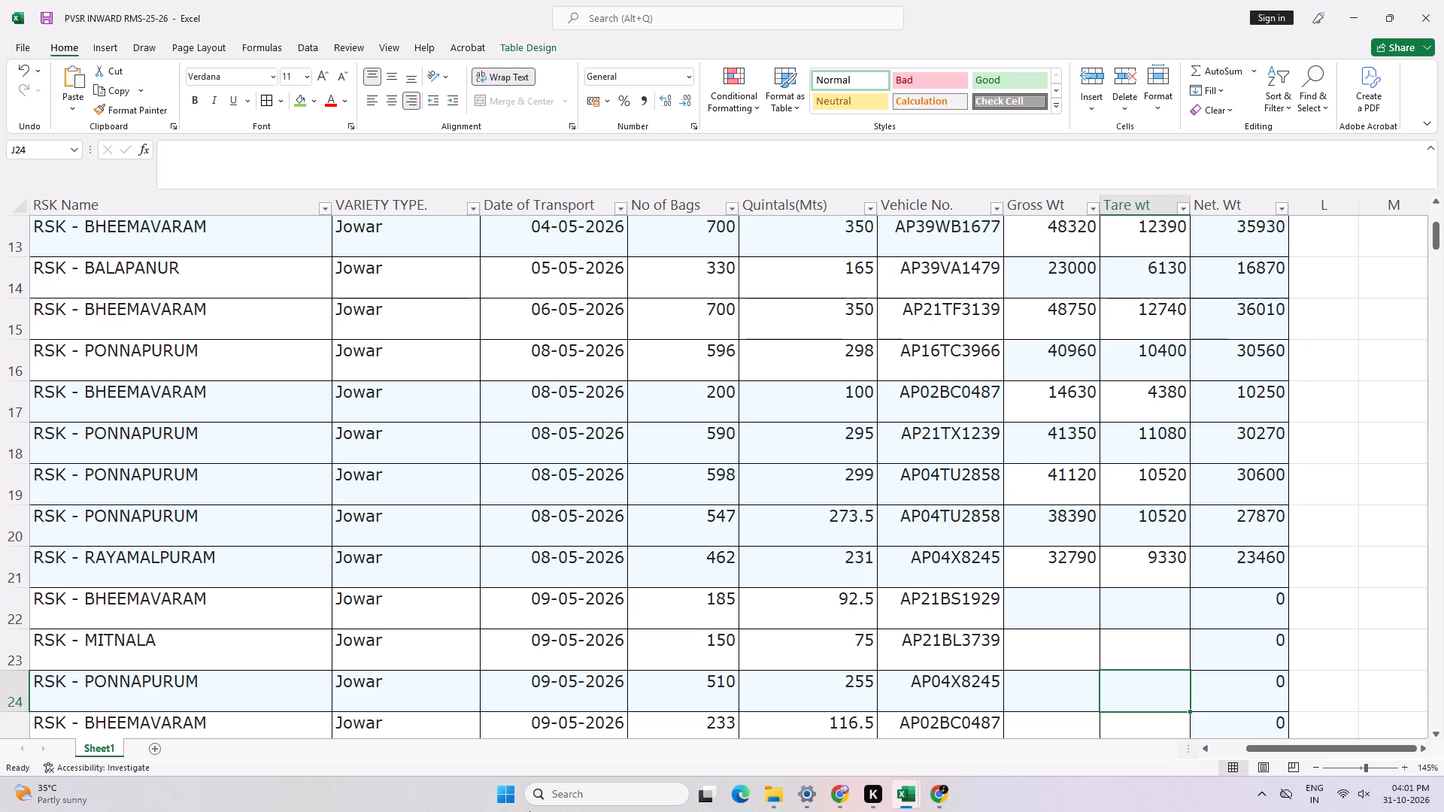
Check the vehicle numbers in rows 21 to 26 to find the next entries that need gross and tare weights.
key(Left)
key(Left)
key(Down)
key(Down)
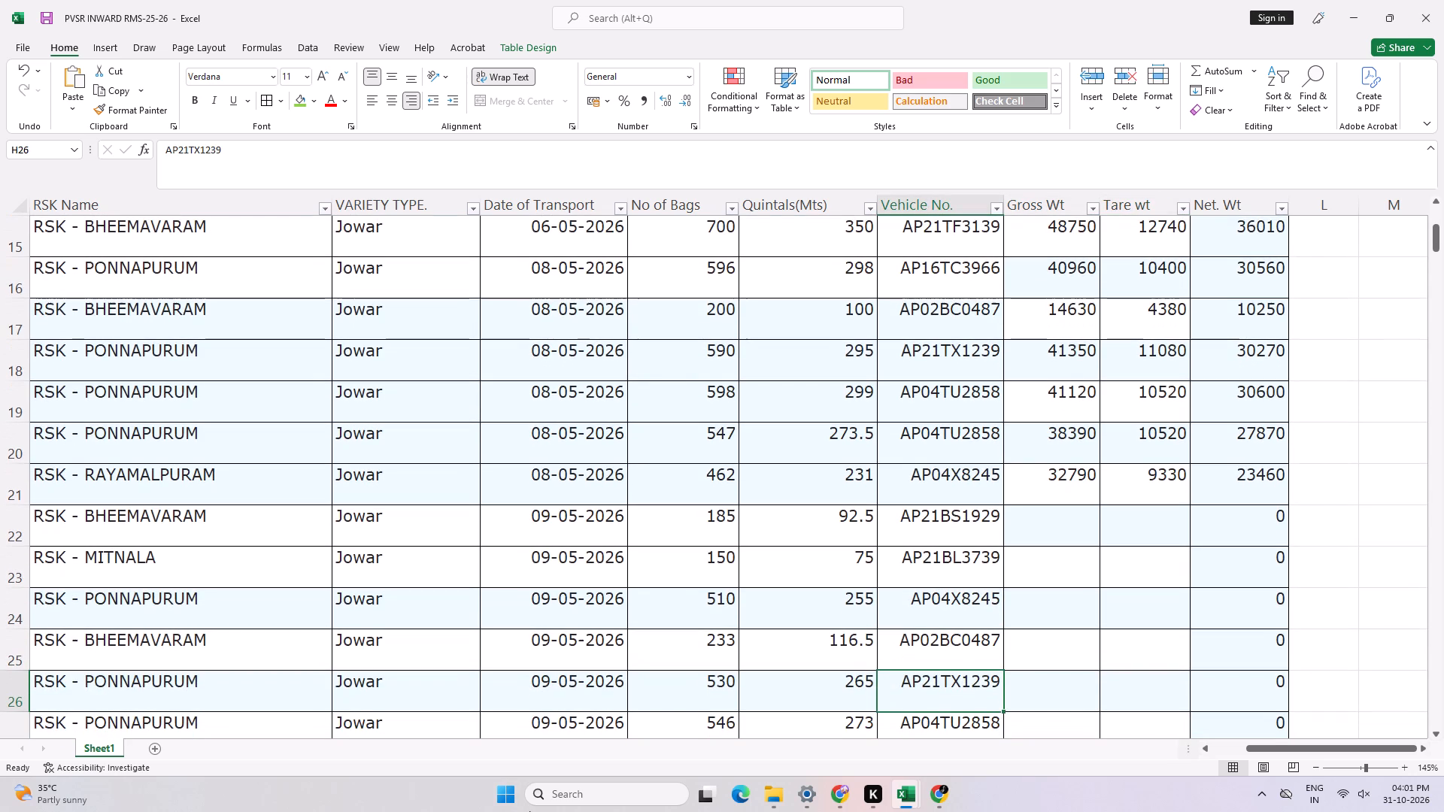
key(Up)
key(Up)
key(Up)
key(Up)
key(Up)
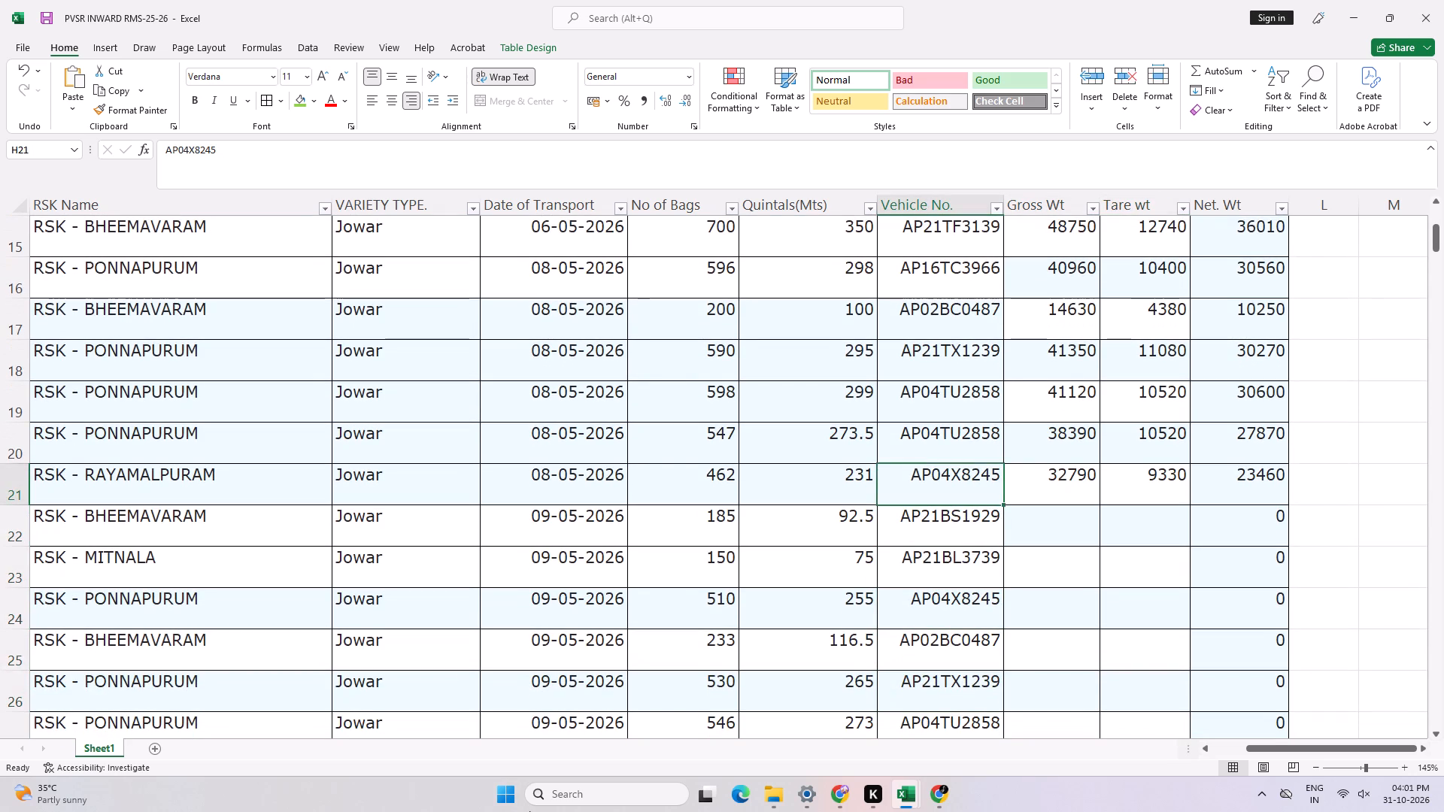
key(Down)
key(Down)
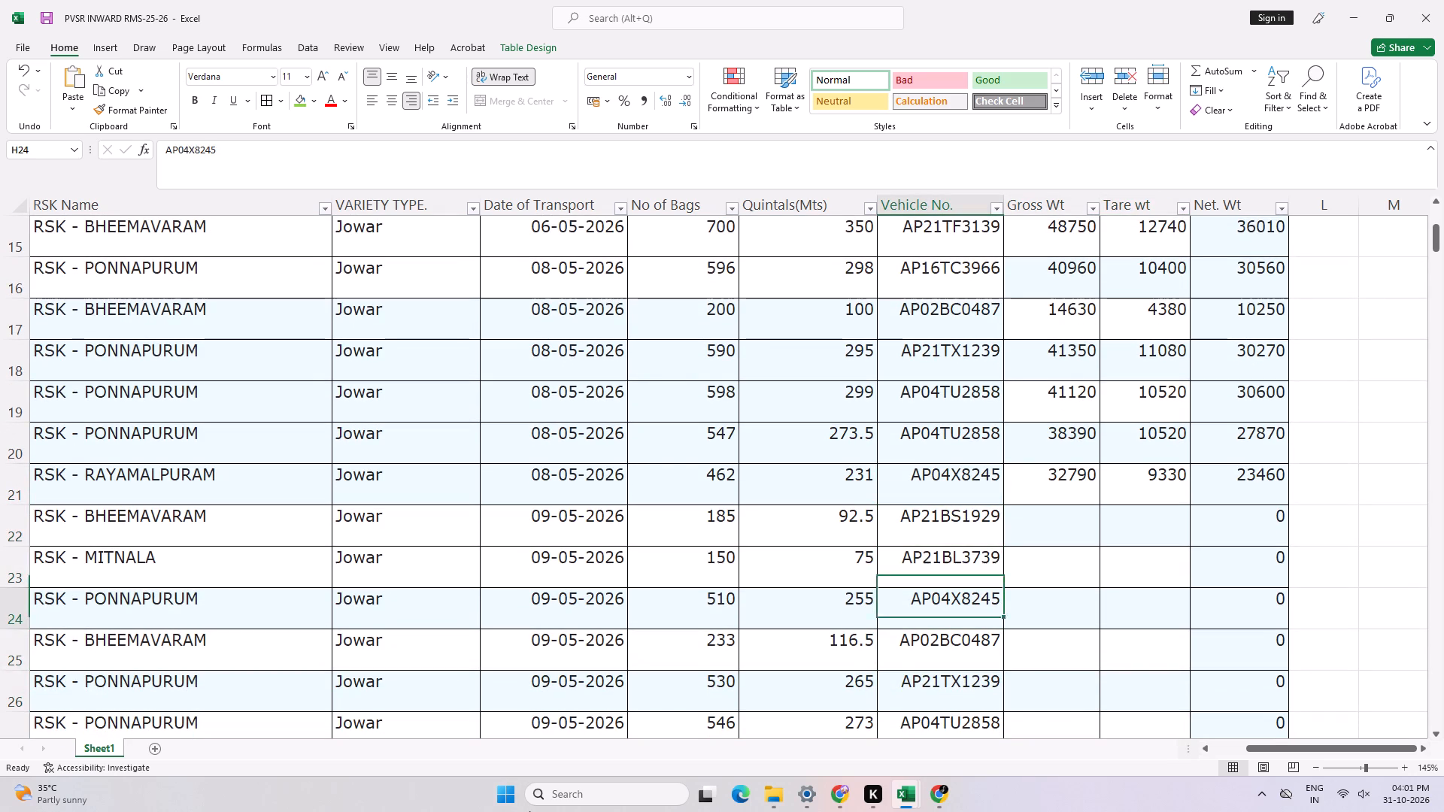
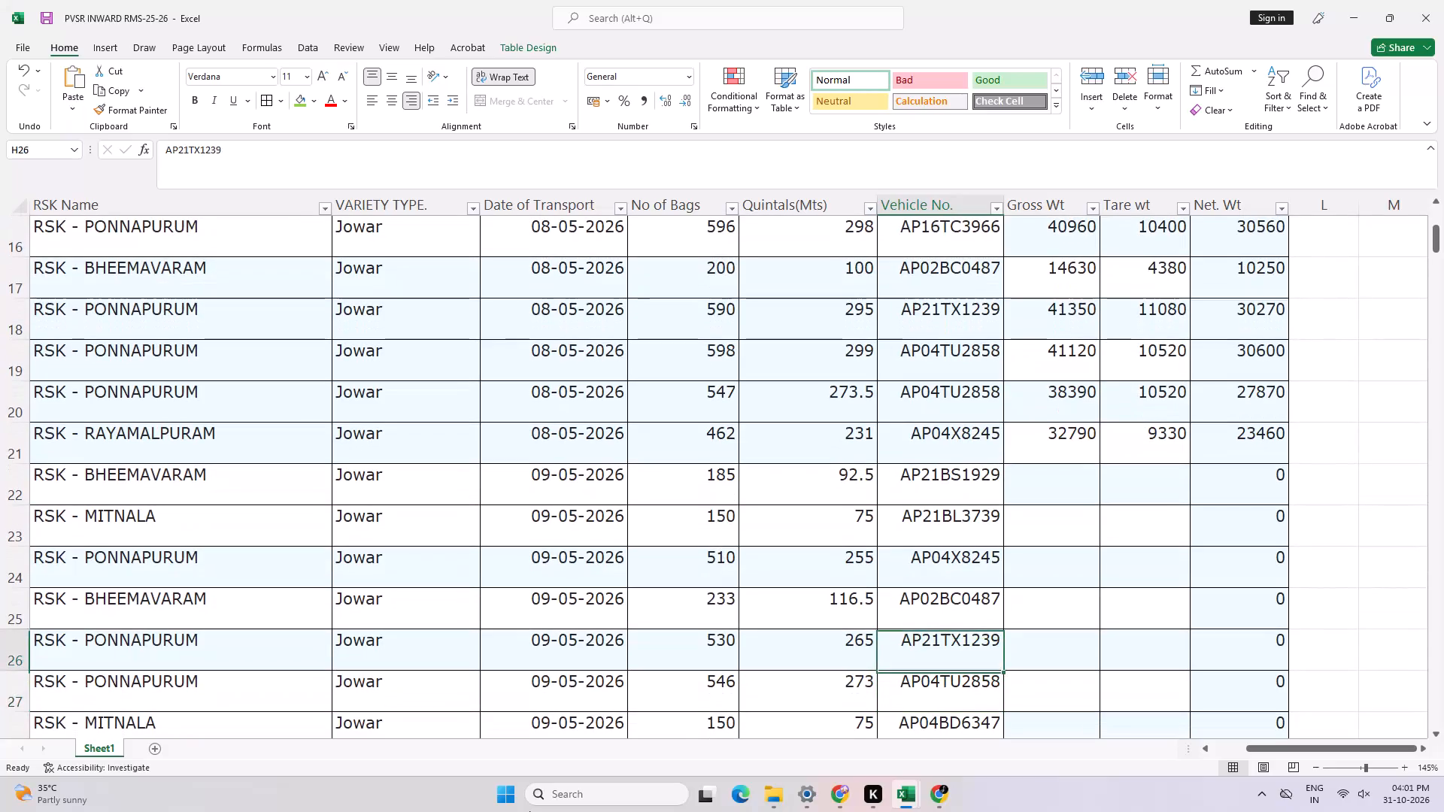
key(Down)
key(Right)
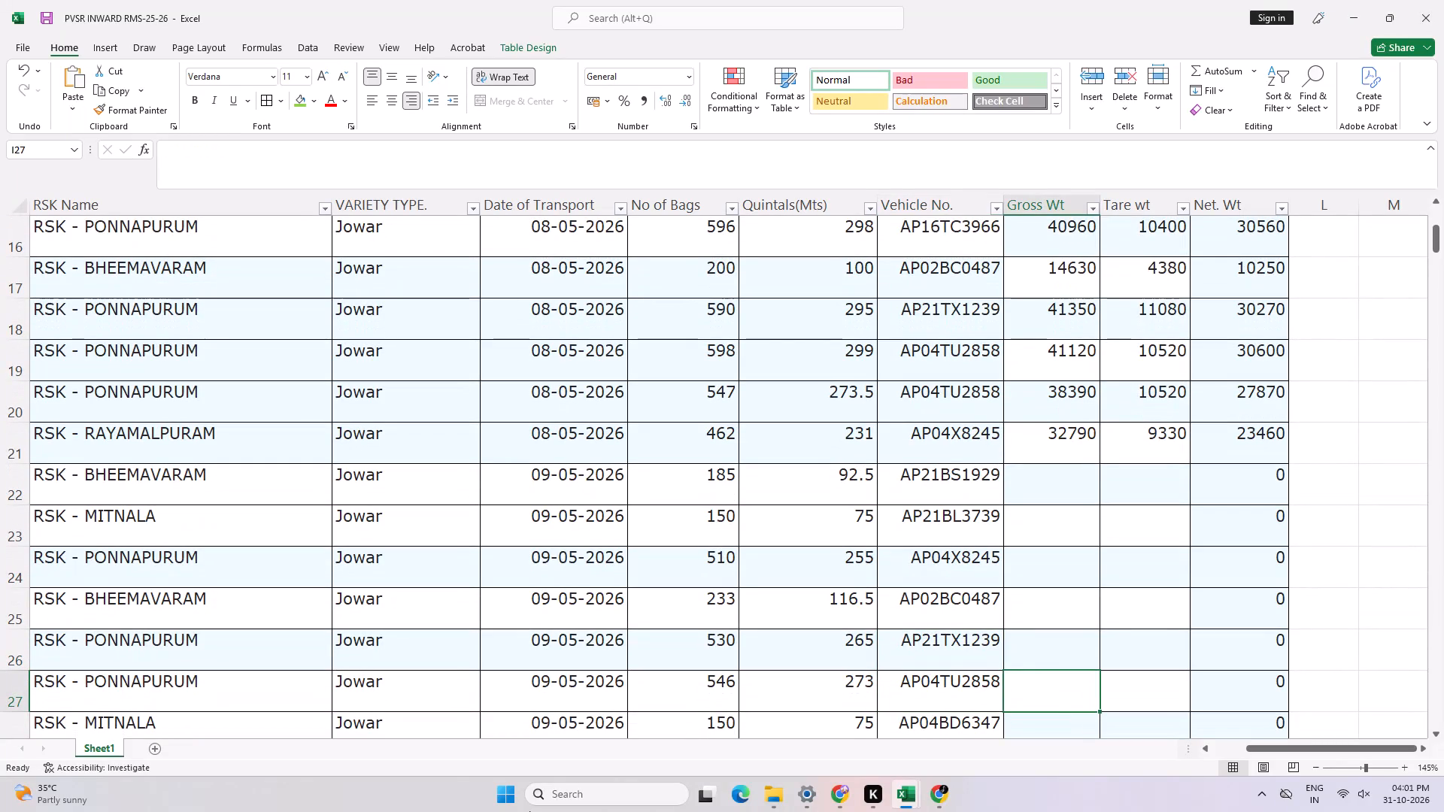
text(38420)
key(Right)
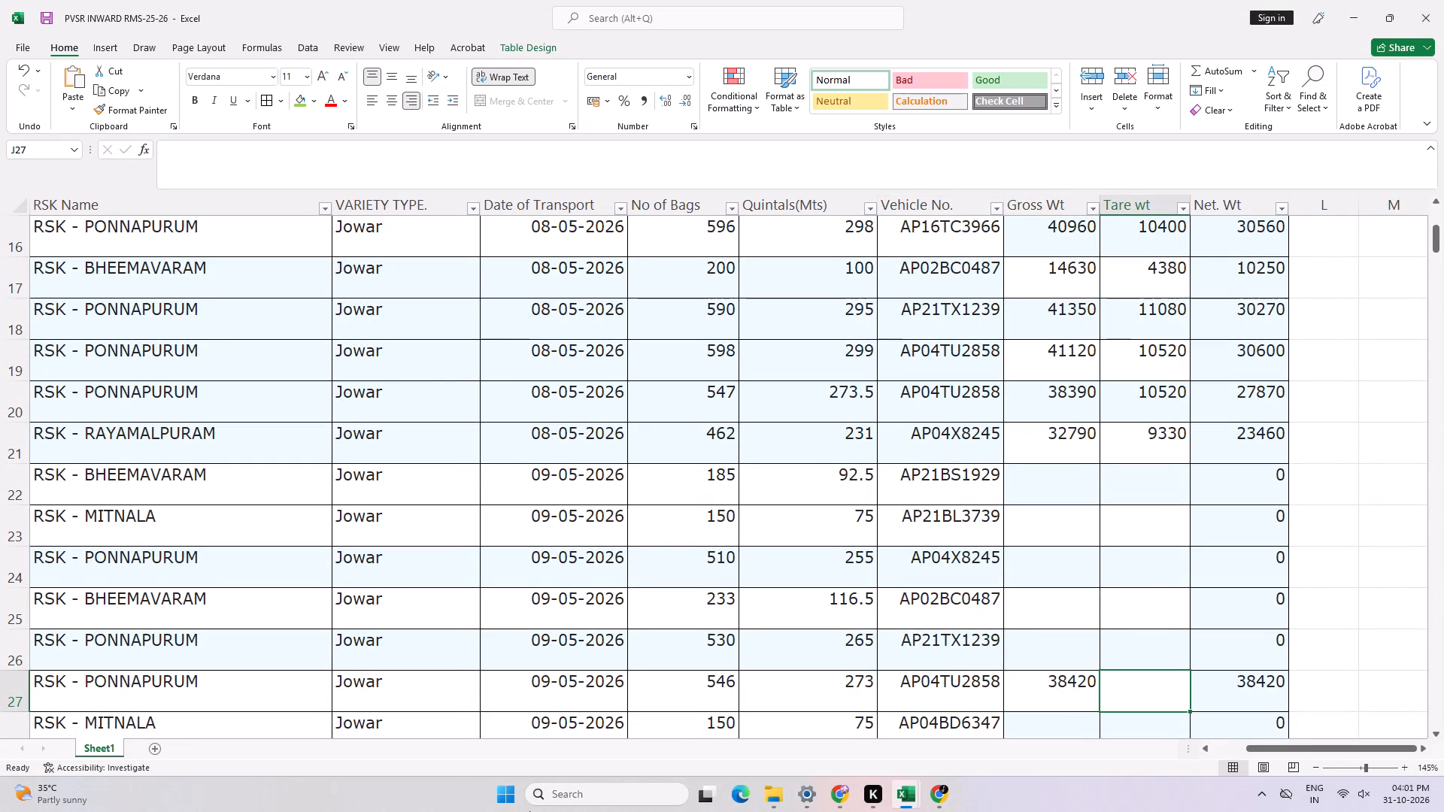
text(10530)
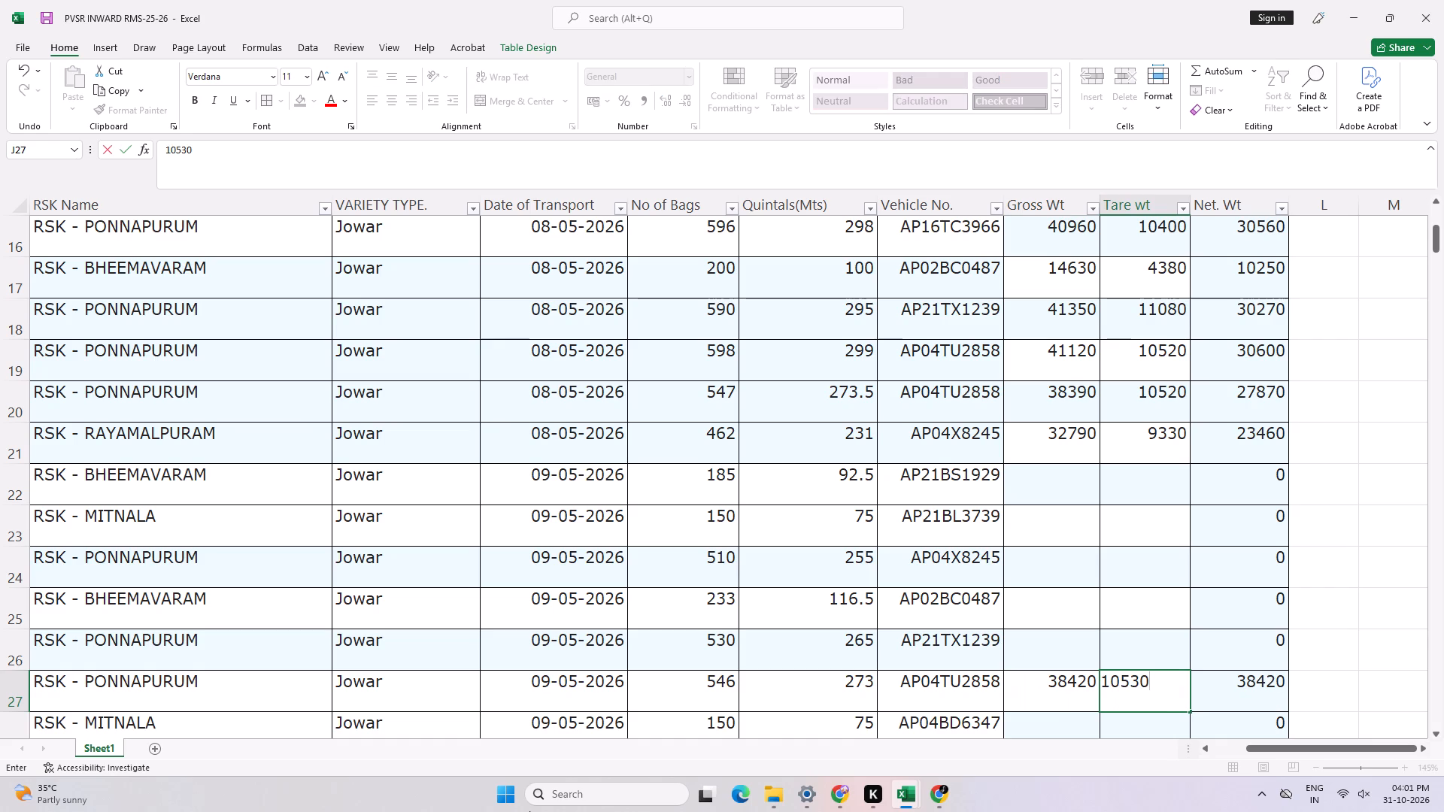
key(Right)
key(Left)
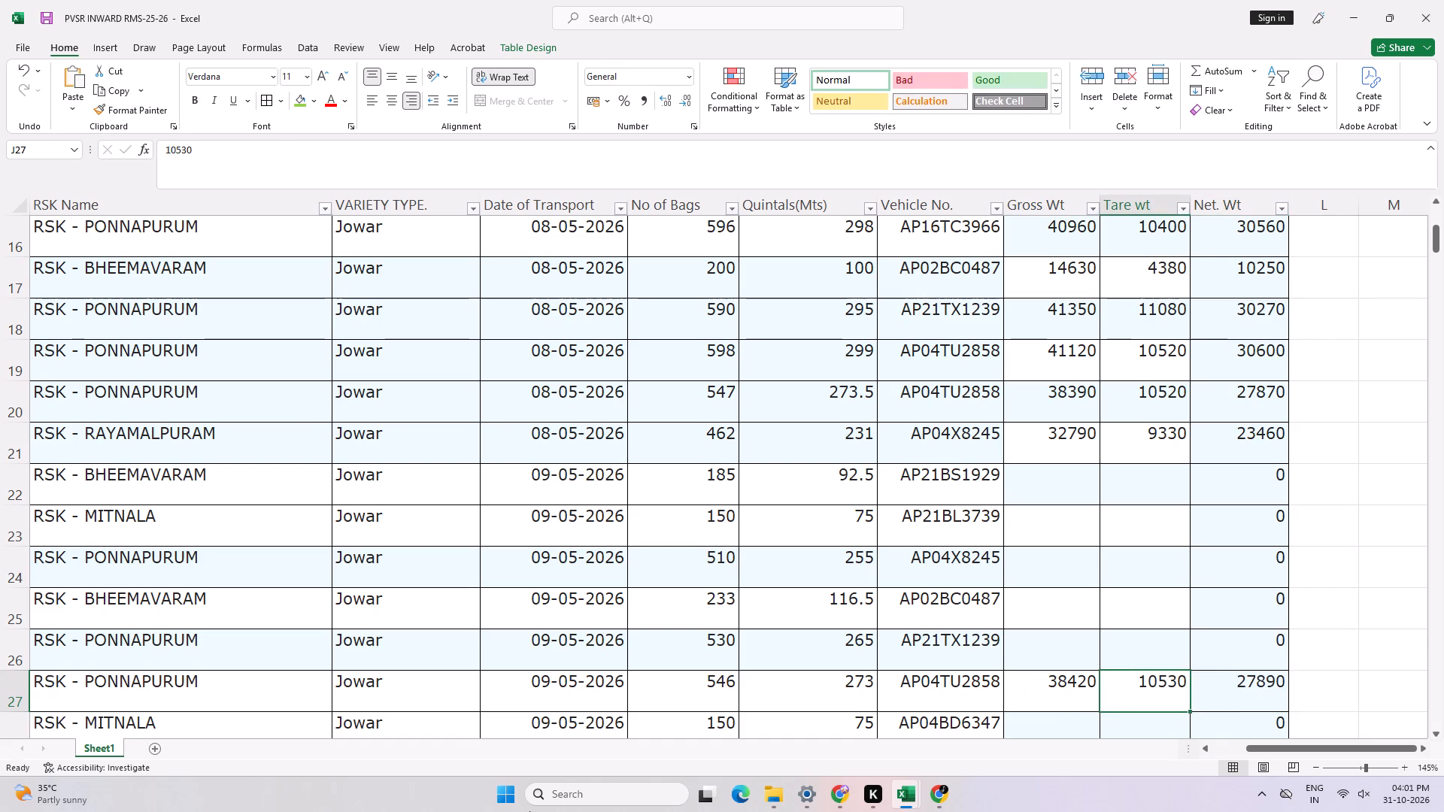
Set the S.No of row 27 to 15.
key(ctrl+Left)
key(ctrl+Left)
key(ctrl+Left)
key(ctrl+Left)
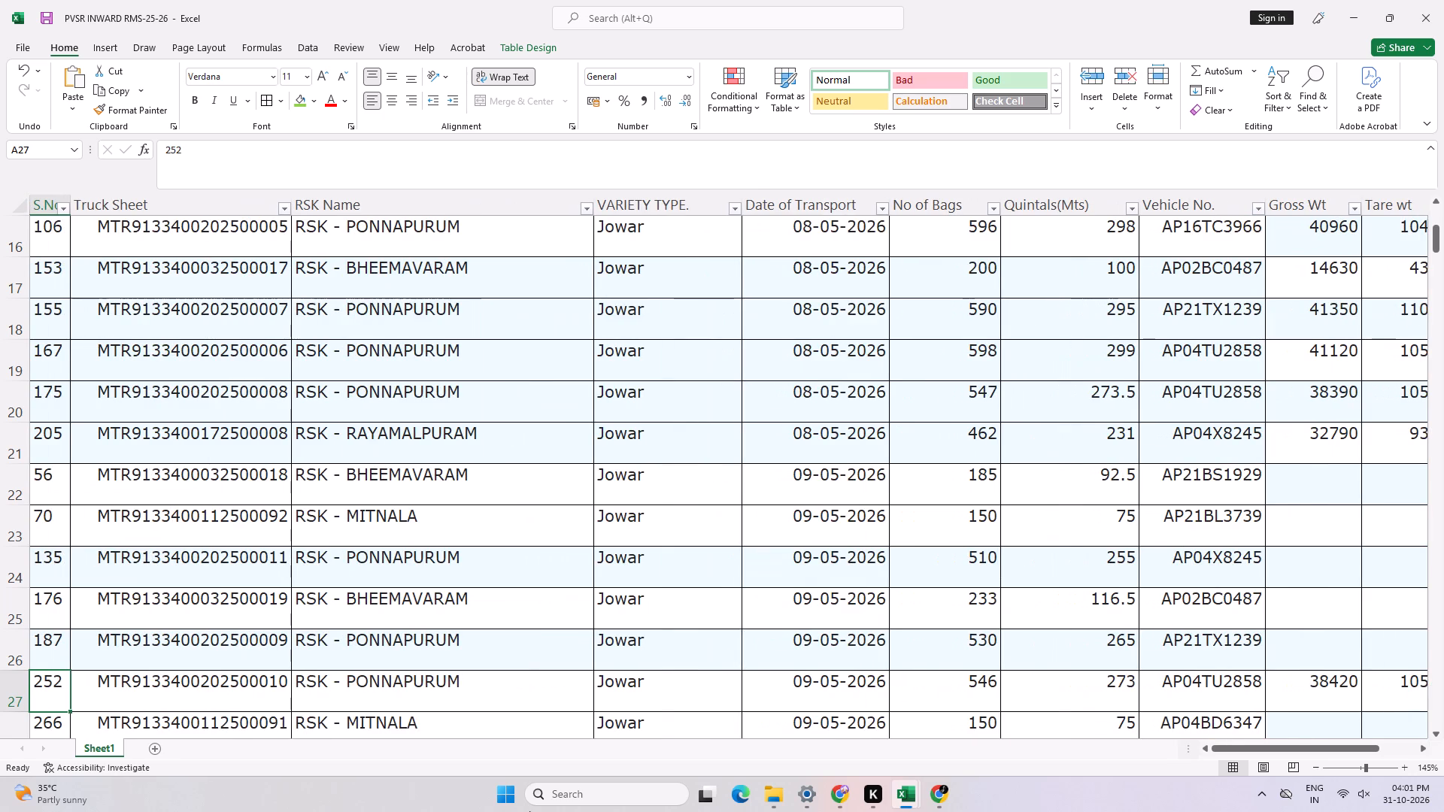
text(185)
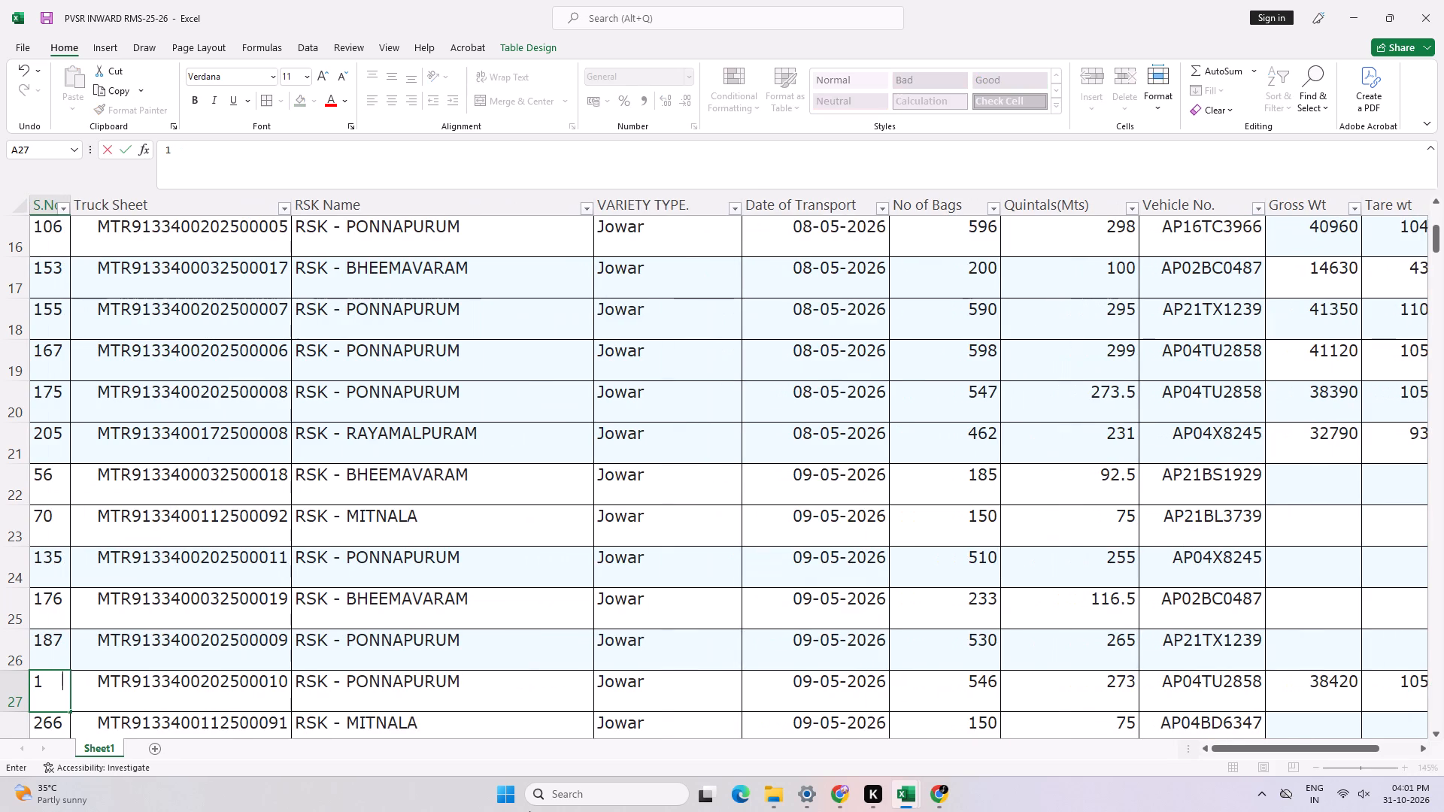
key(BackSpace)
key(BackSpace)
key(BackSpace)
text(15)
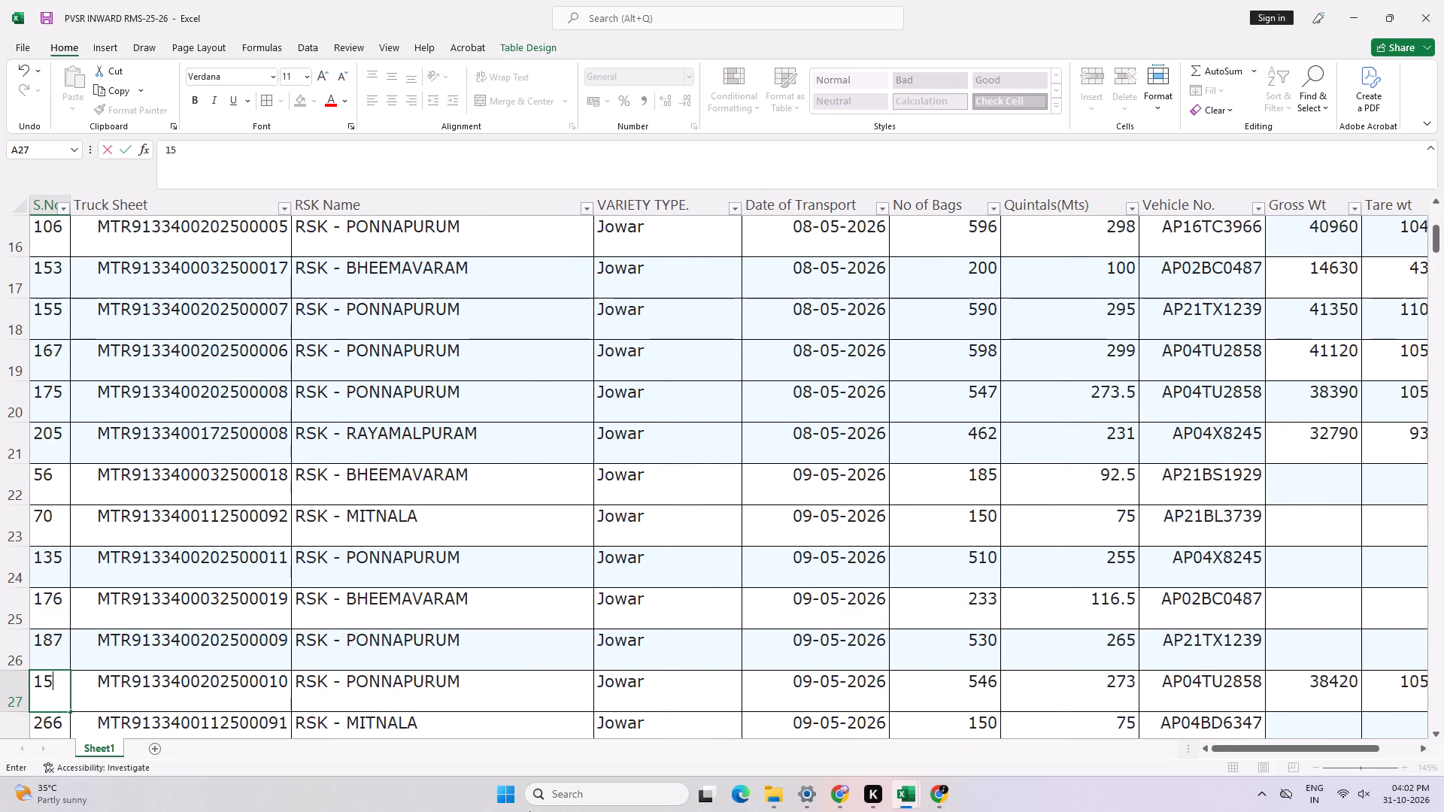
key(Right)
key(Left)
Add a new column headed Sl.No in cell L6, directly after the Net. Wt column.
key(Right)
key(Right)
key(Right)
key(Right)
key(Right)
key(Right)
key(Right)
key(Right)
key(Right)
key(Right)
key(Right)
key(Right)
key(Right)
key(Right)
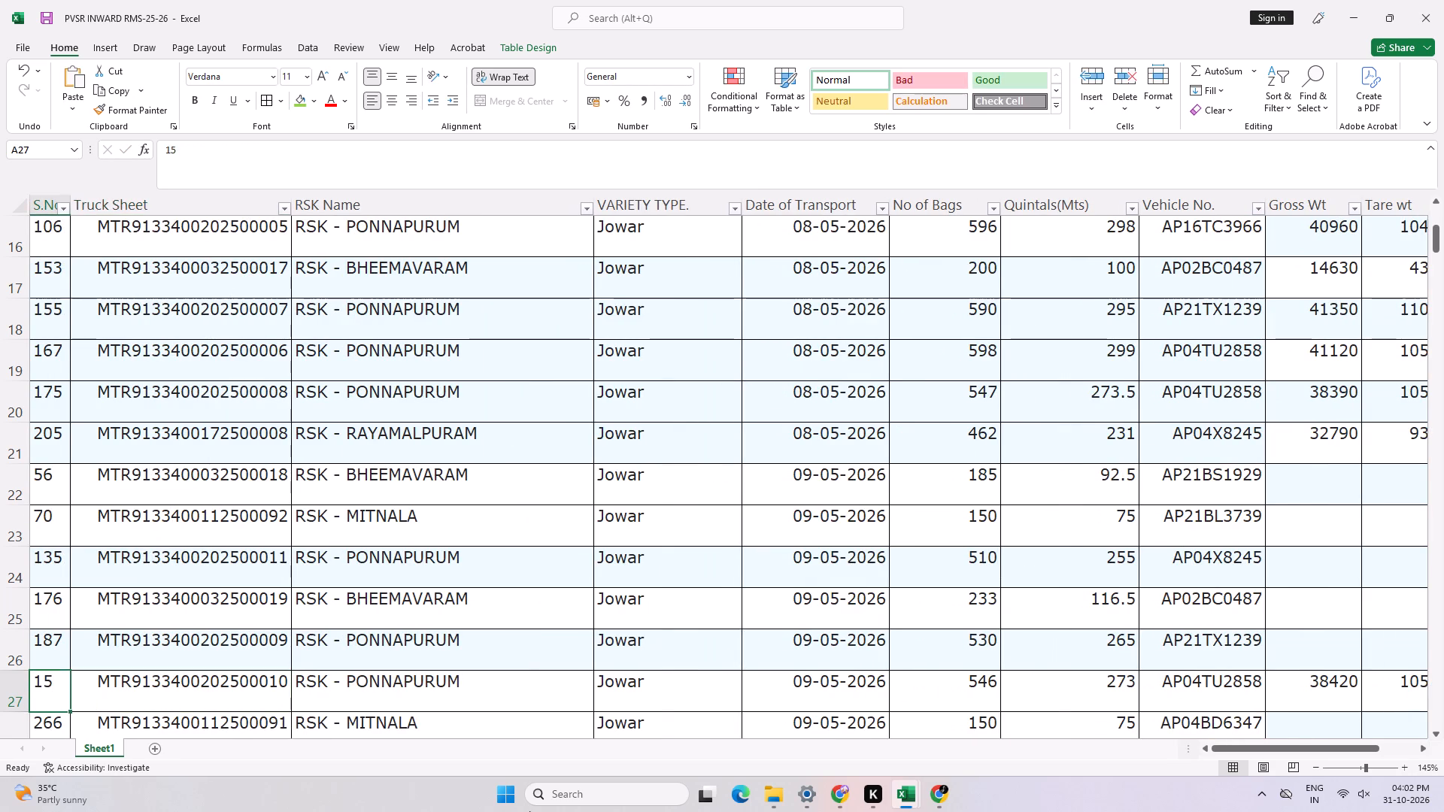
key(Left)
key(Left)
key(Left)
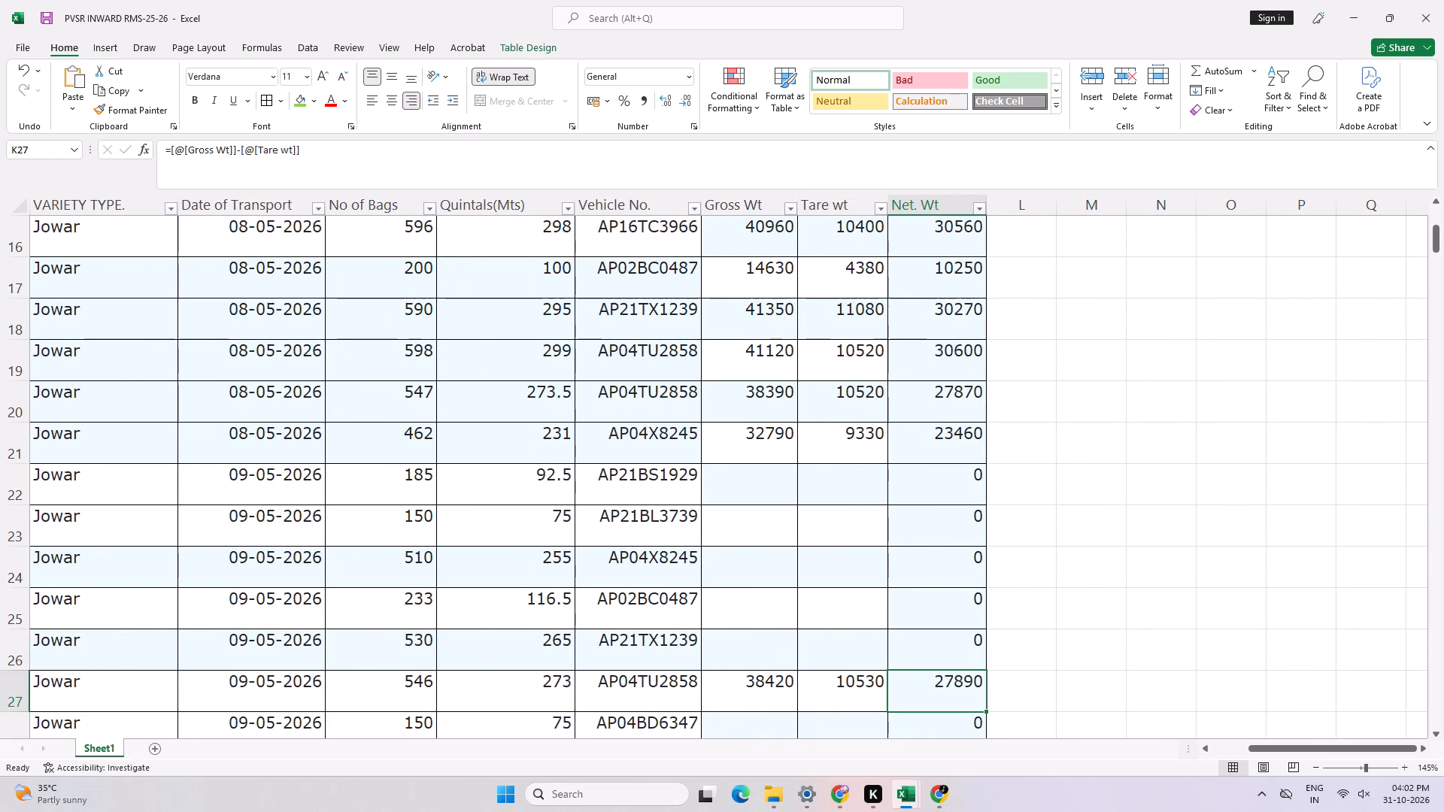
scroll(605, 615, up, 9)
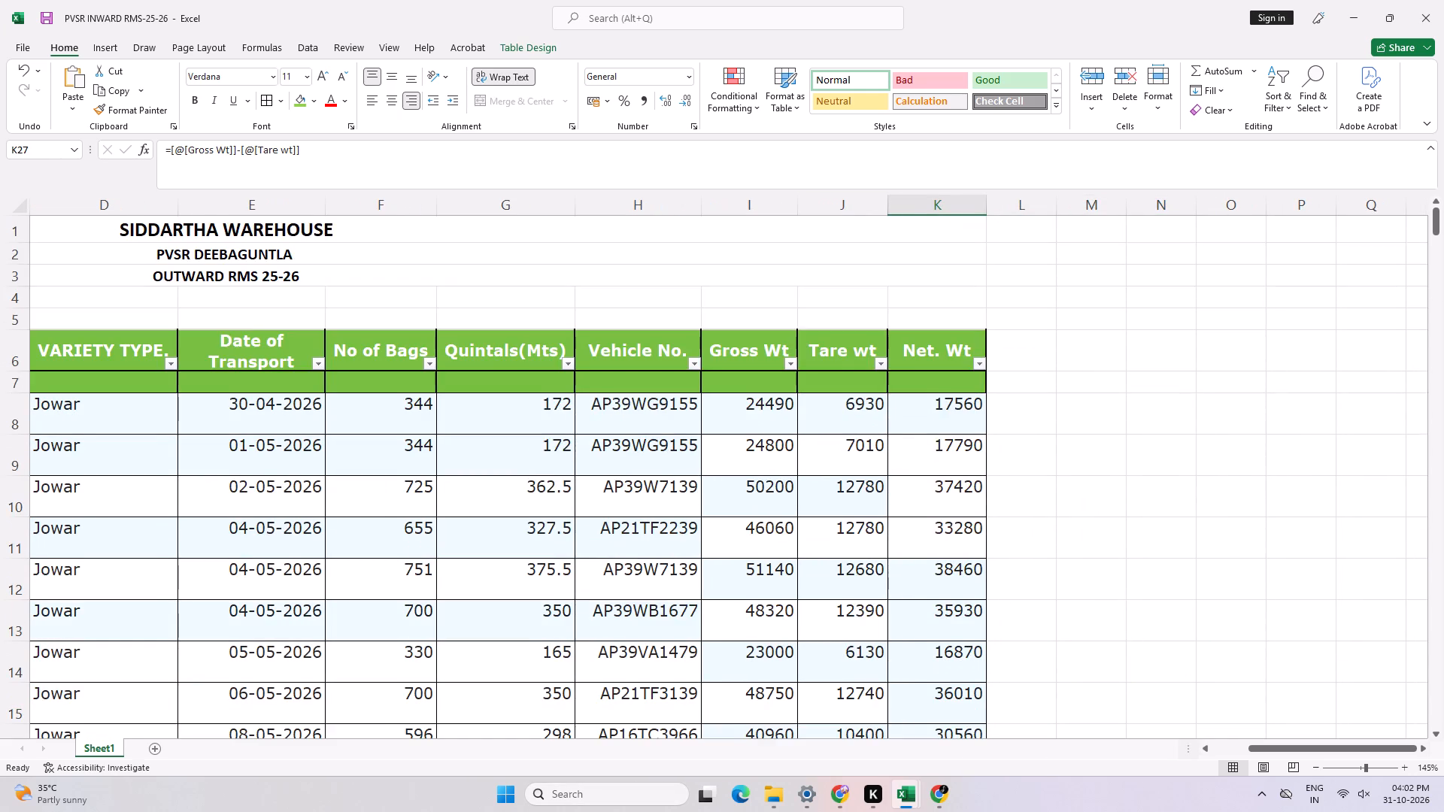
scroll(306, 423, down, 7)
scroll(780, 573, up, 8)
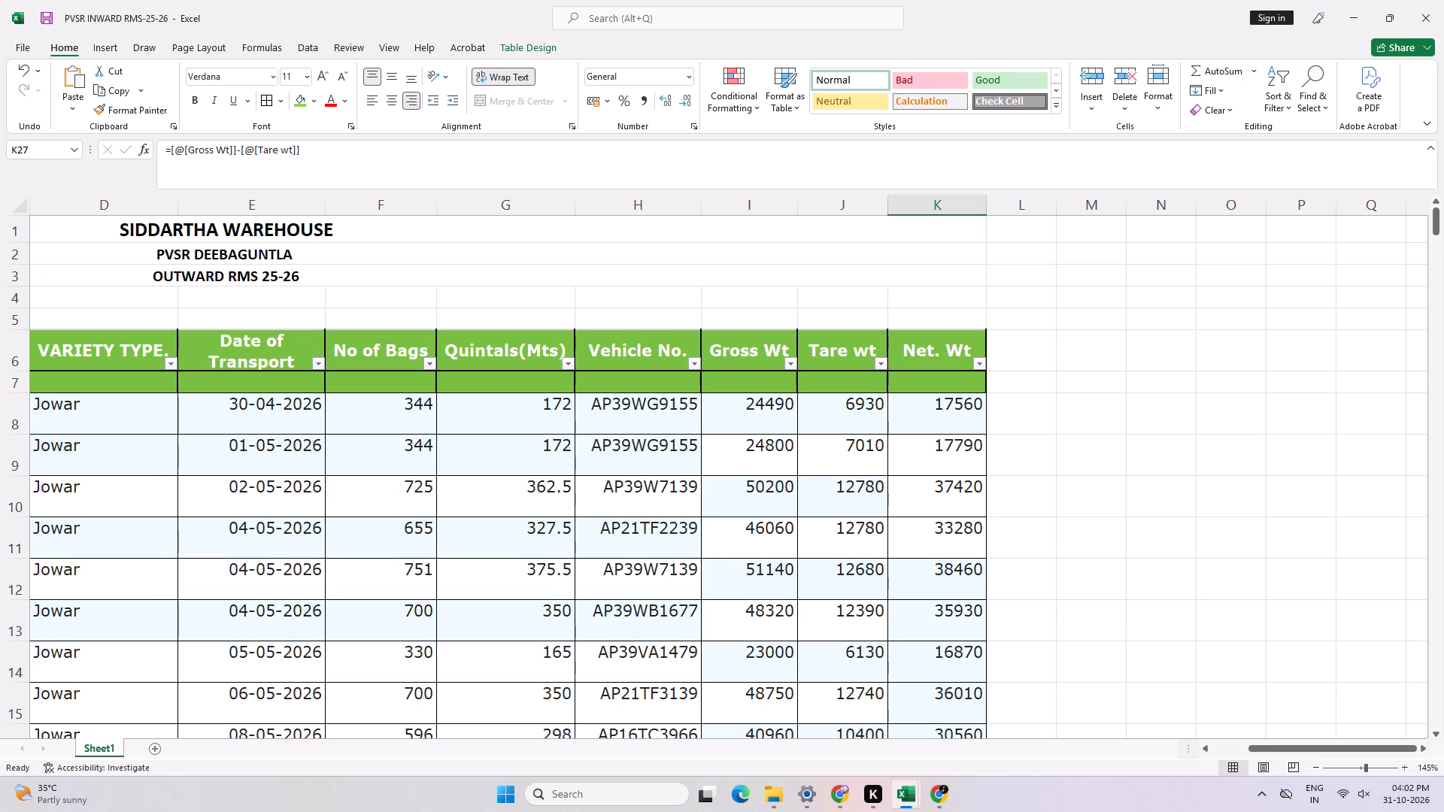
click(1028, 359)
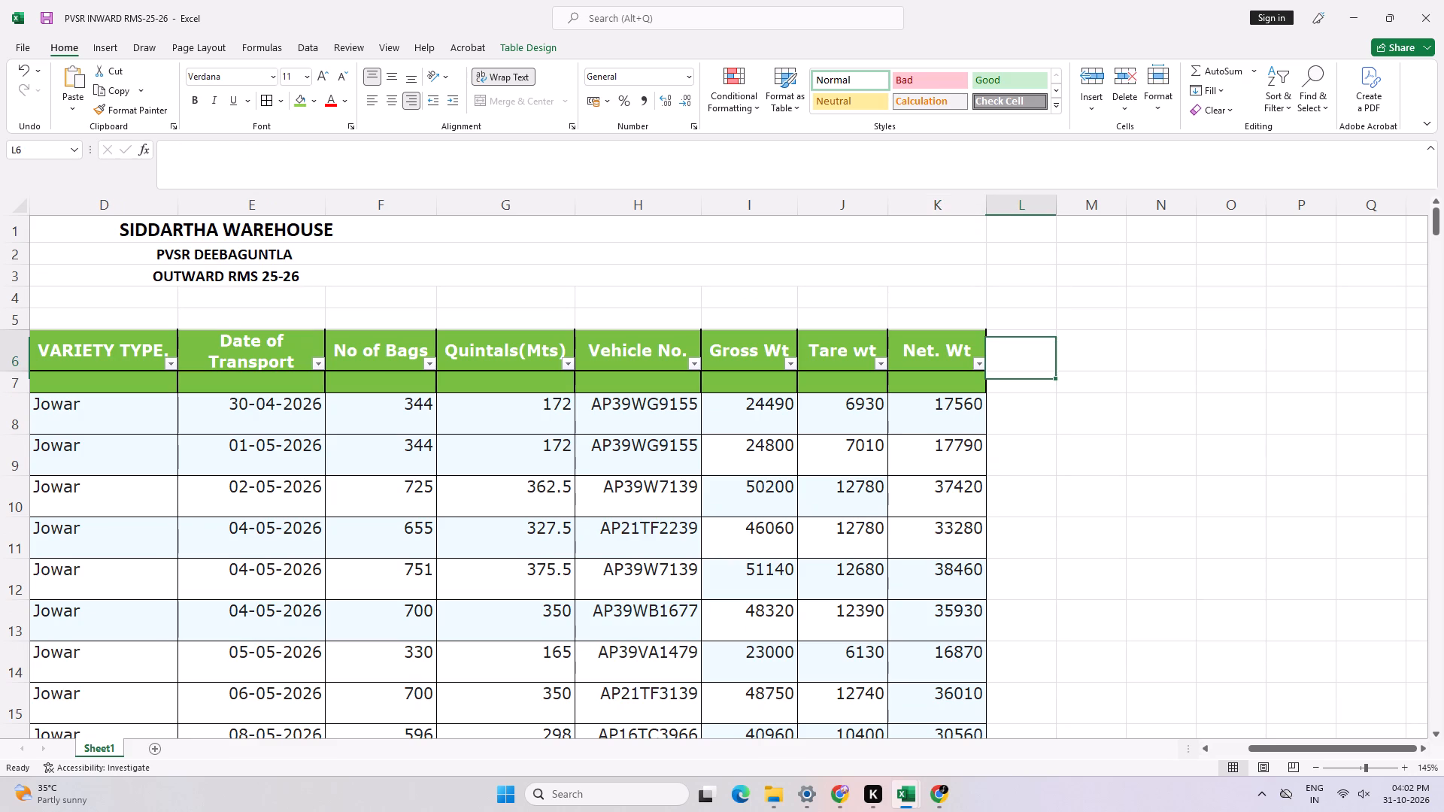
text(sl.)
key(BackSpace)
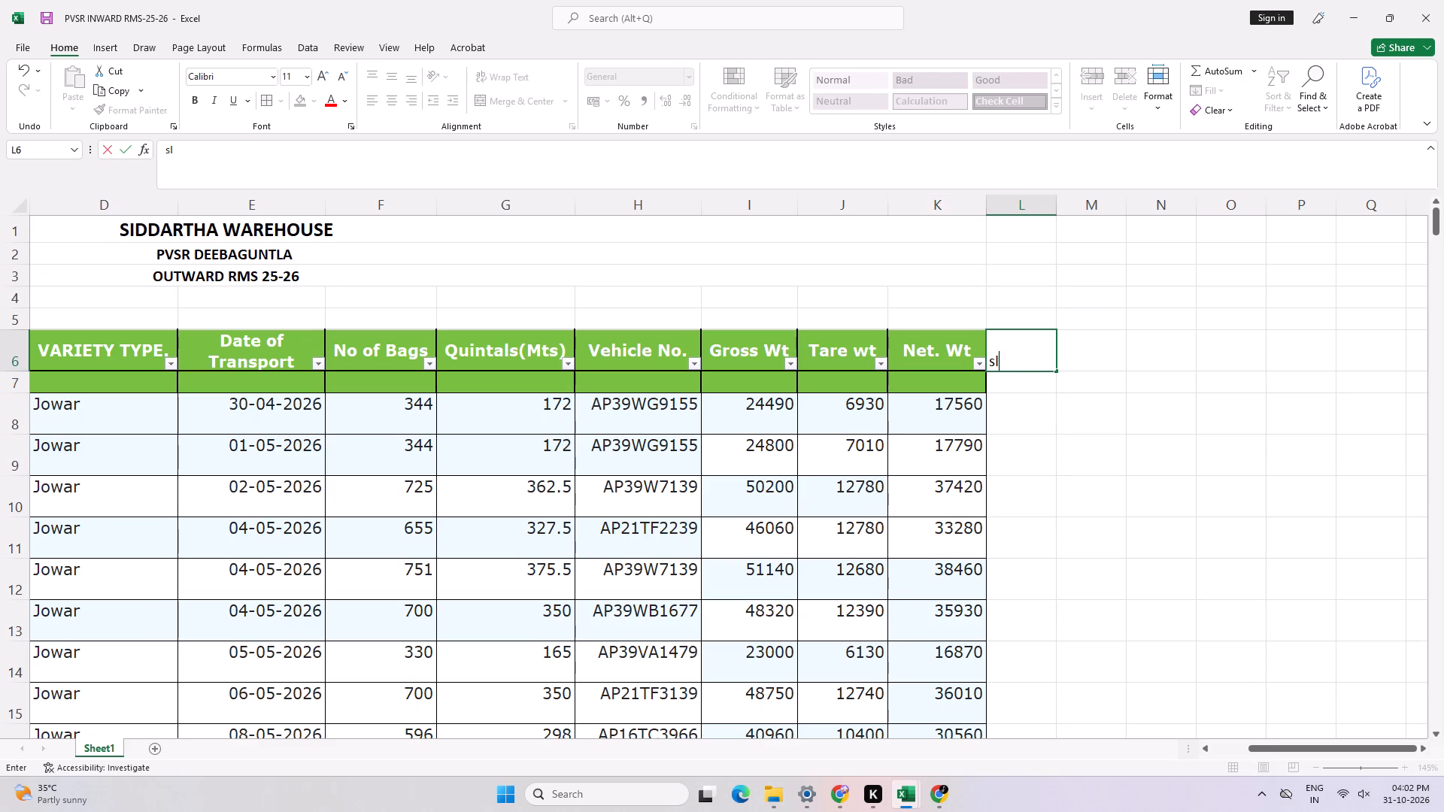
key(BackSpace)
key(shift+s)
key(BackSpace)
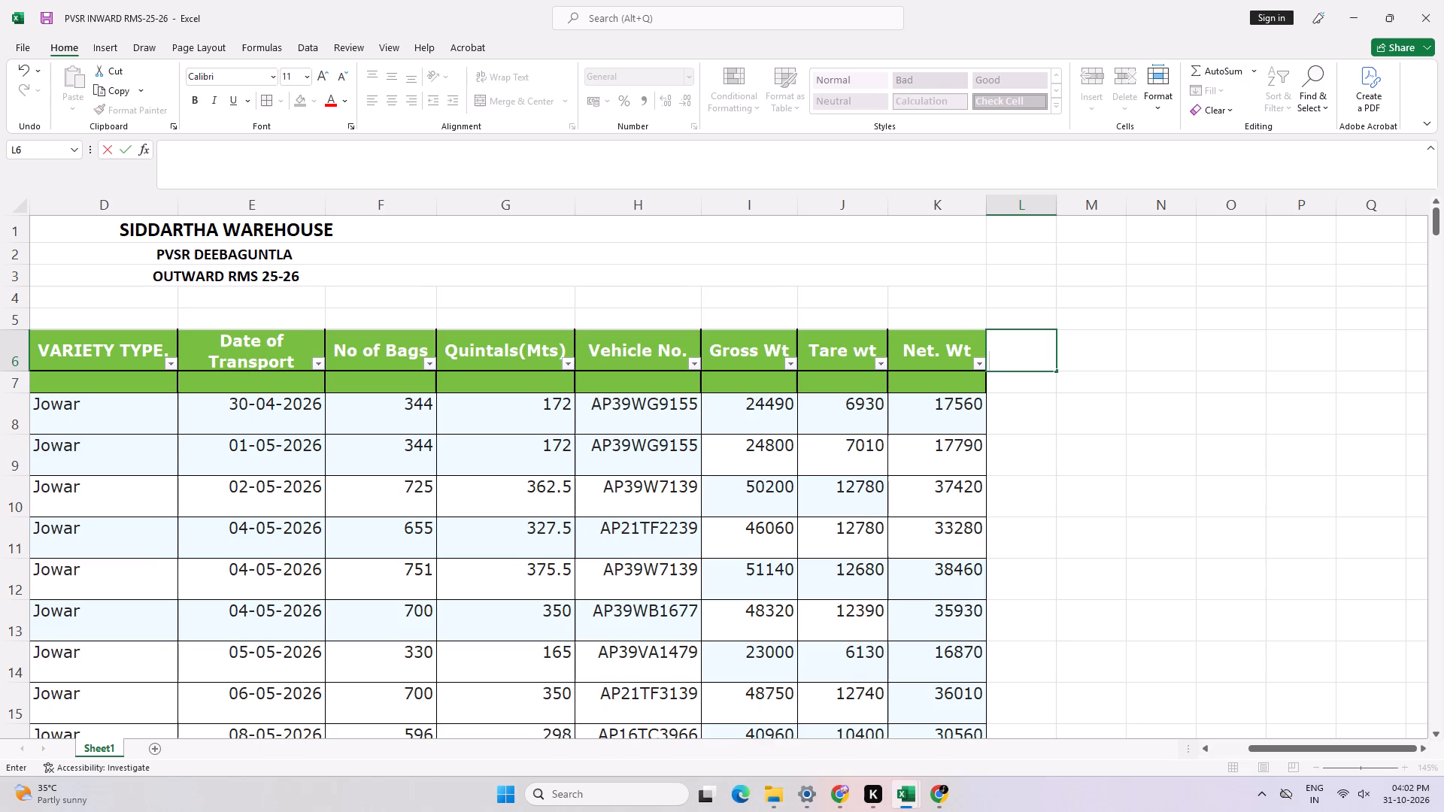
text(sL)
key(BackSpace)
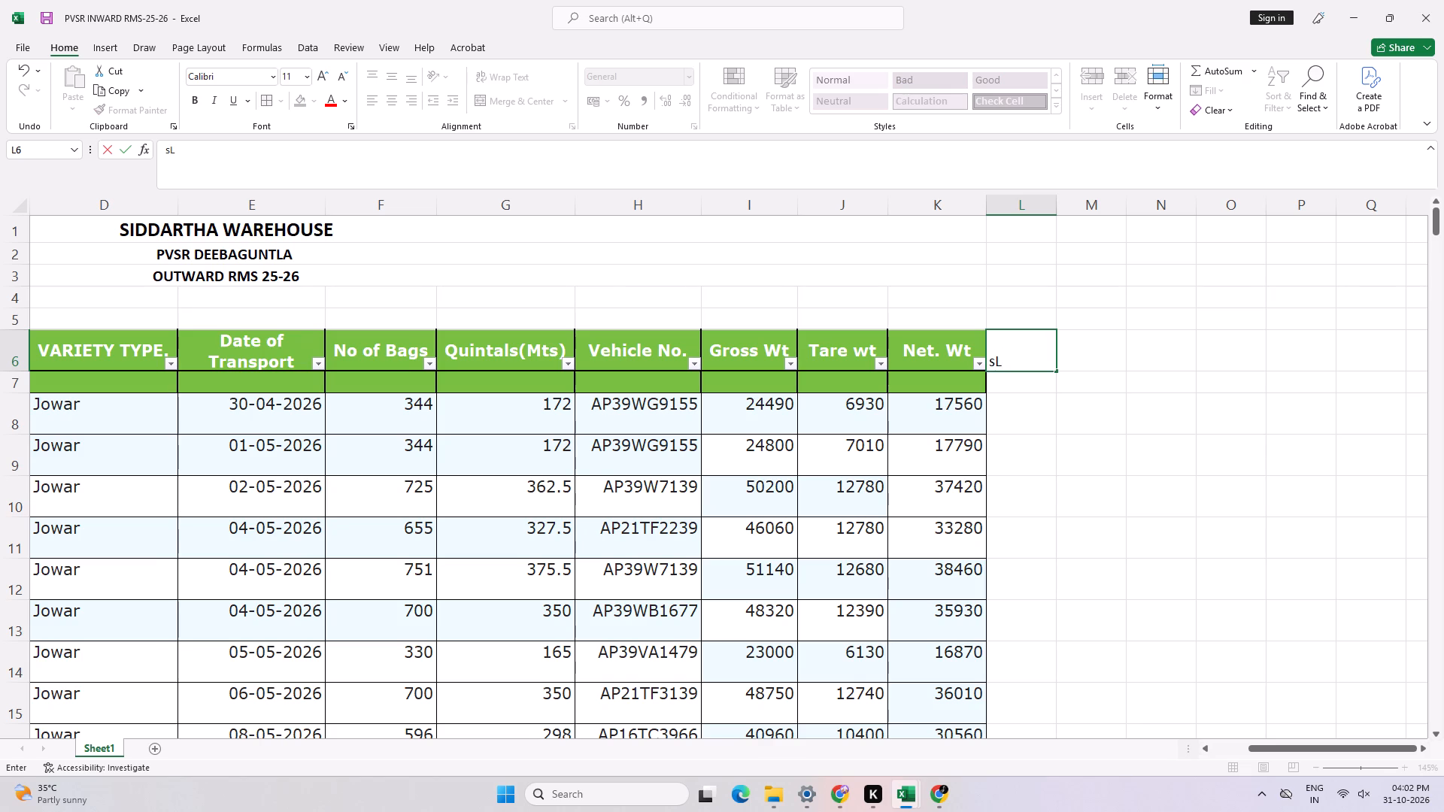
key(BackSpace)
text(Sl.No)
key(Return)
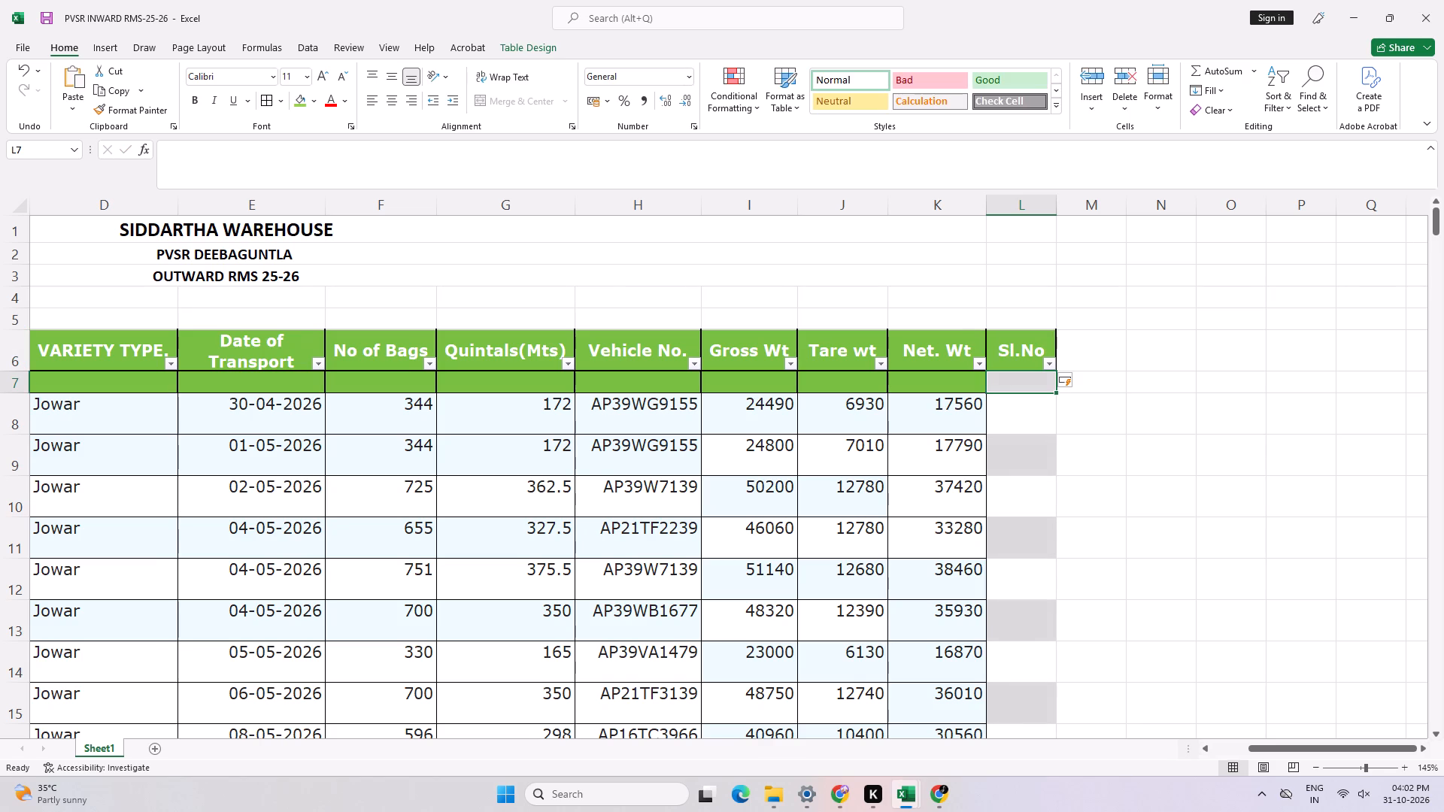
key(Down)
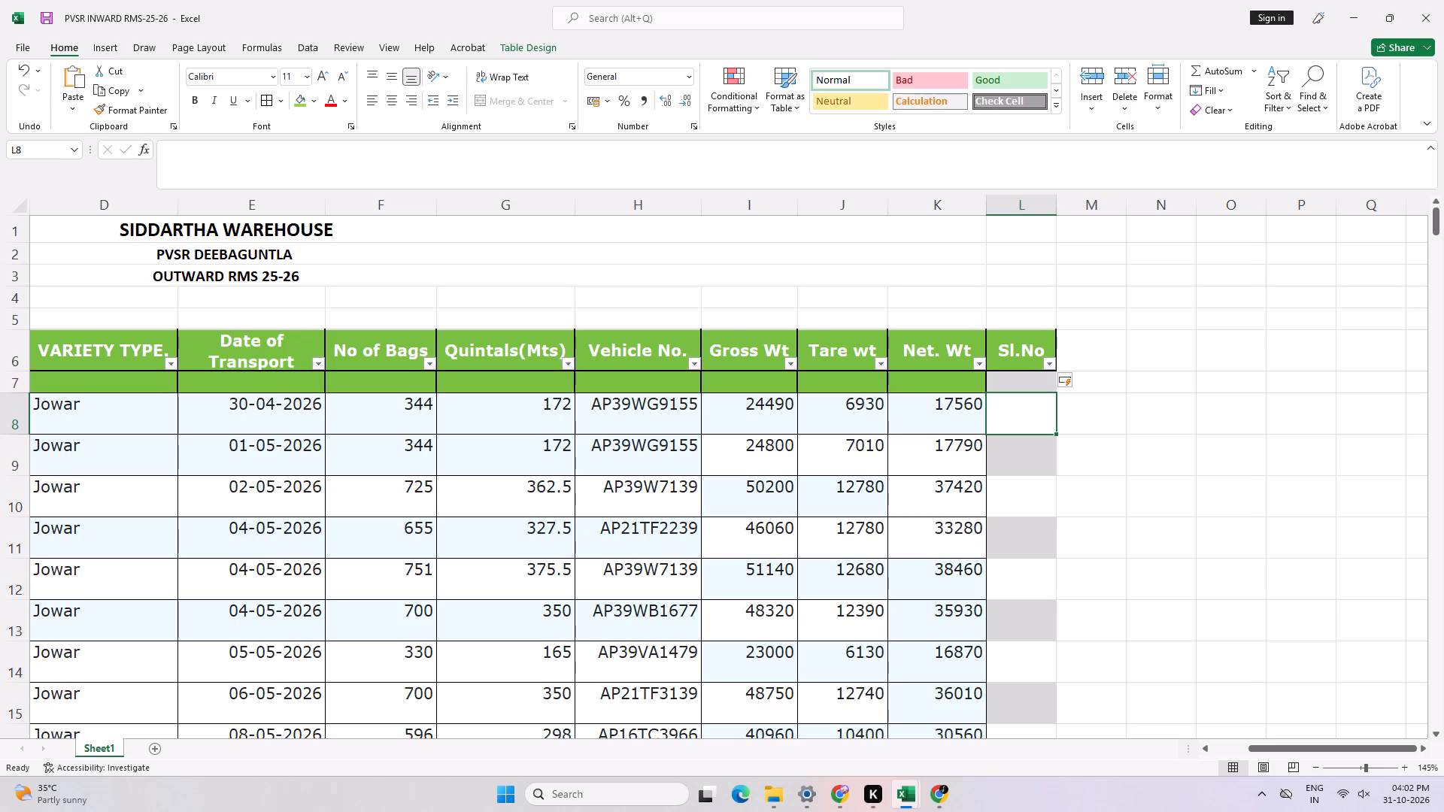
key(1)
key(Return)
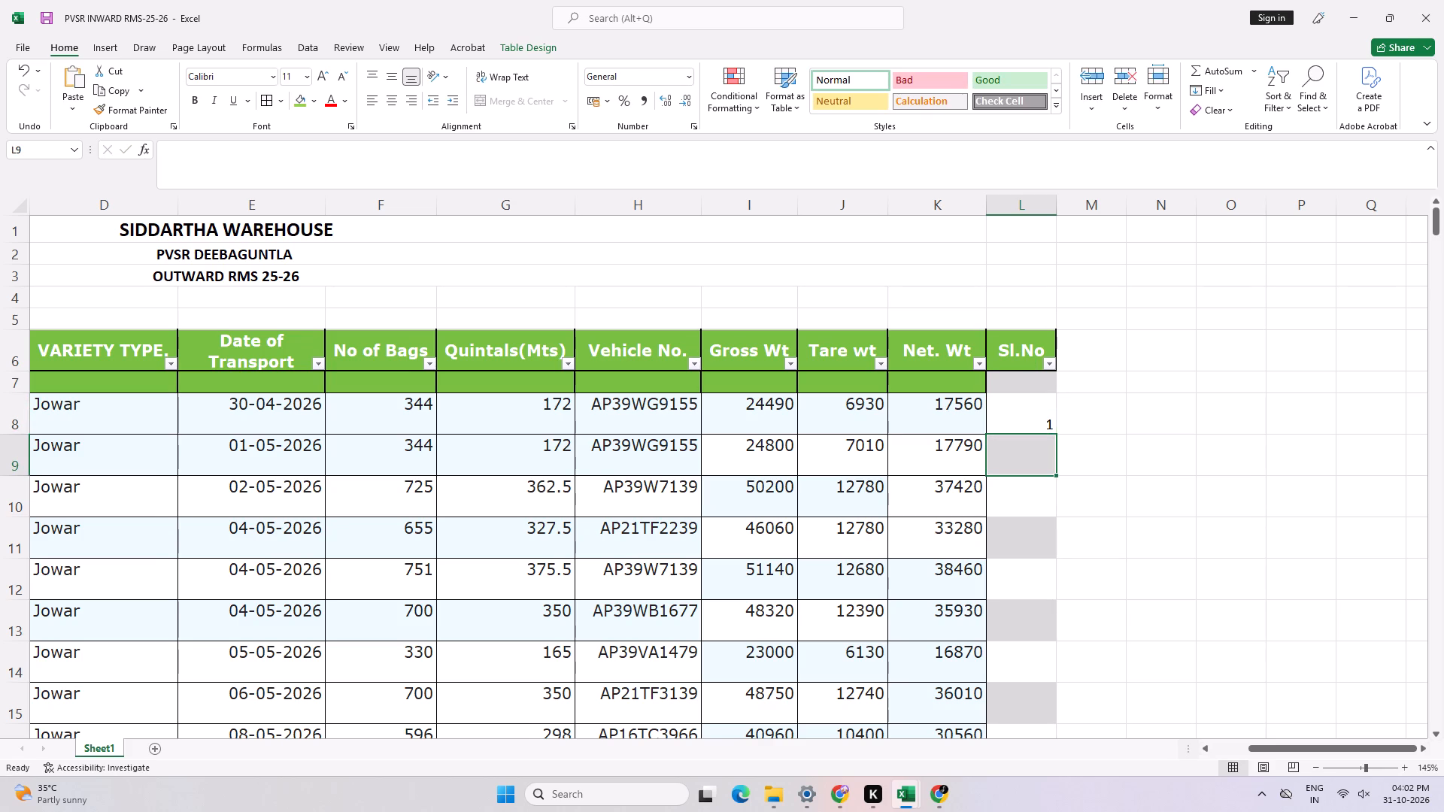
key(2)
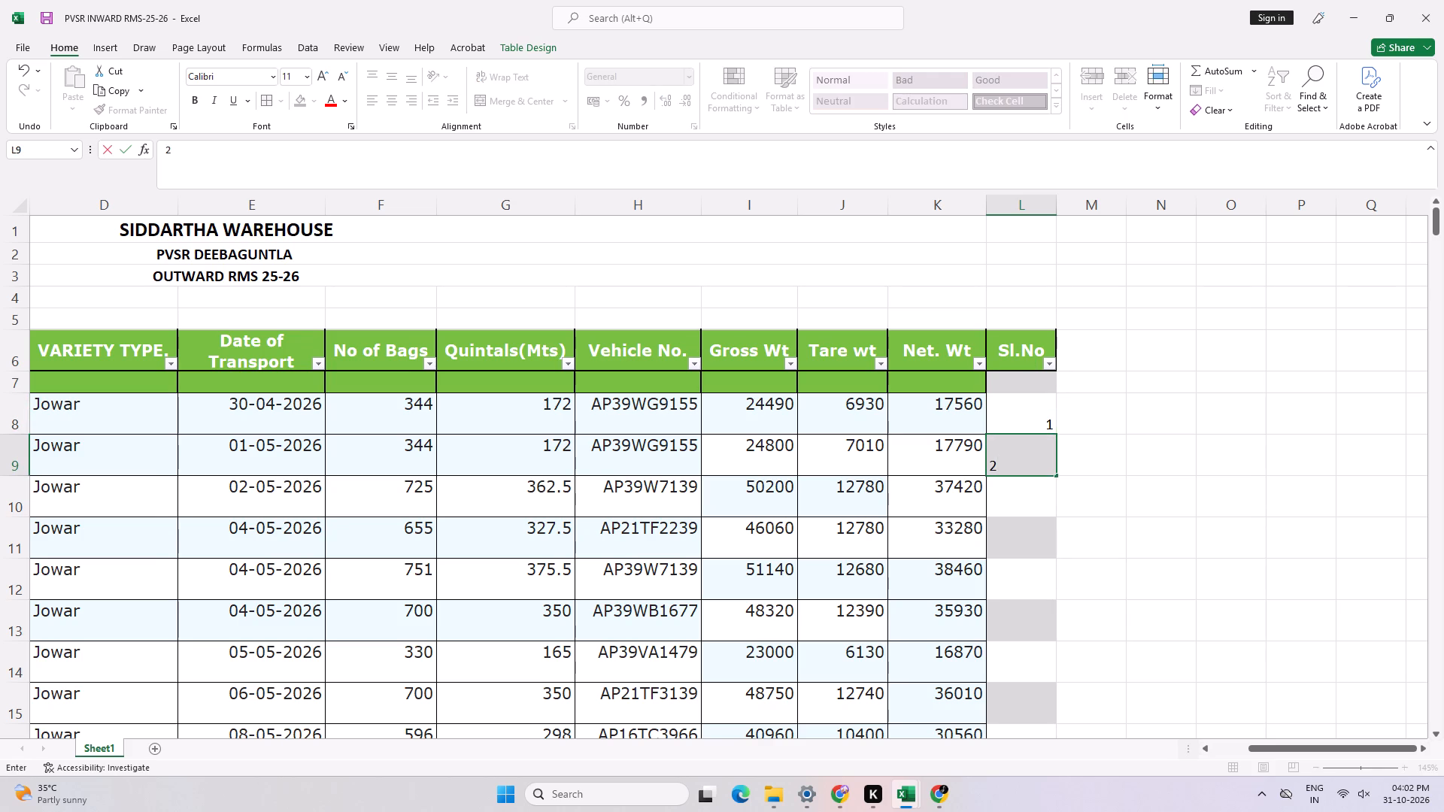
key(Return)
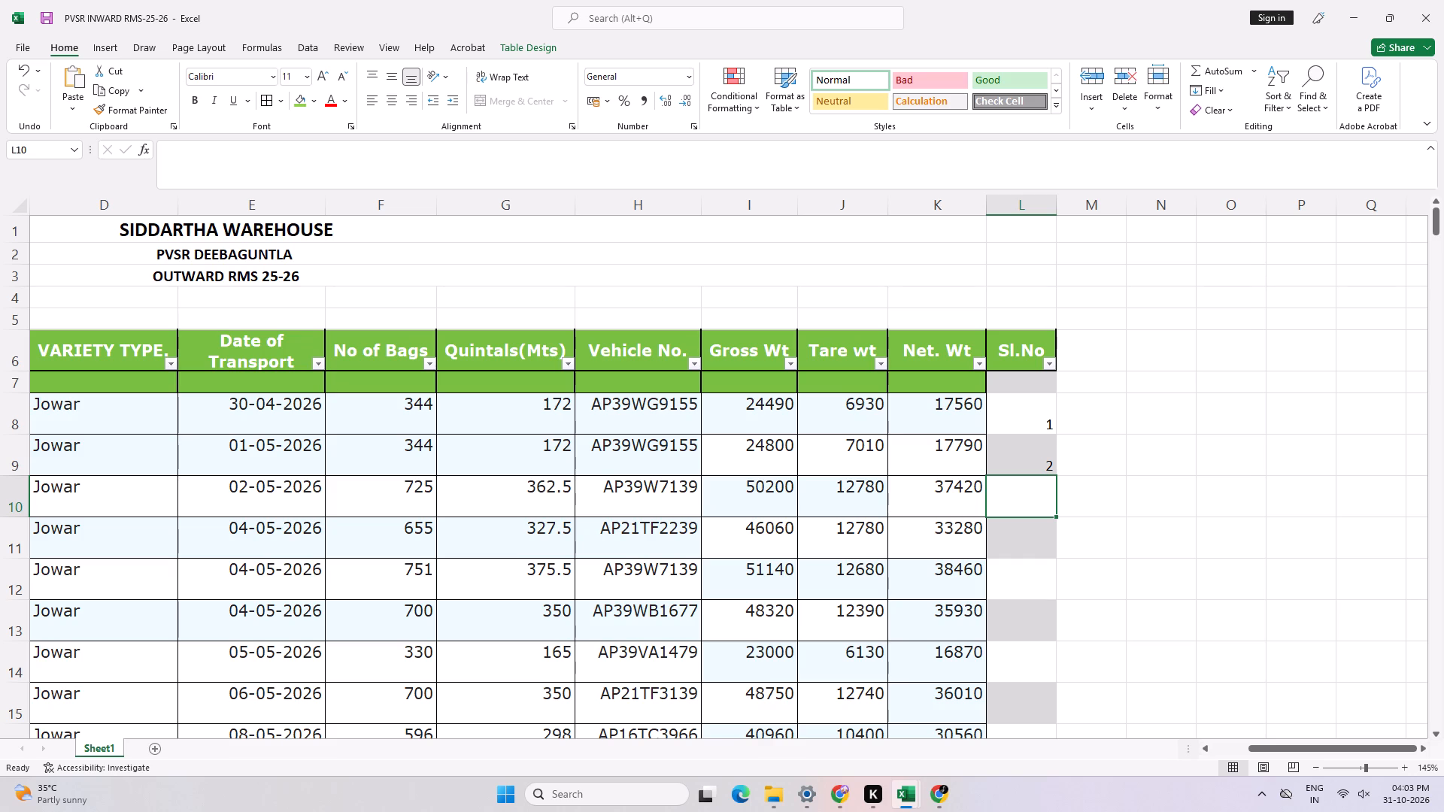
key(Down)
key(Down)
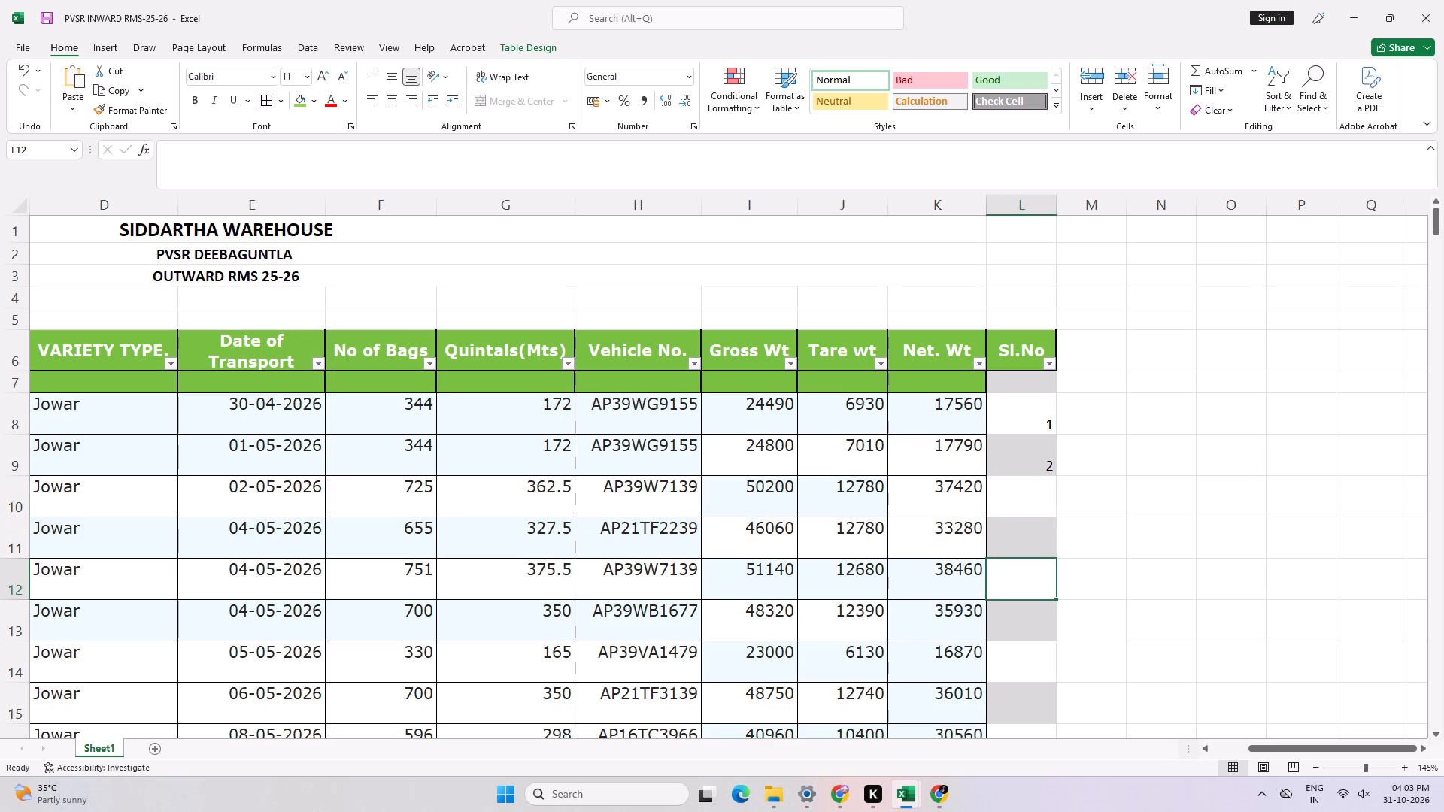
key(4)
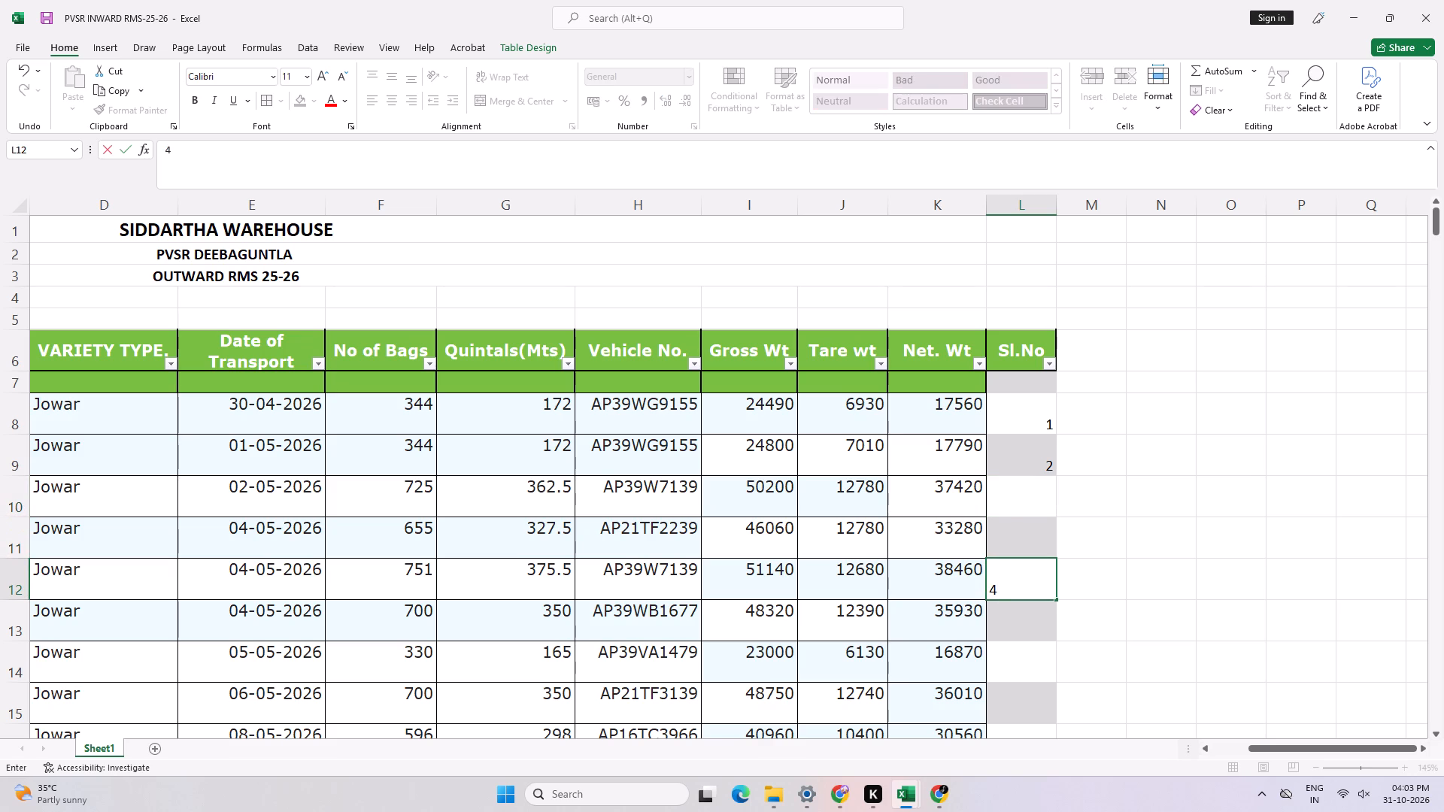
key(Return)
key(Up)
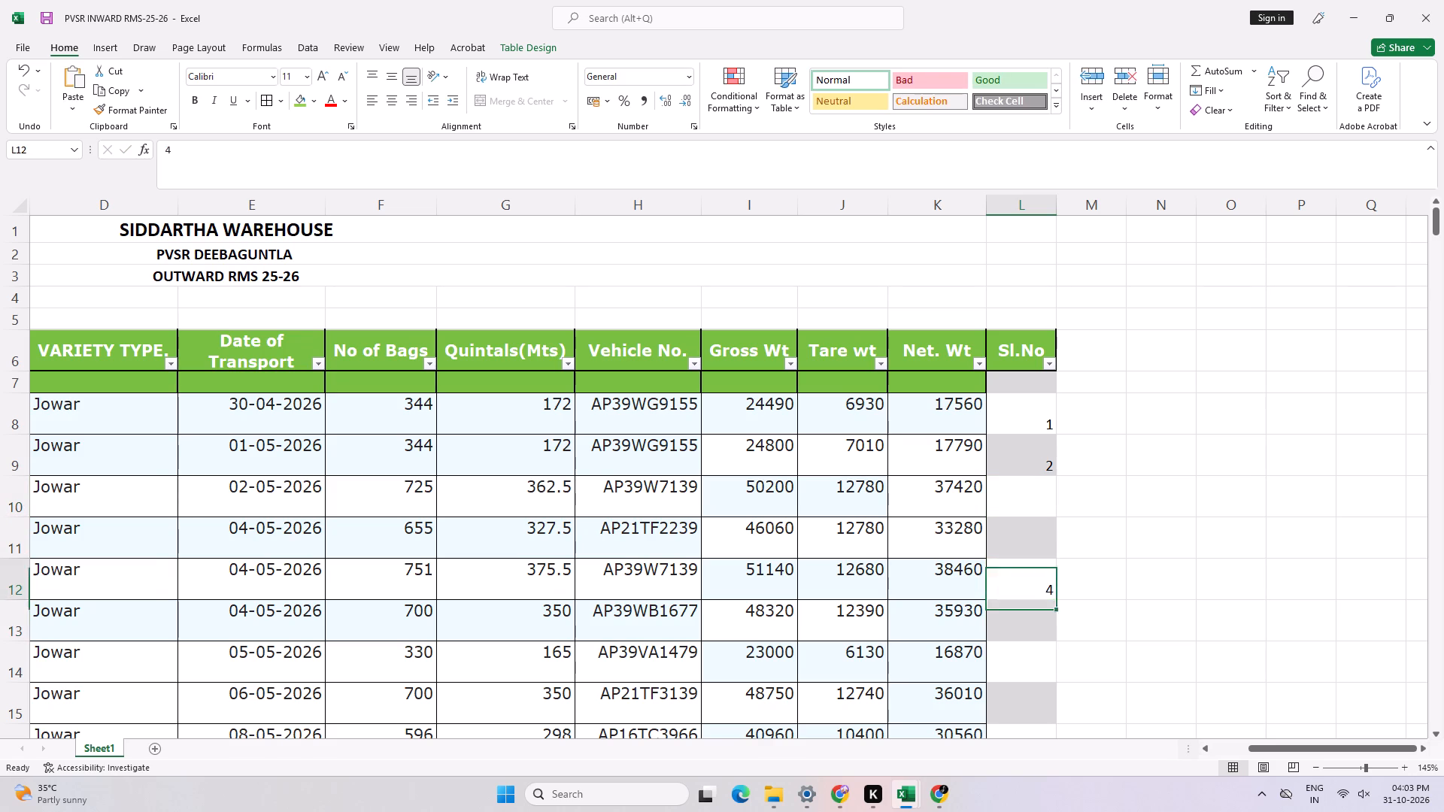
key(Up)
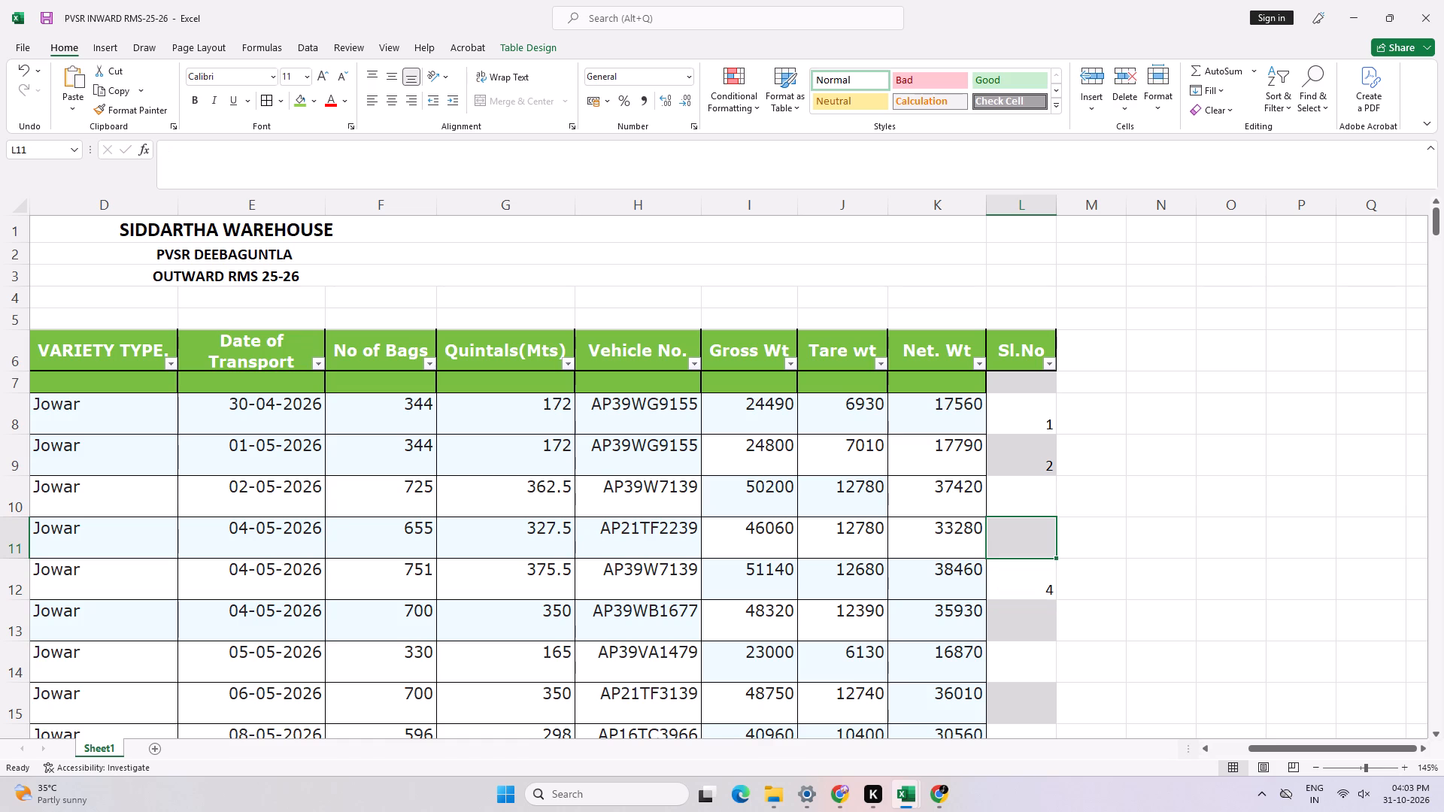
key(Up)
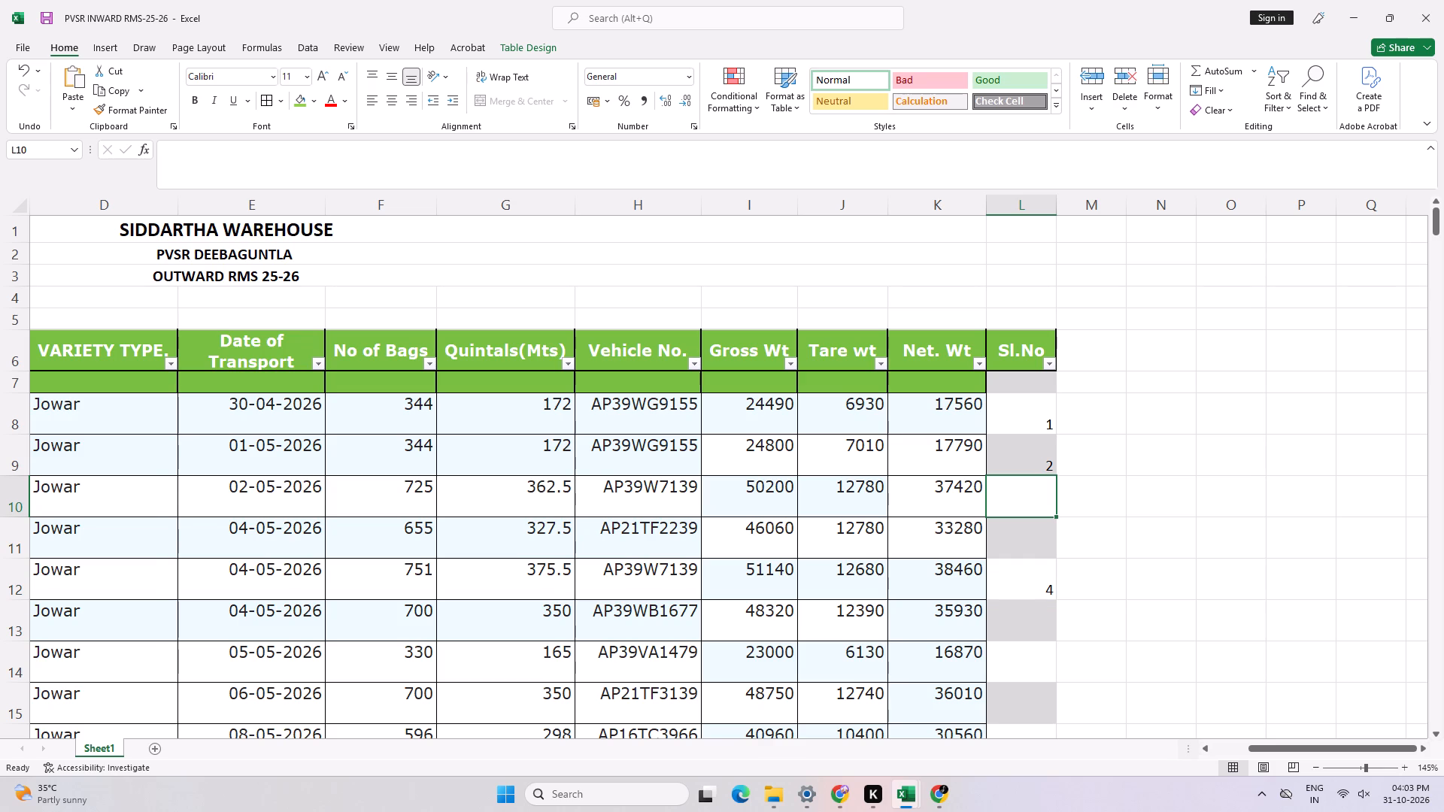
key(3)
key(Return)
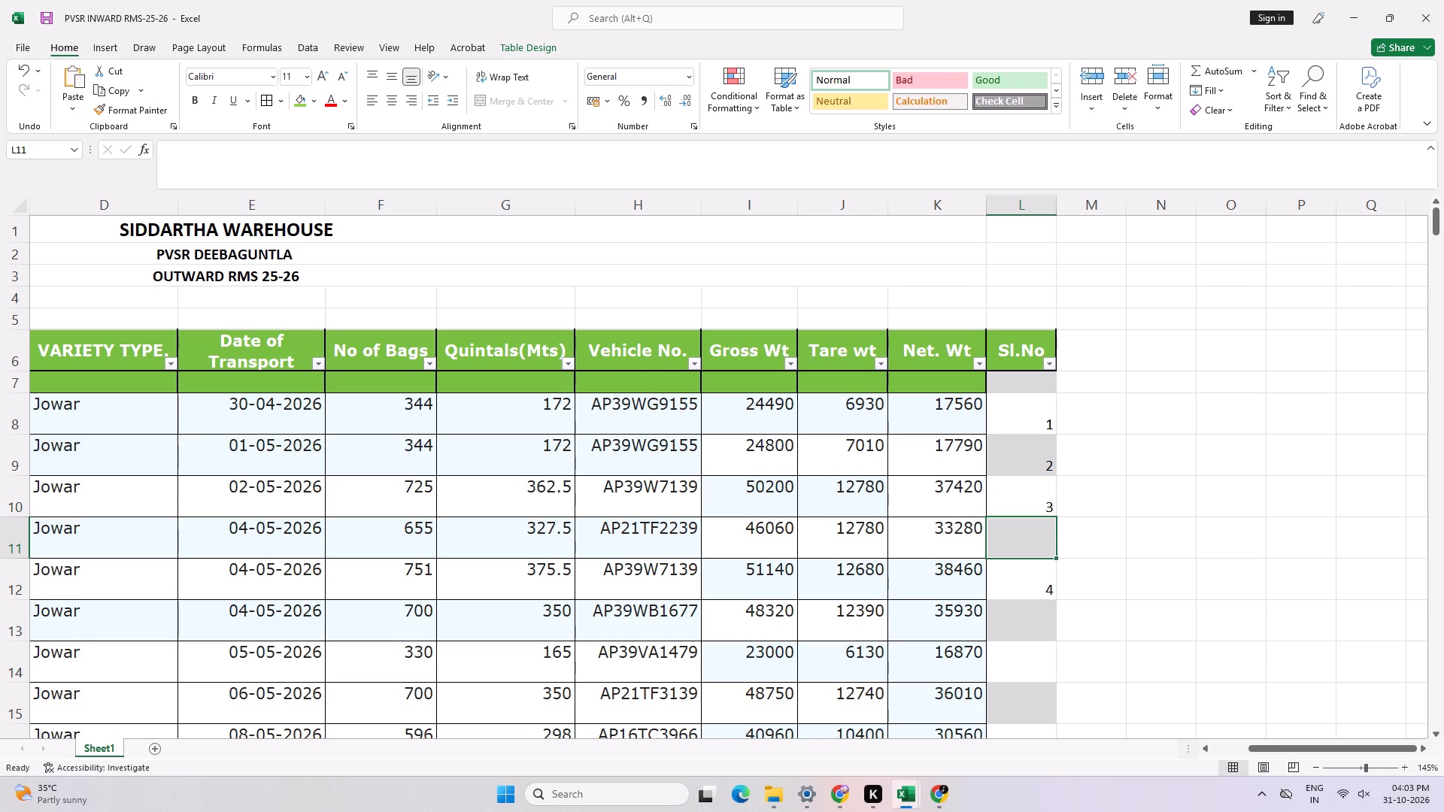
key(Down)
key(Down)
key(Down)
key(Up)
key(5)
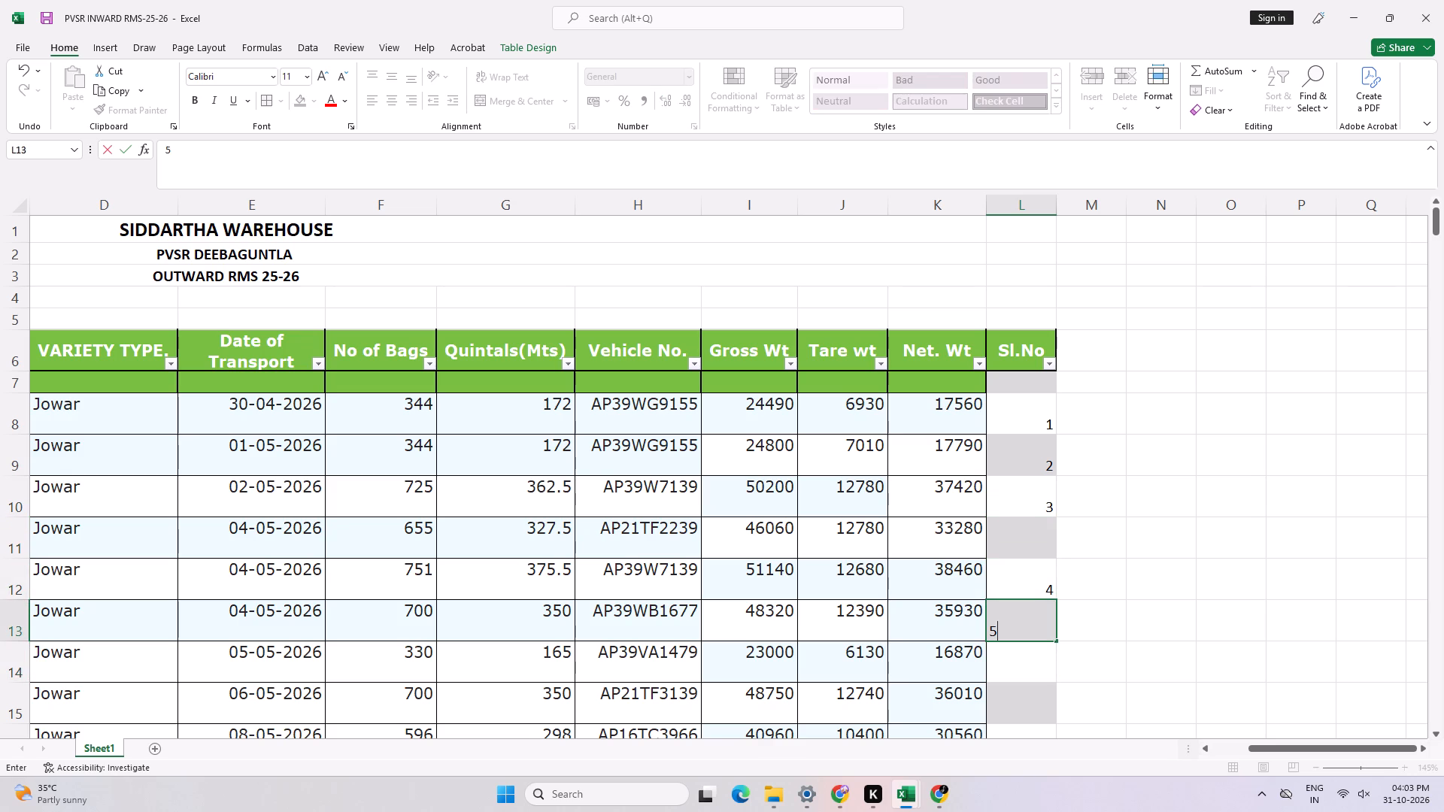
key(Return)
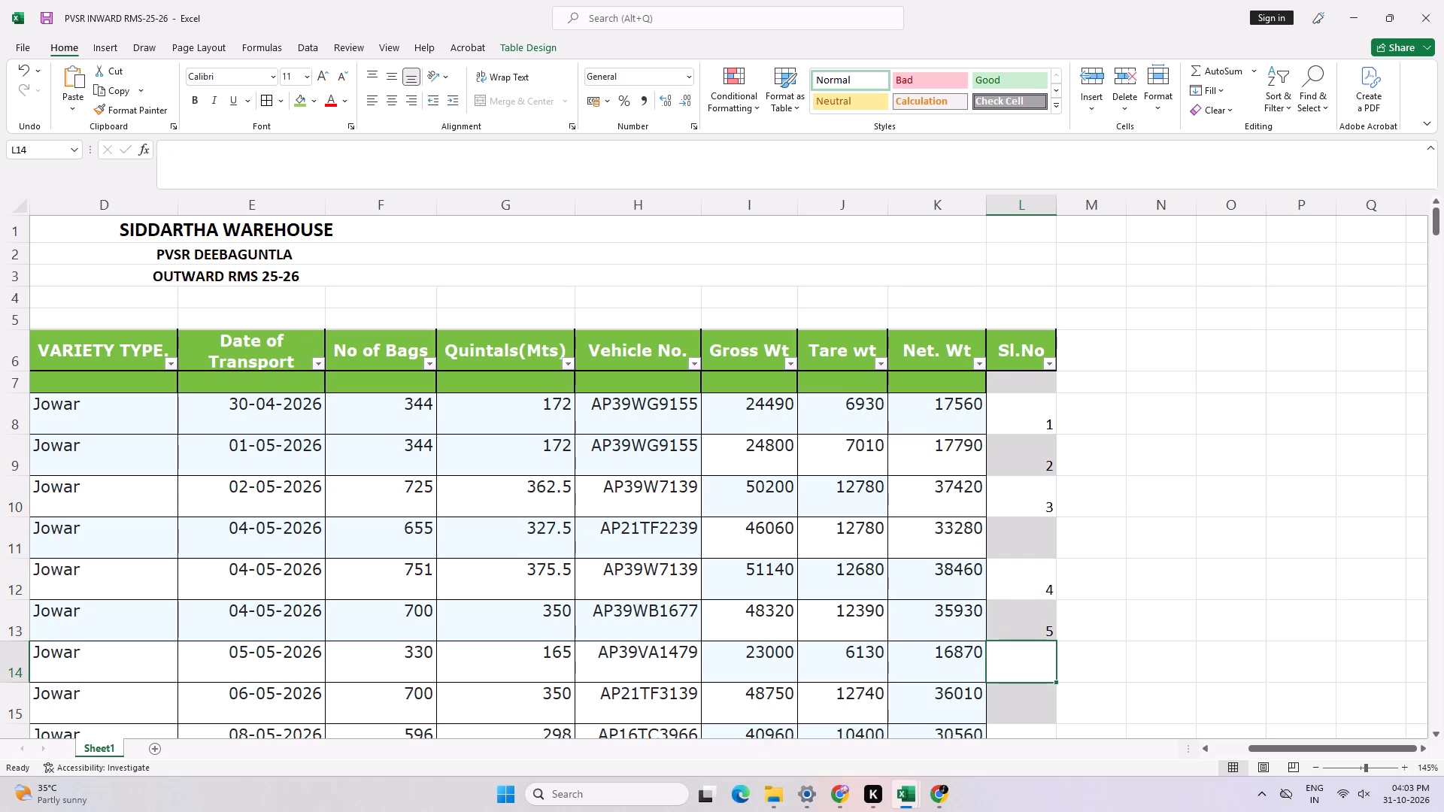
key(Up)
key(Up)
key(Up)
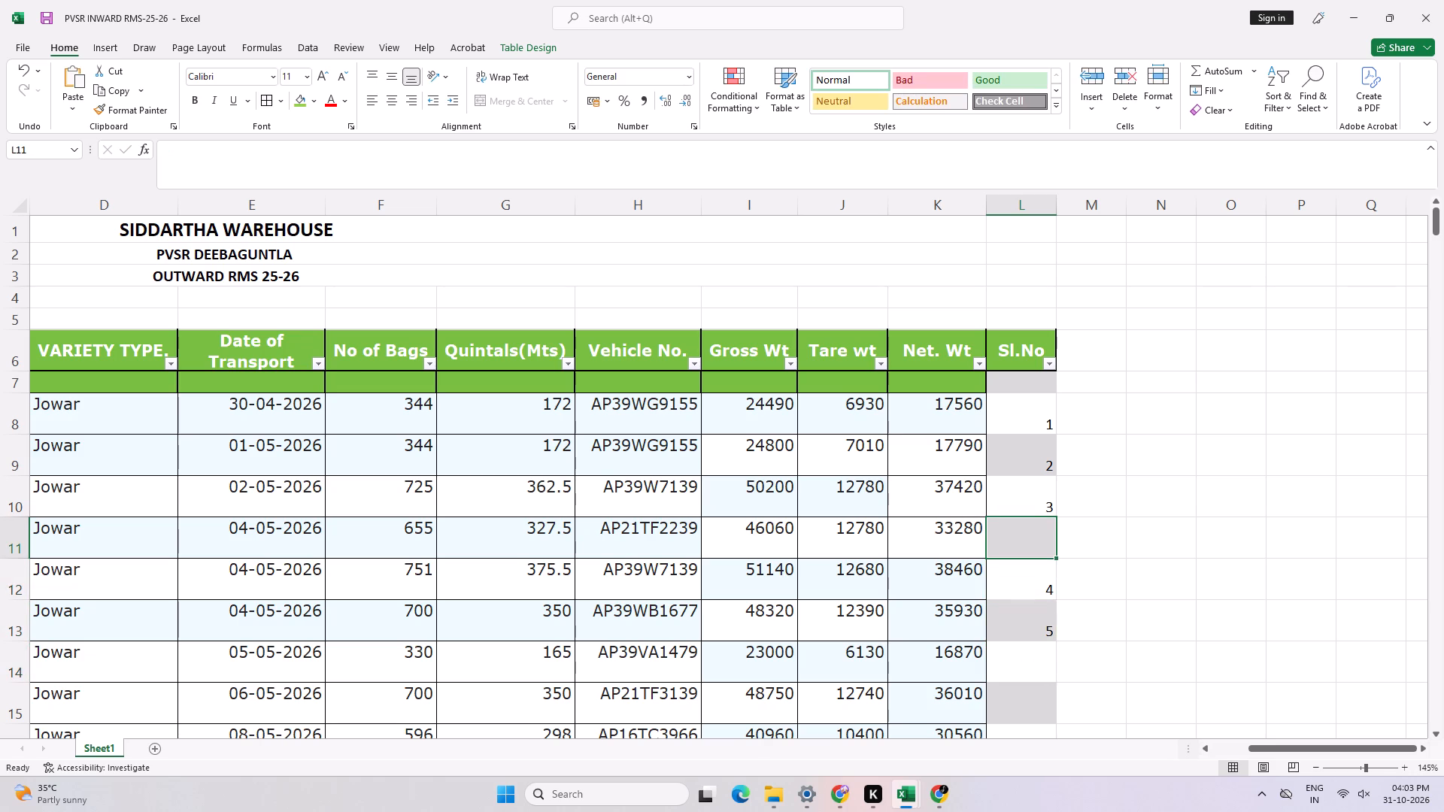
key(6)
key(Return)
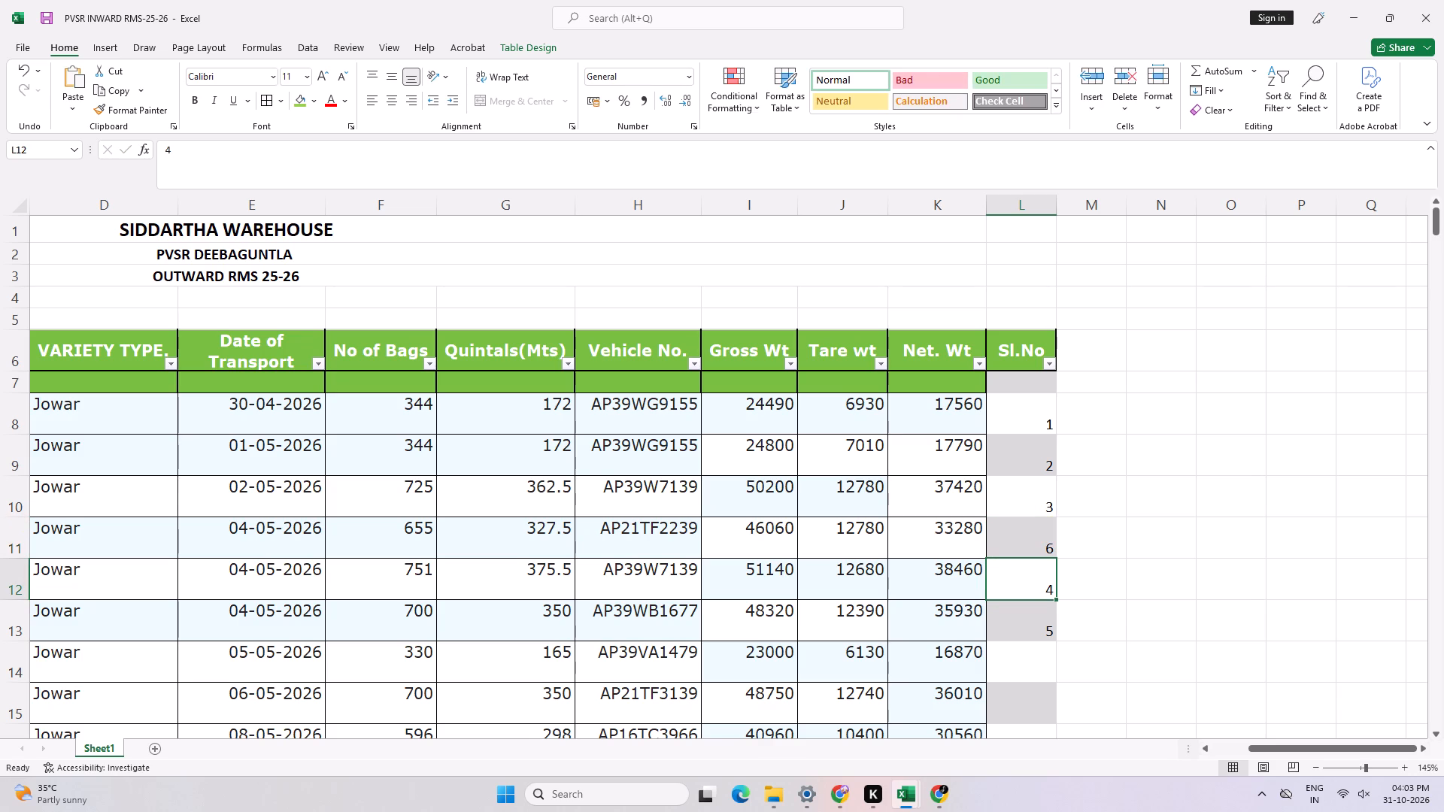
key(Down)
key(Down)
key(Down)
key(Up)
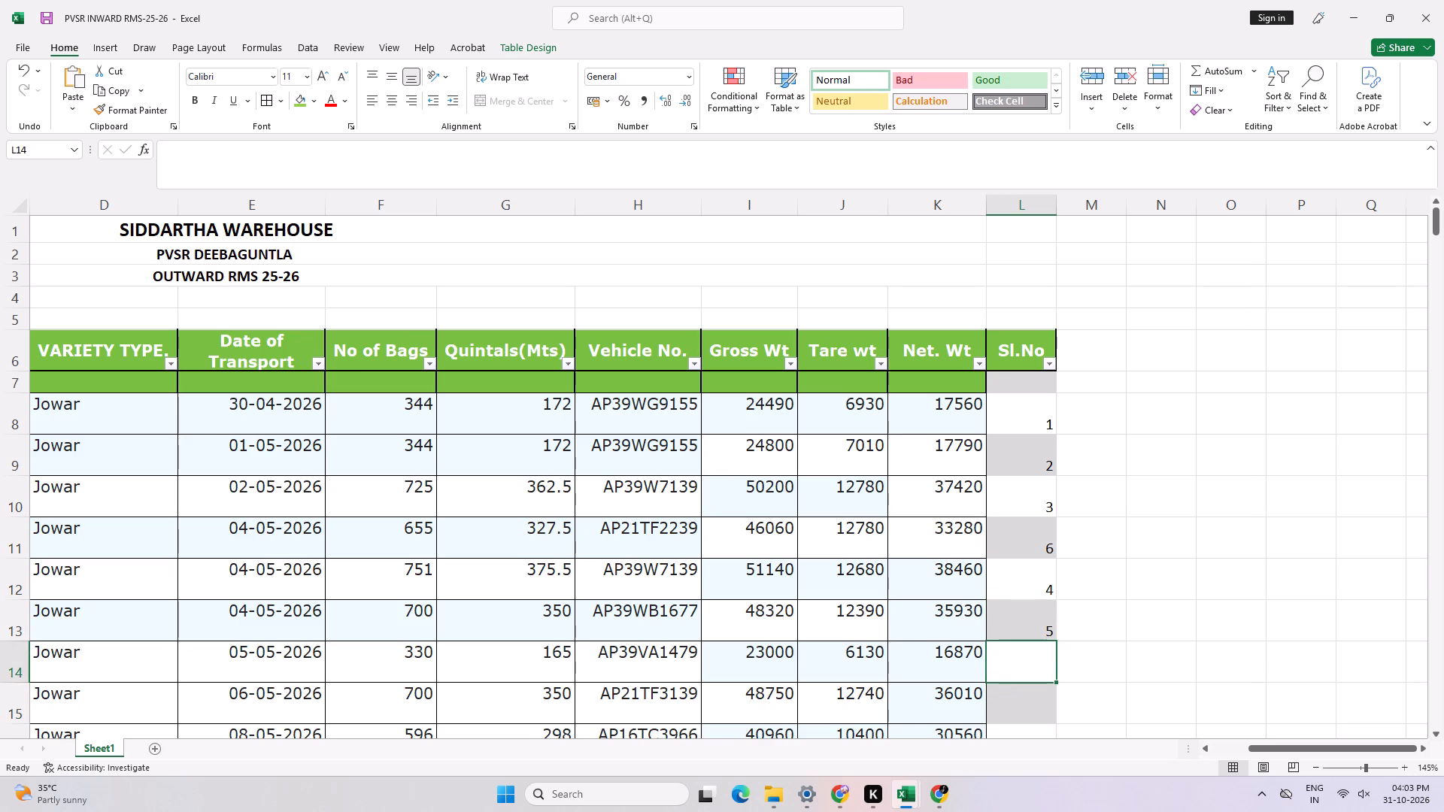
key(7)
key(Return)
key(Down)
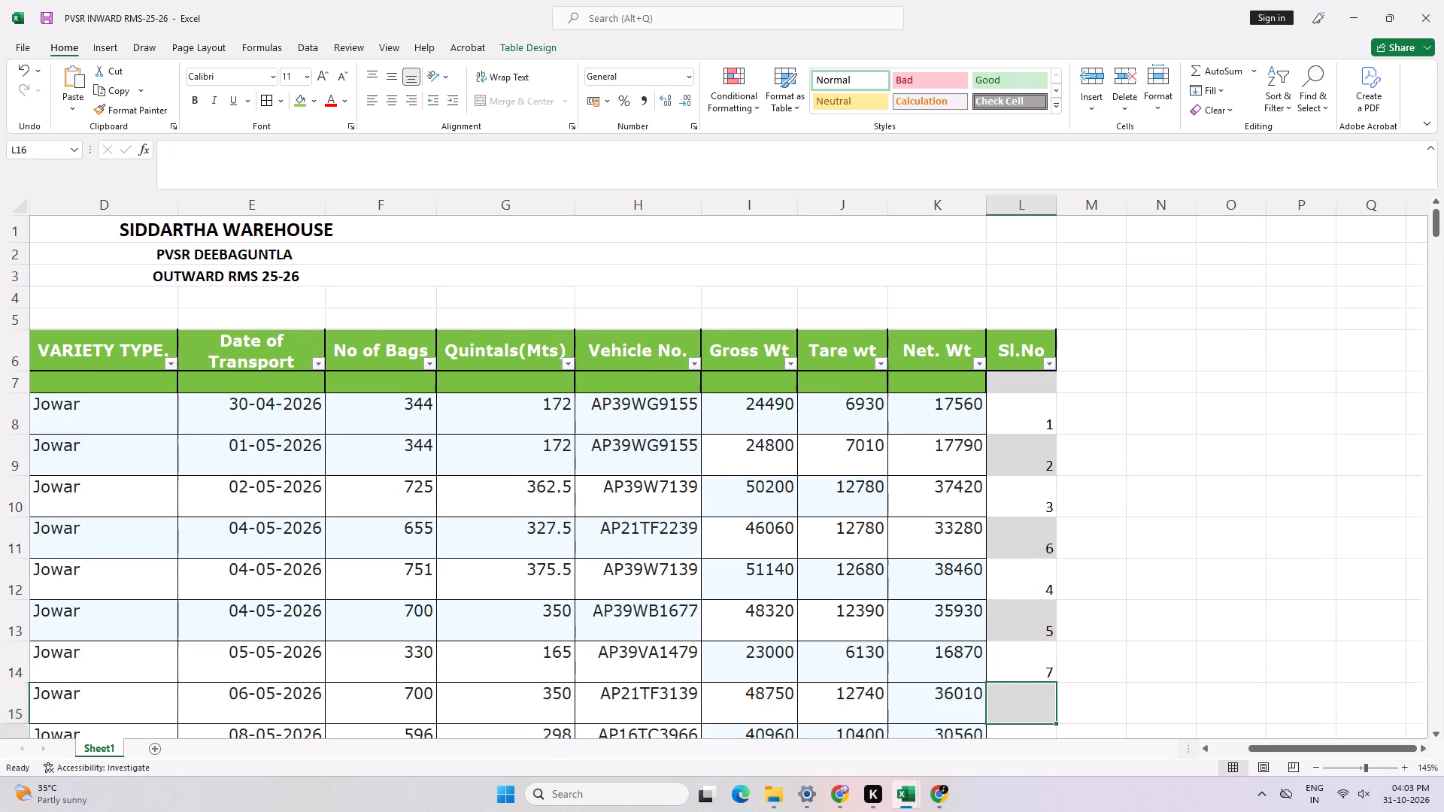
key(Up)
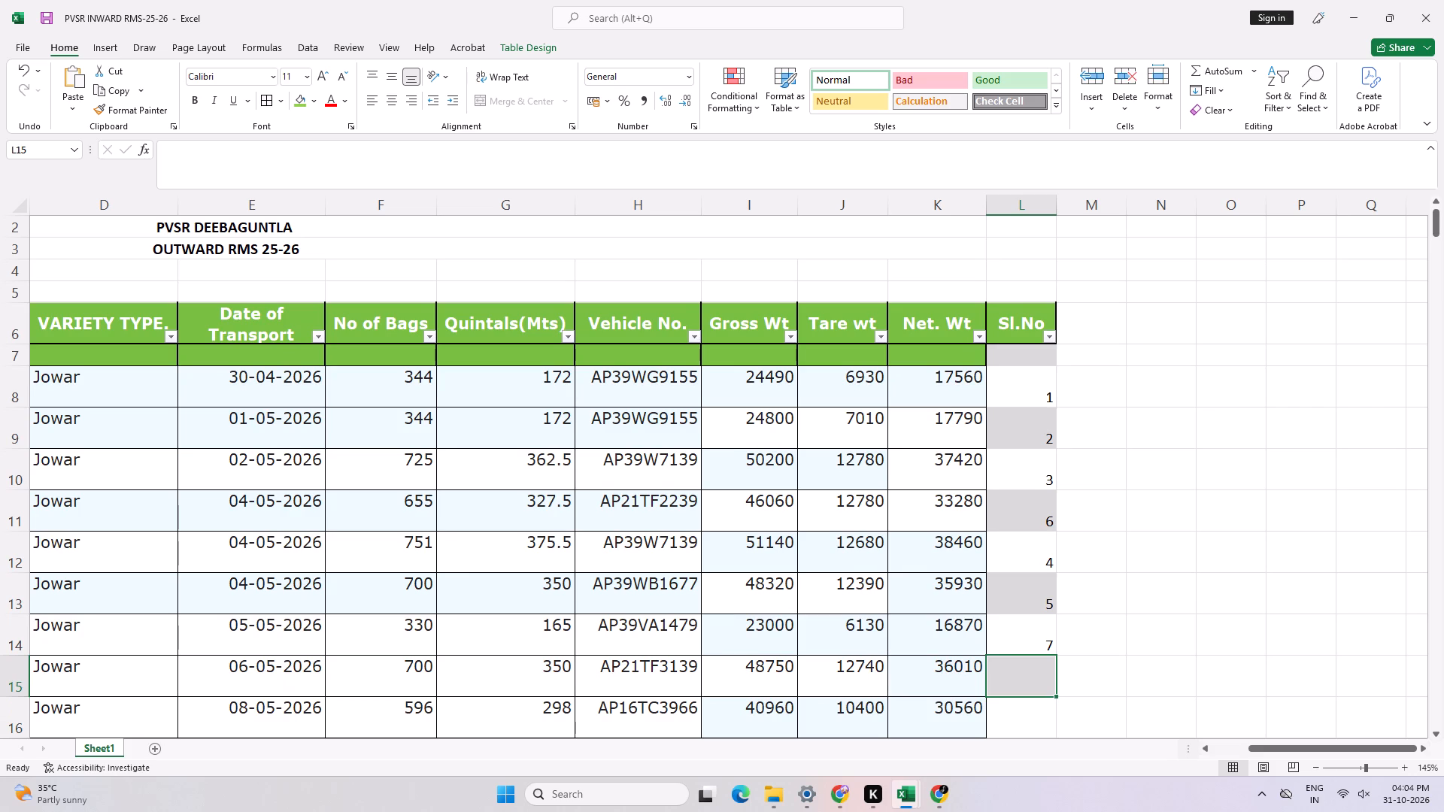
key(Down)
key(Down)
key(Down)
key(Up)
key(Up)
key(Up)
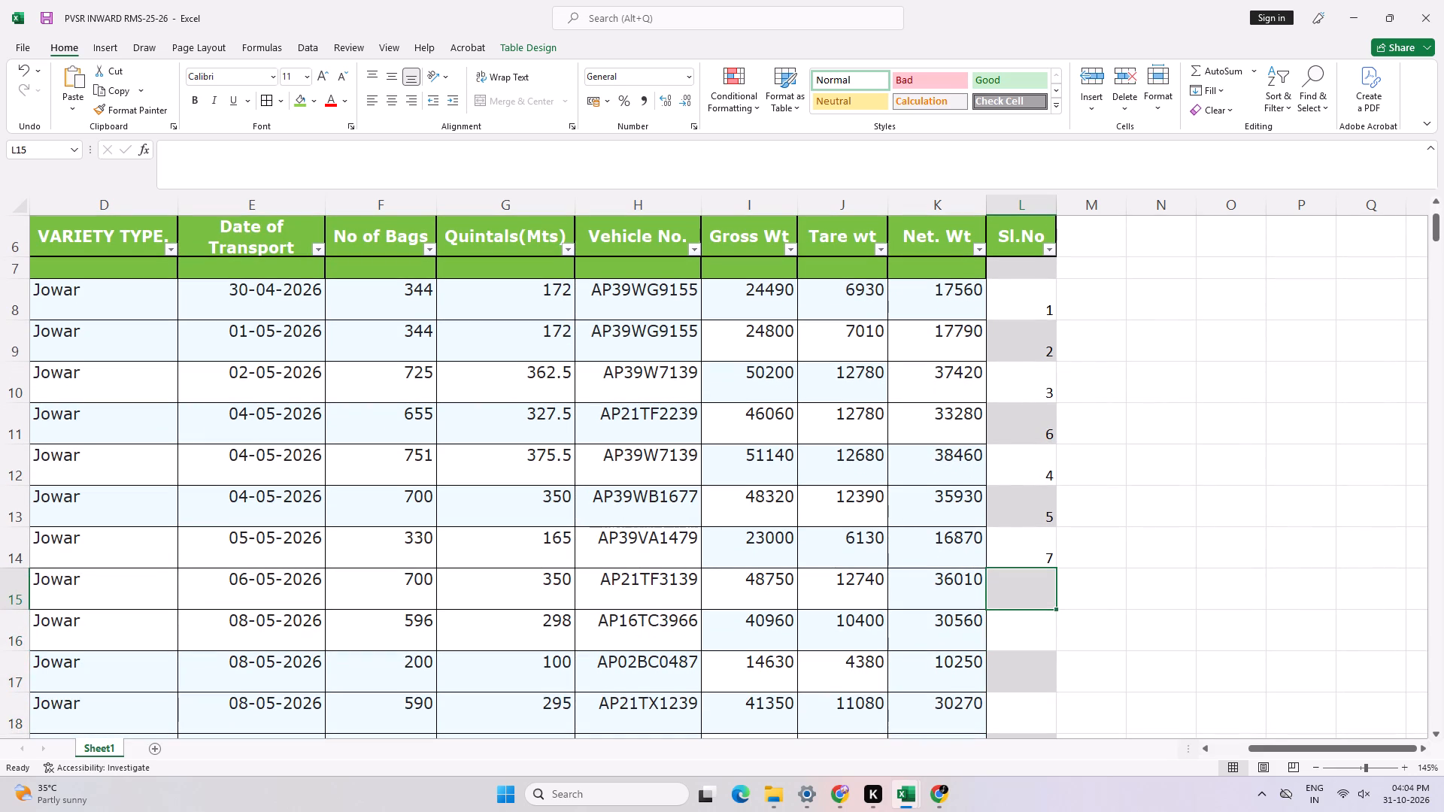
key(8)
key(Return)
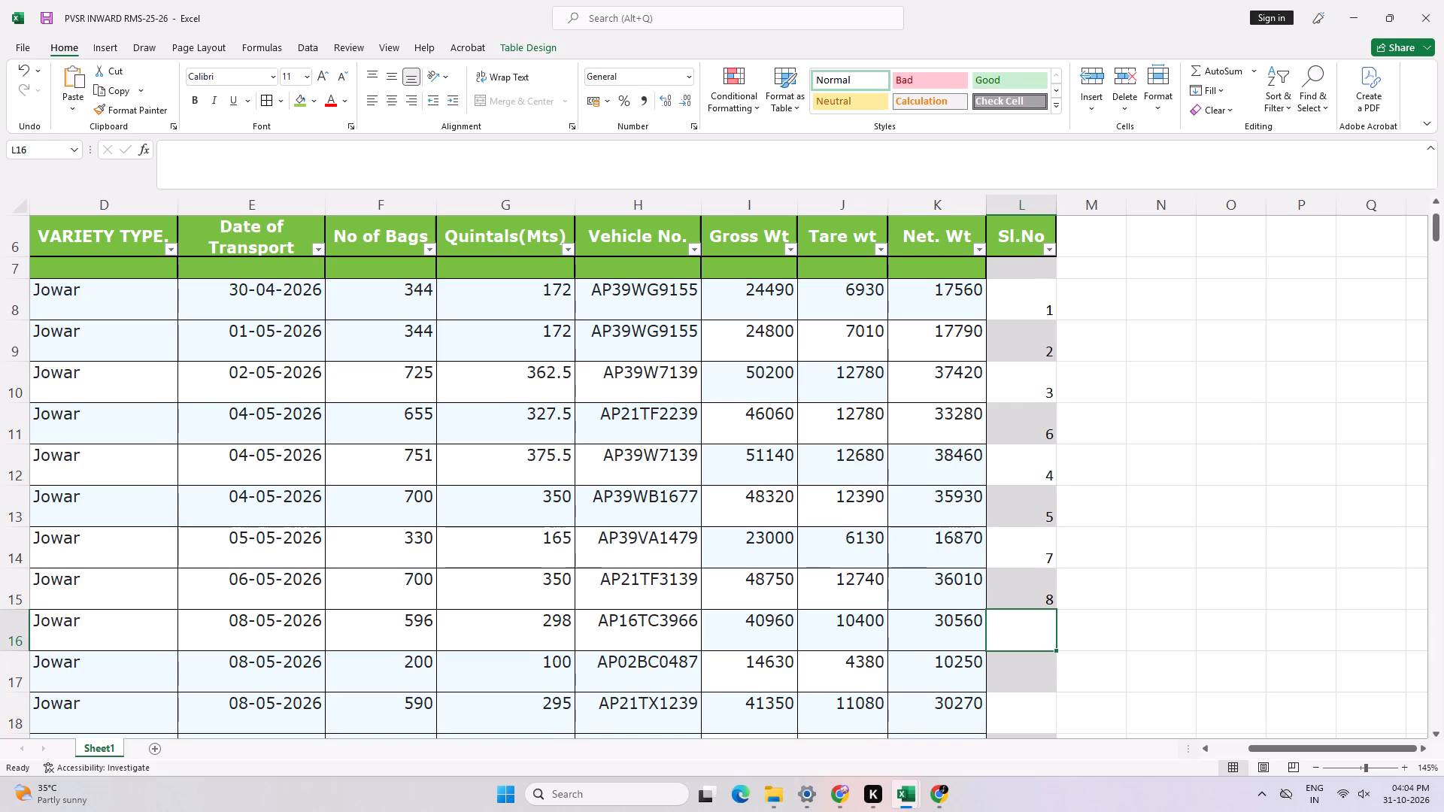
key(9)
key(Return)
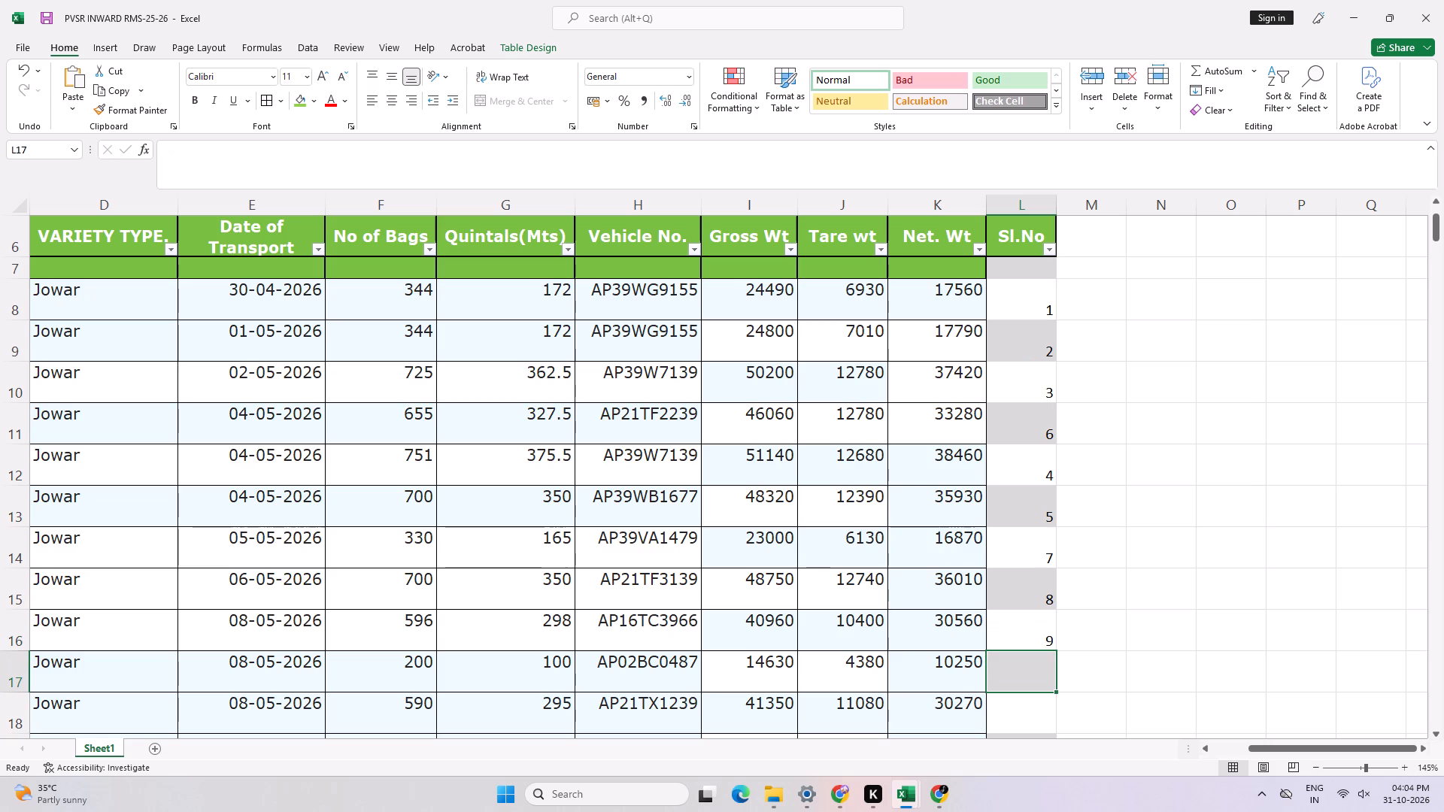
key(Down)
key(Down)
key(Down)
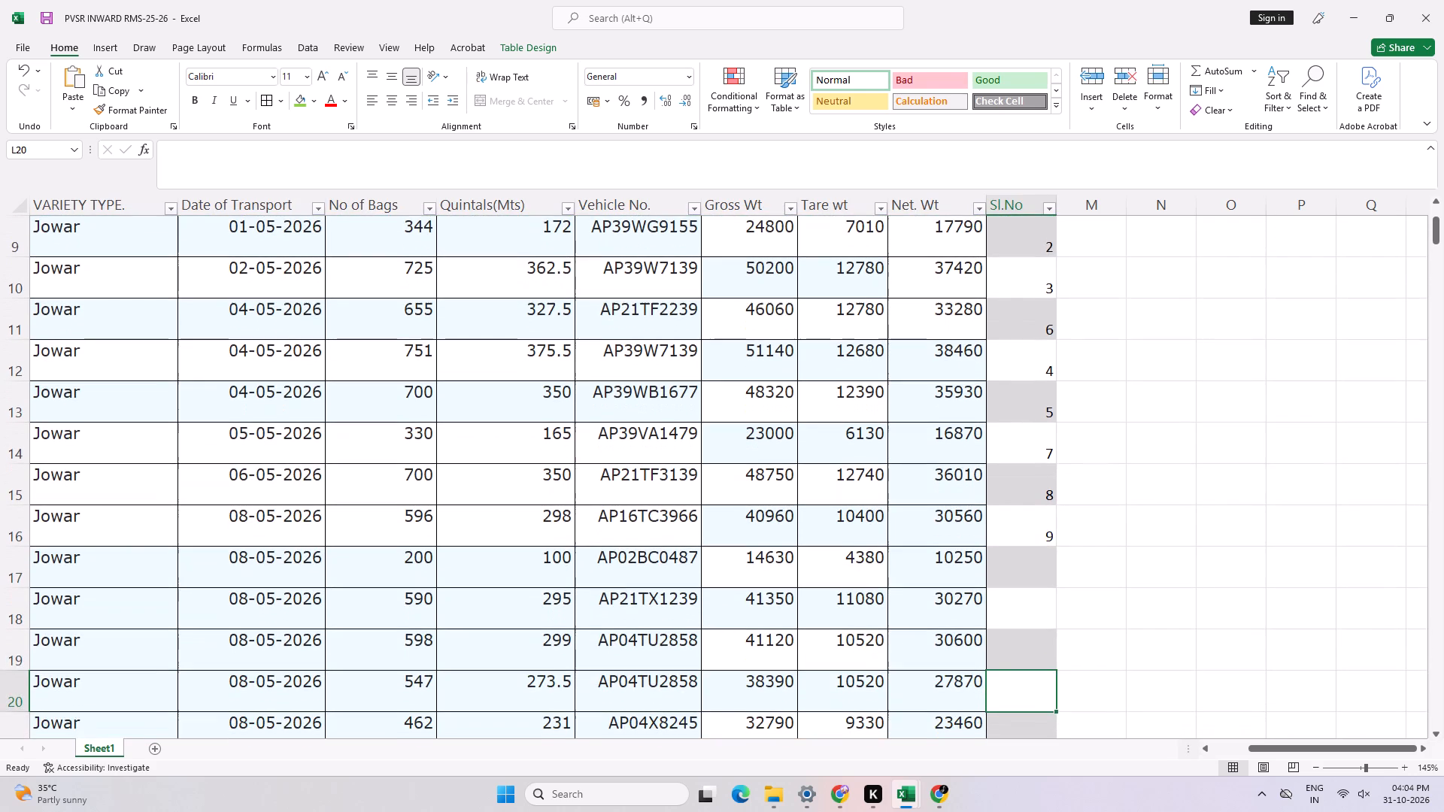
key(Up)
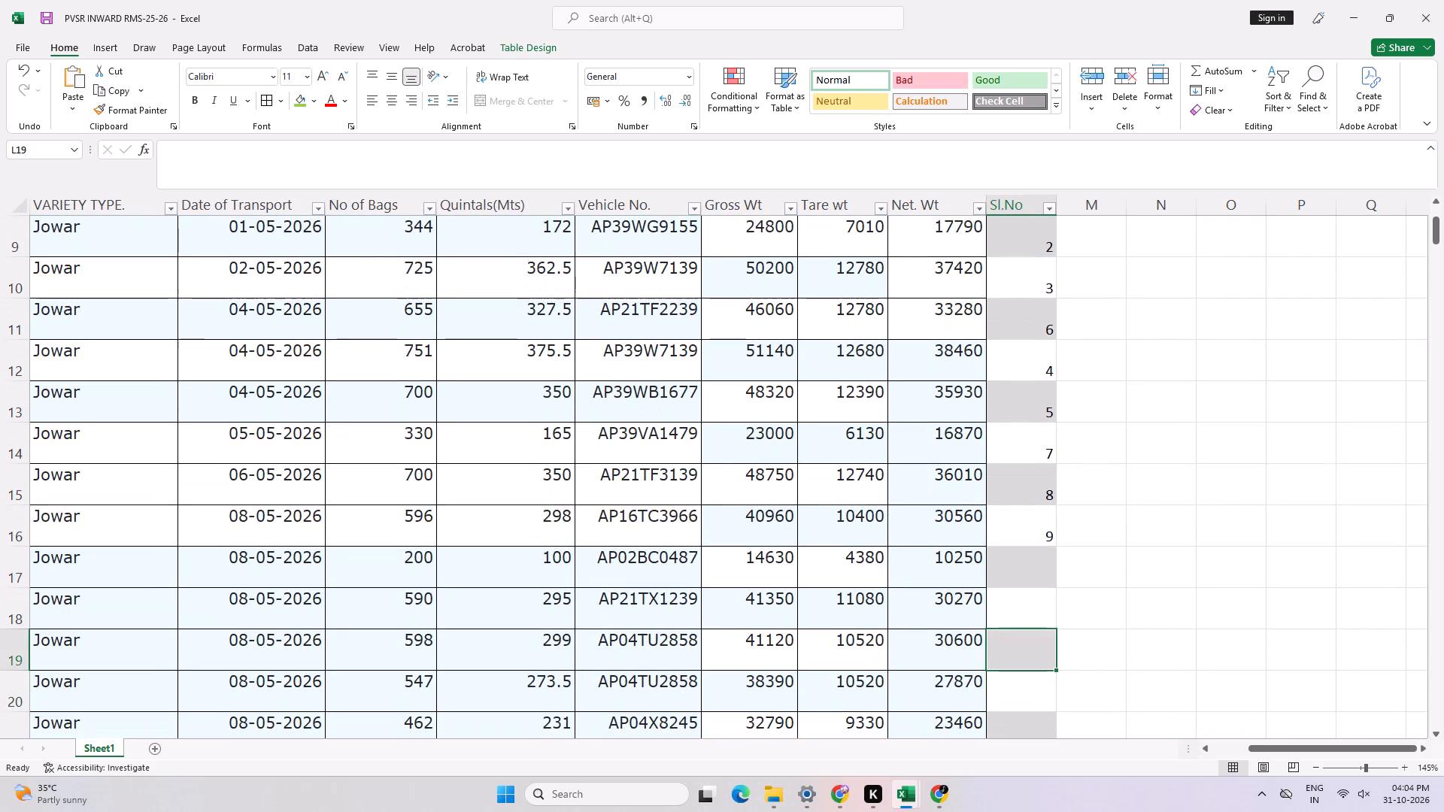
text(10)
key(Return)
key(Up)
key(Up)
key(Up)
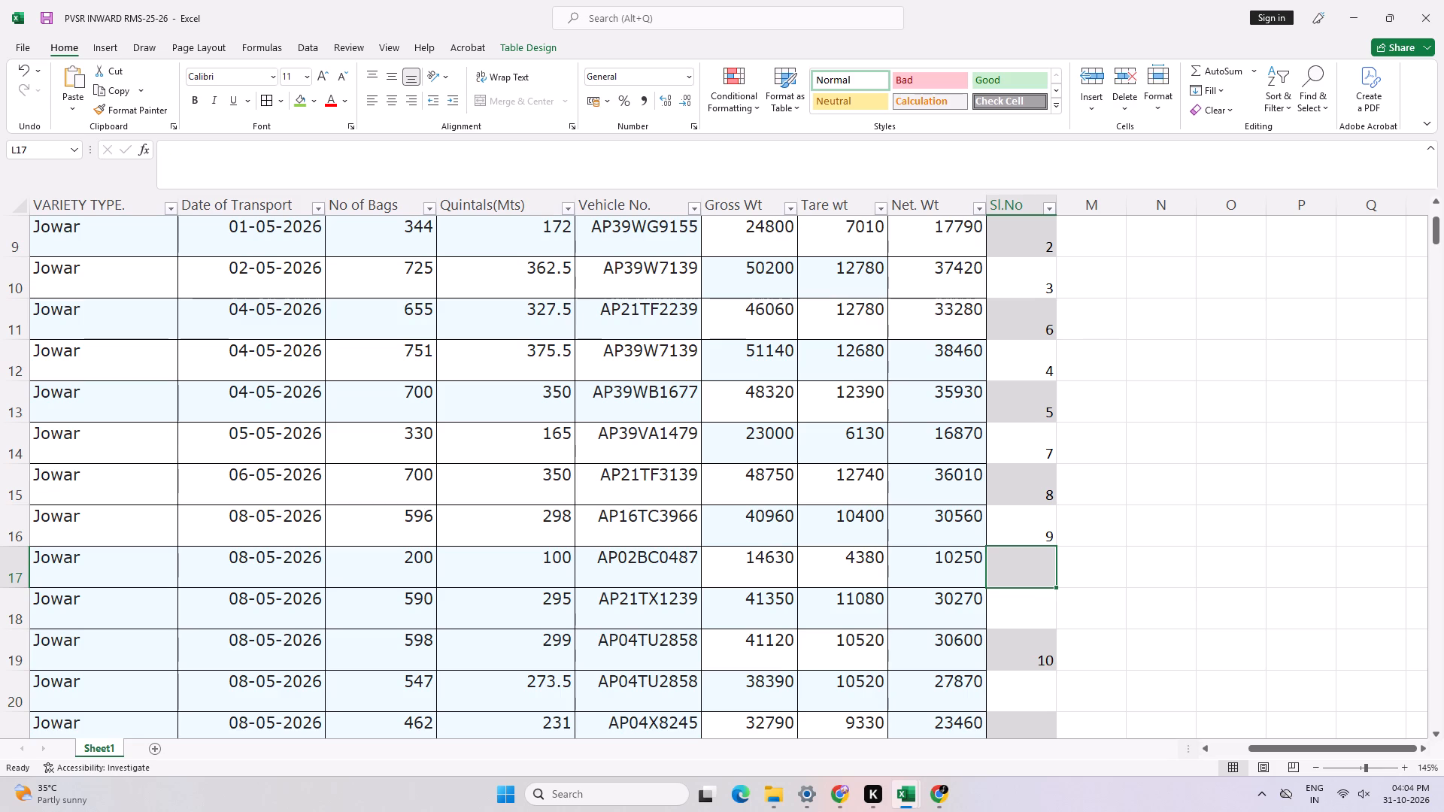
key(Down)
key(Down)
key(Up)
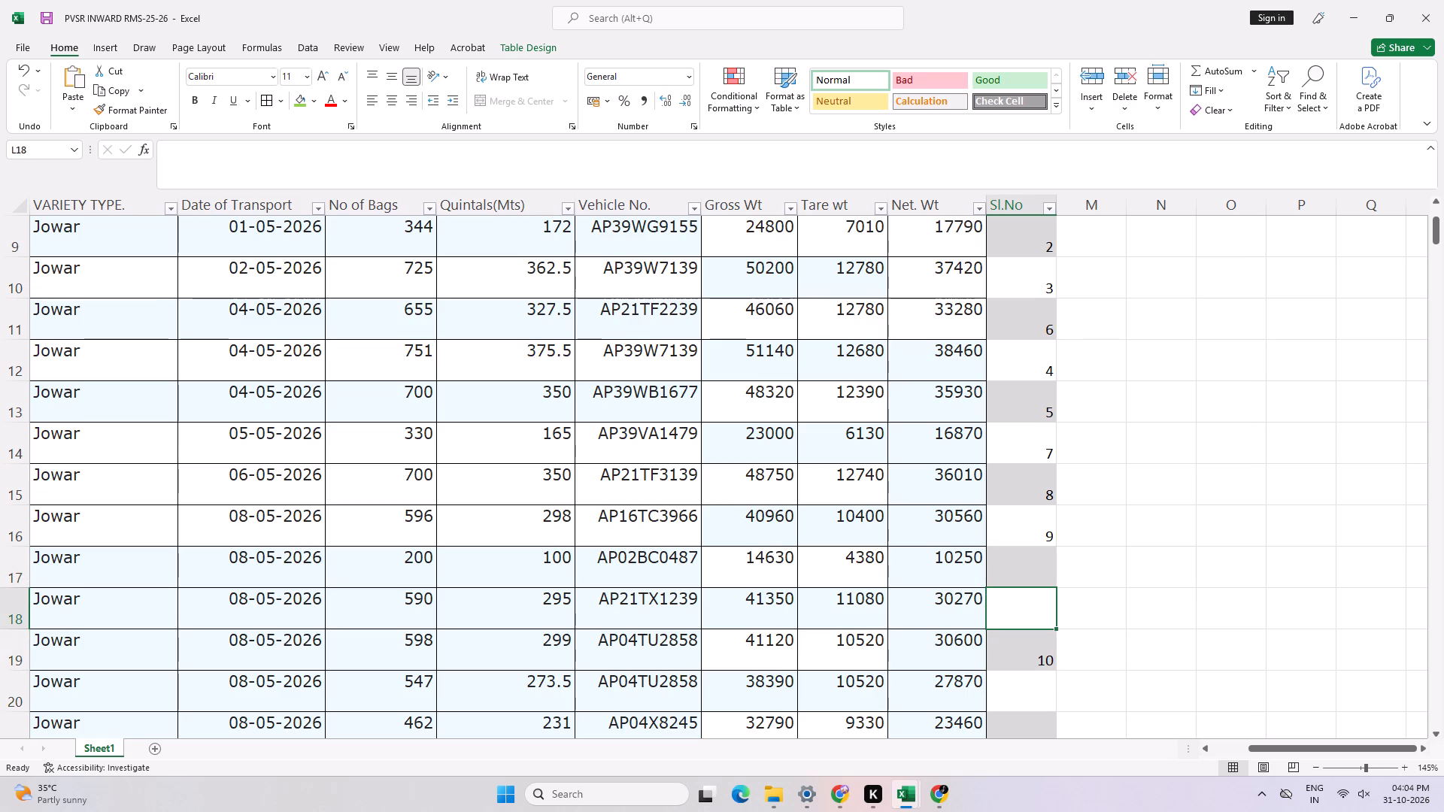
text(11)
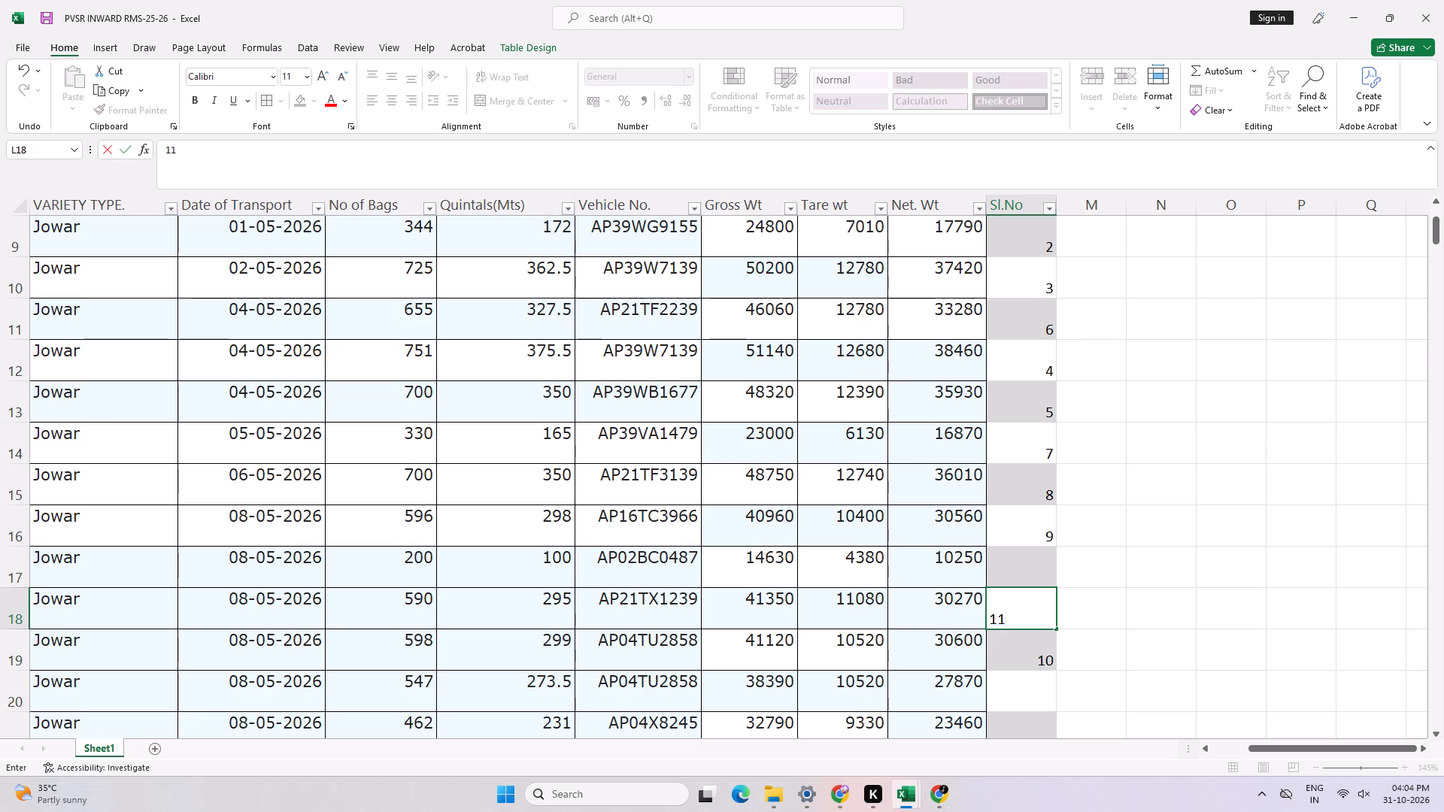
key(Return)
key(Up)
key(Up)
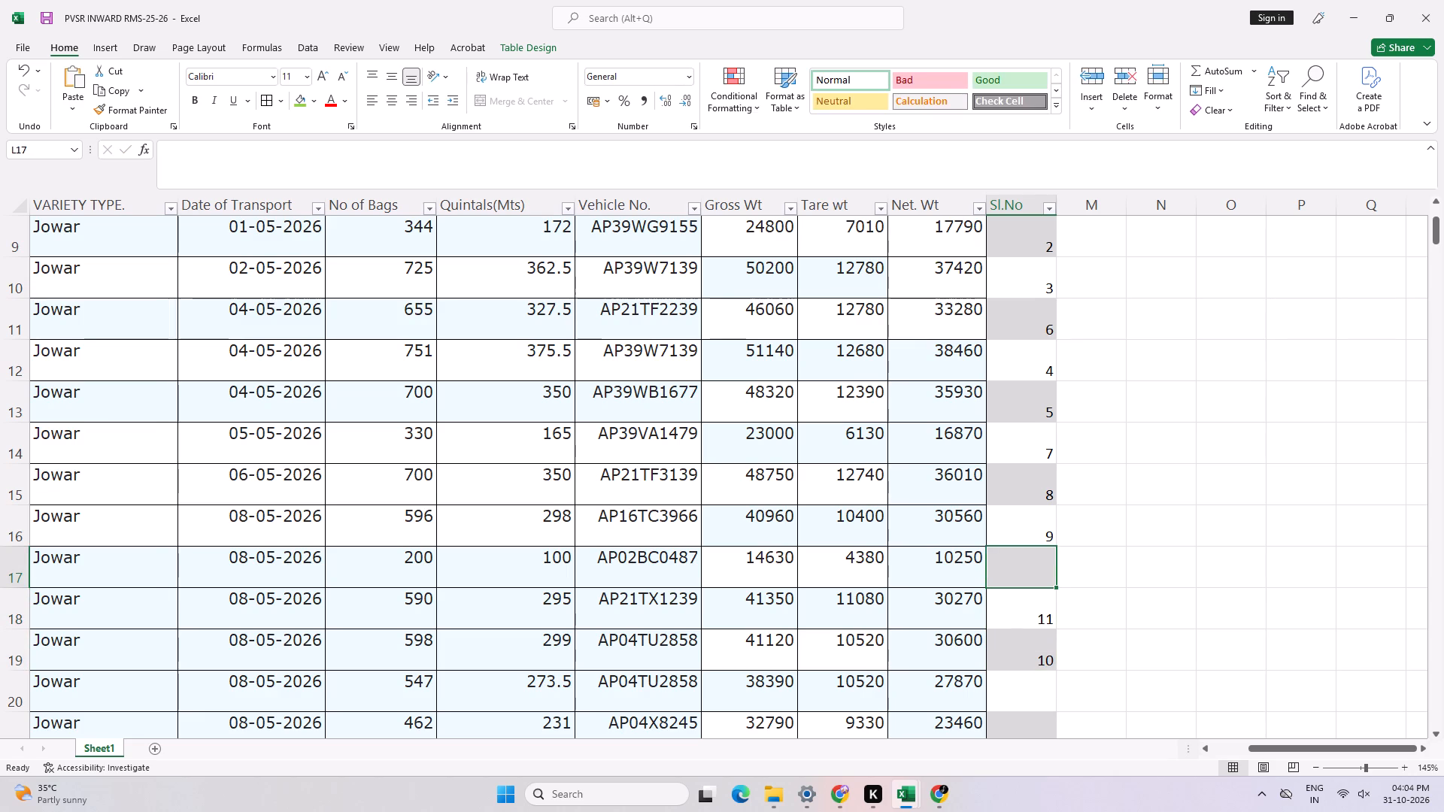
key(Down)
key(Down)
key(Down)
key(Down)
key(Down)
key(Up)
key(Up)
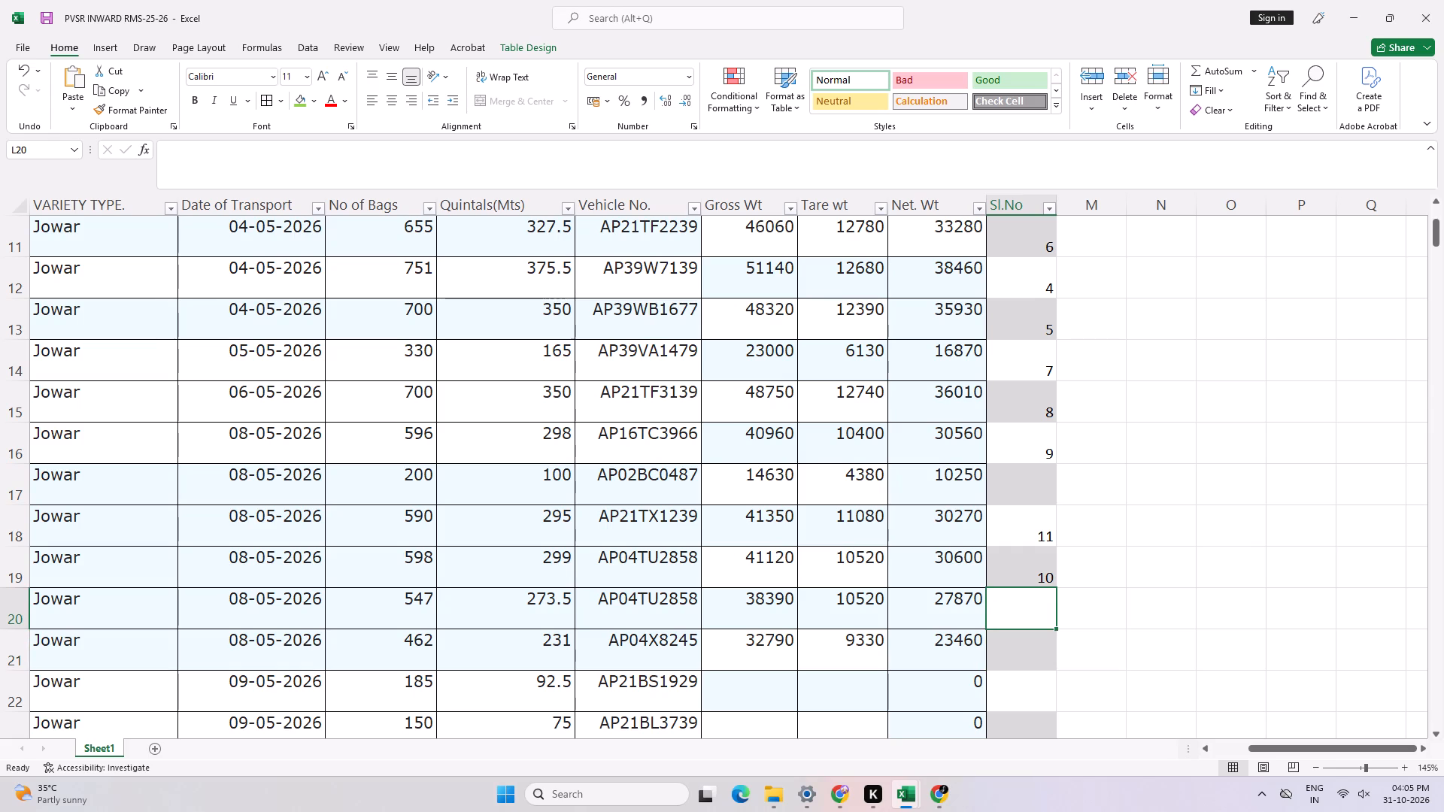
text(12)
key(Return)
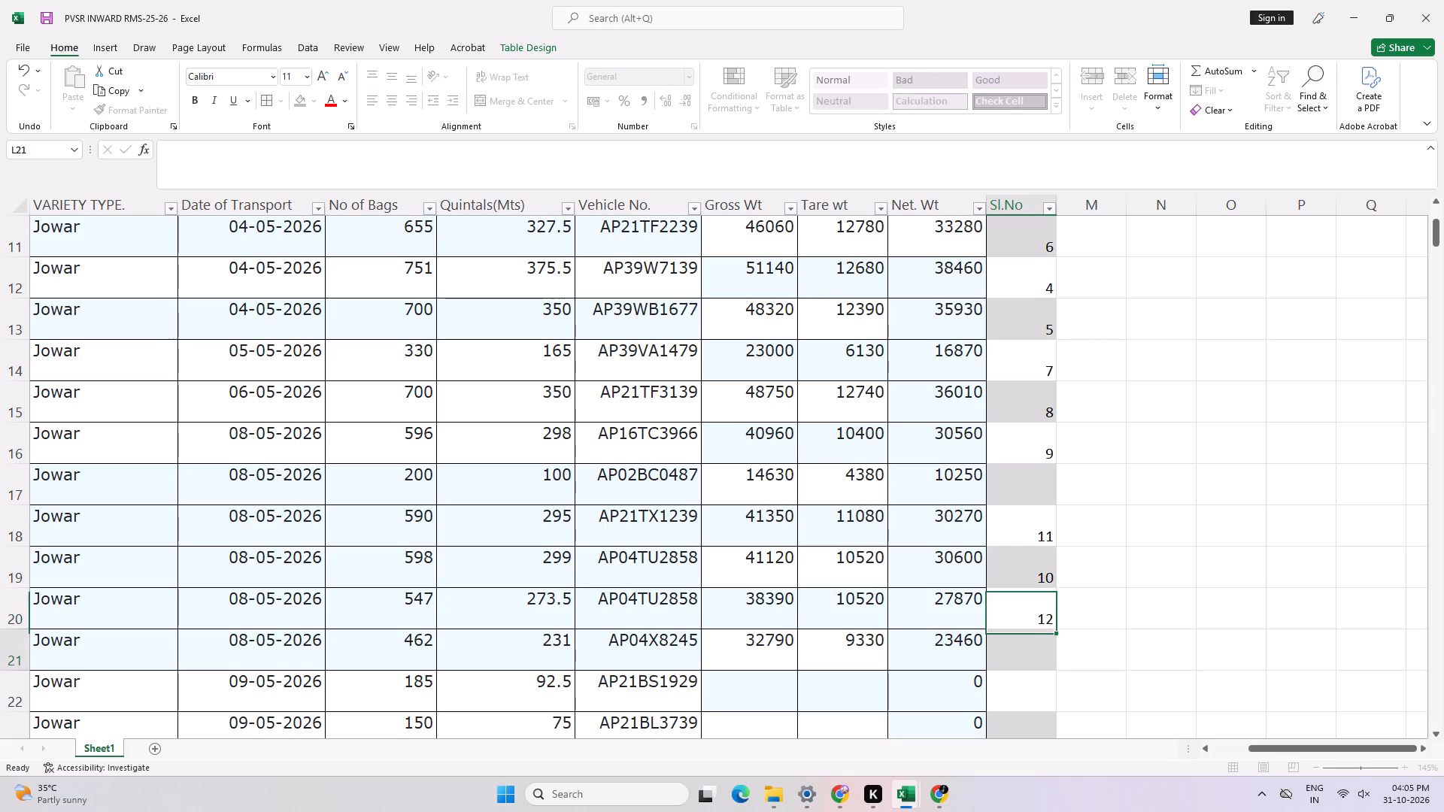
key(Up)
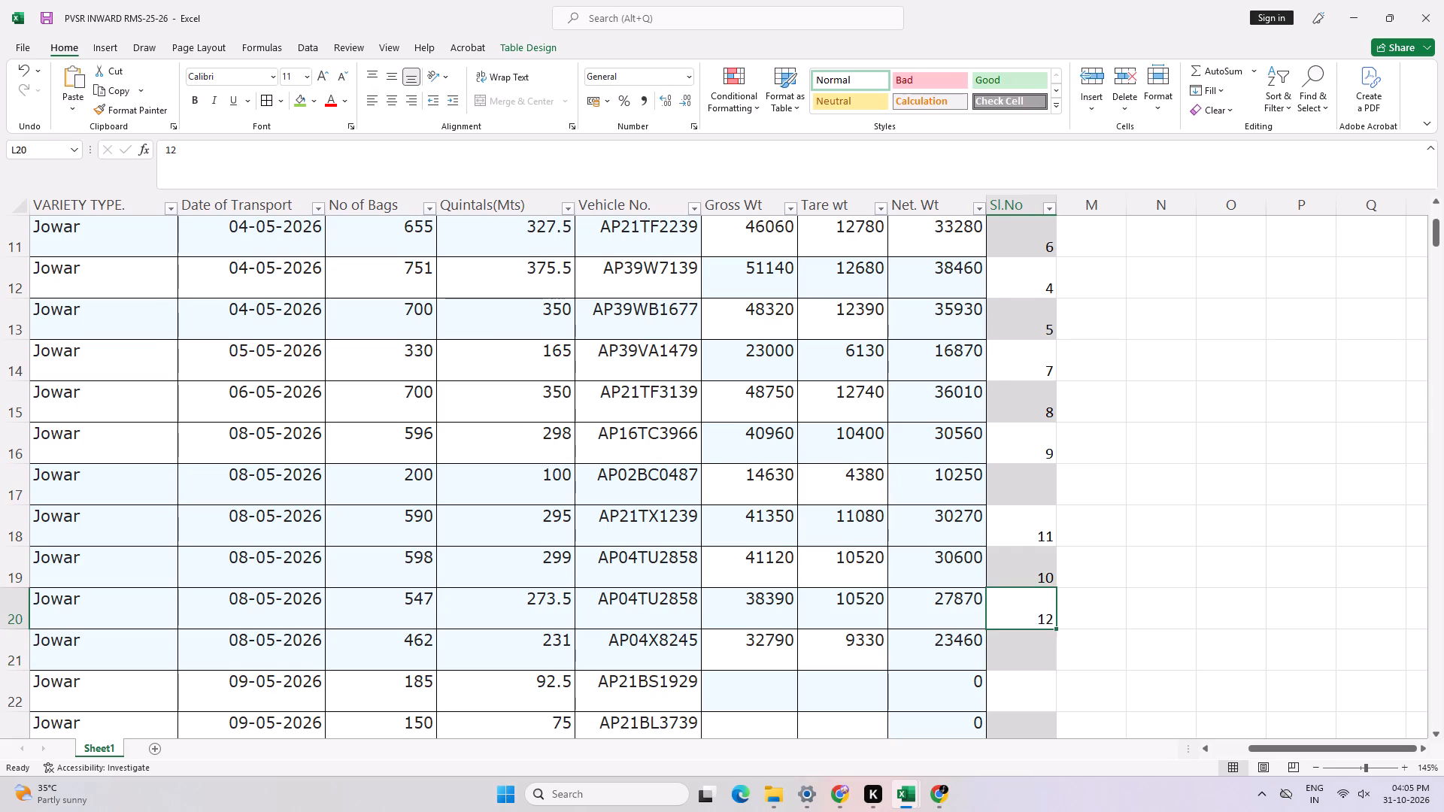
key(Up)
key(Up)
key(Up)
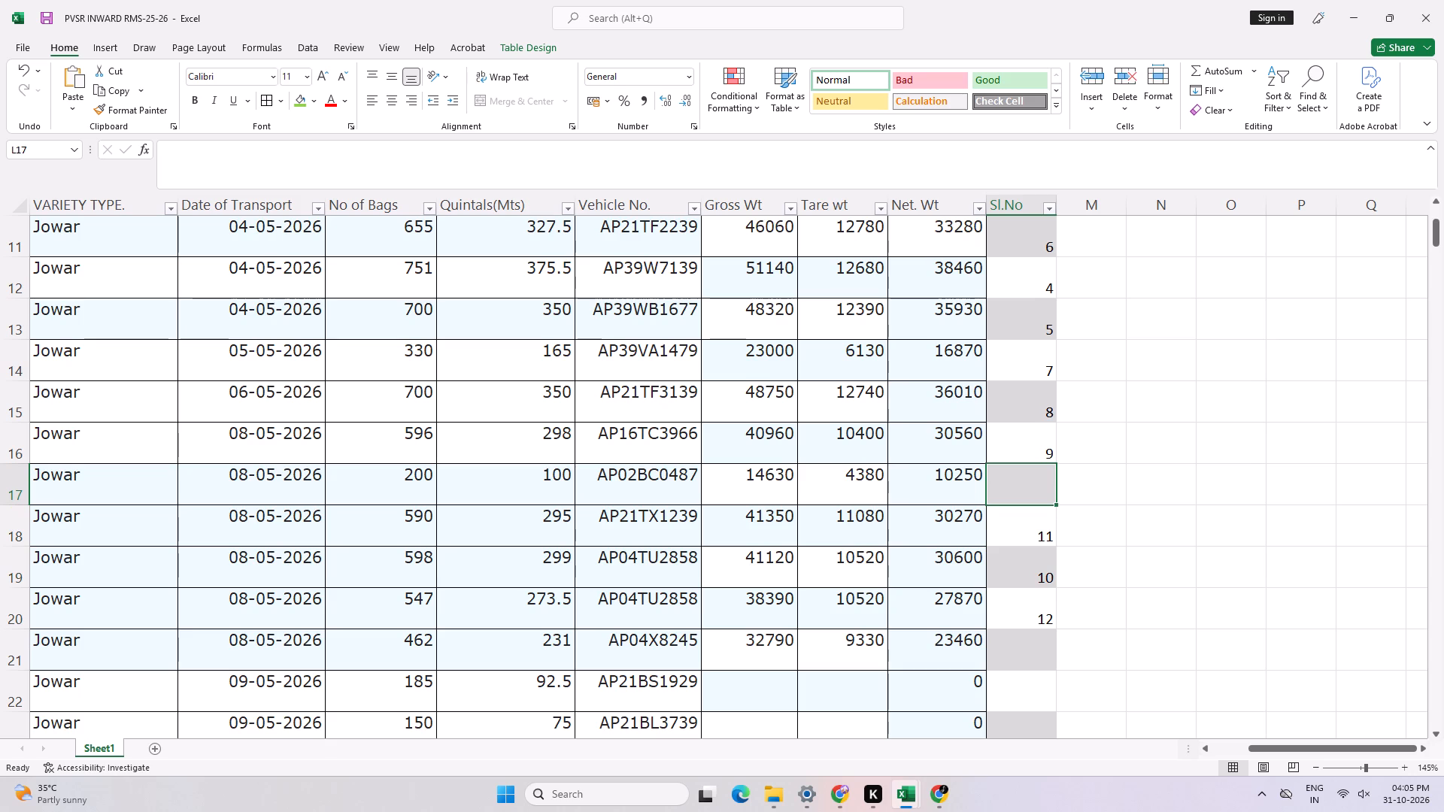
key(Down)
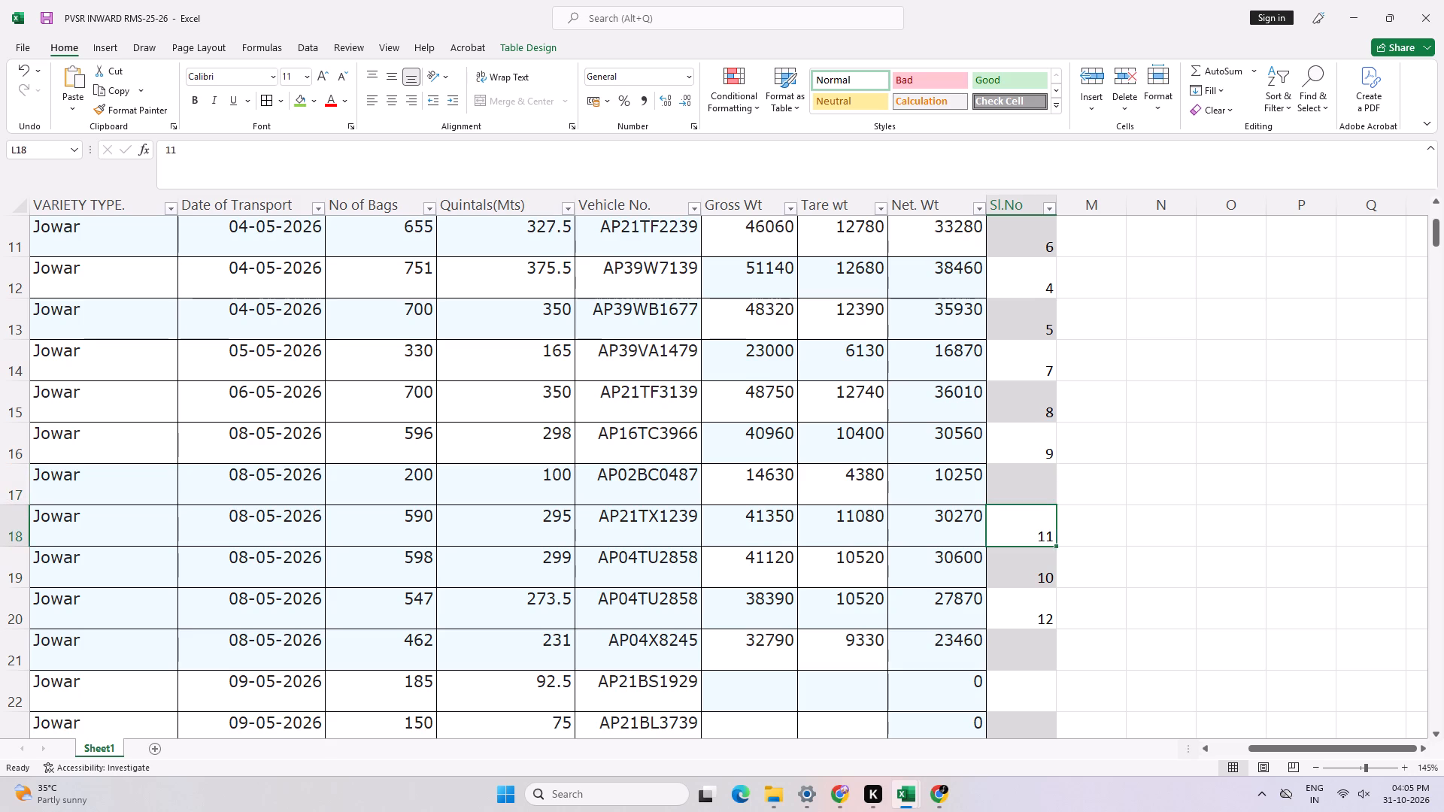
key(Down)
key(Down)
key(Down)
text(13)
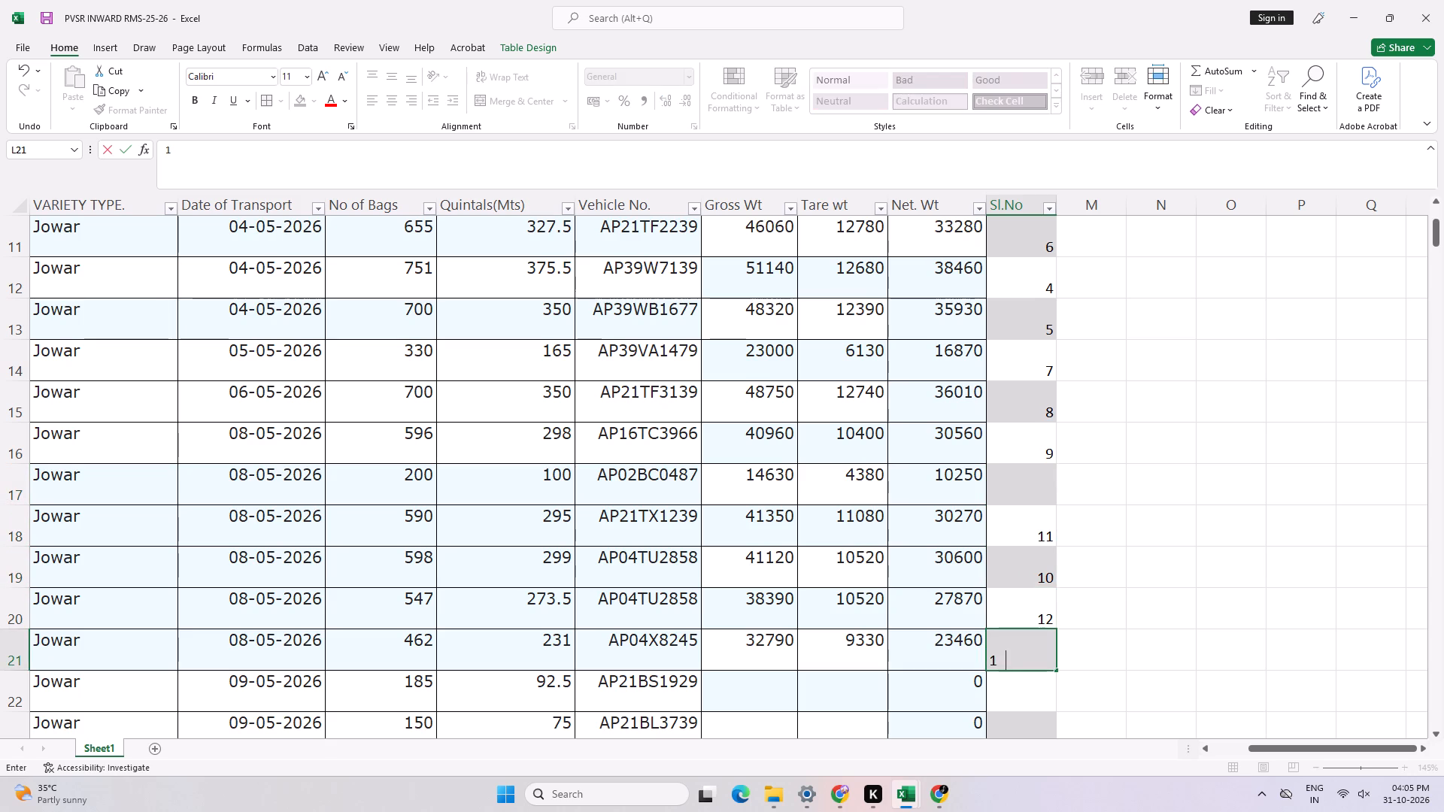
key(Up)
key(Up)
key(Up)
key(Up)
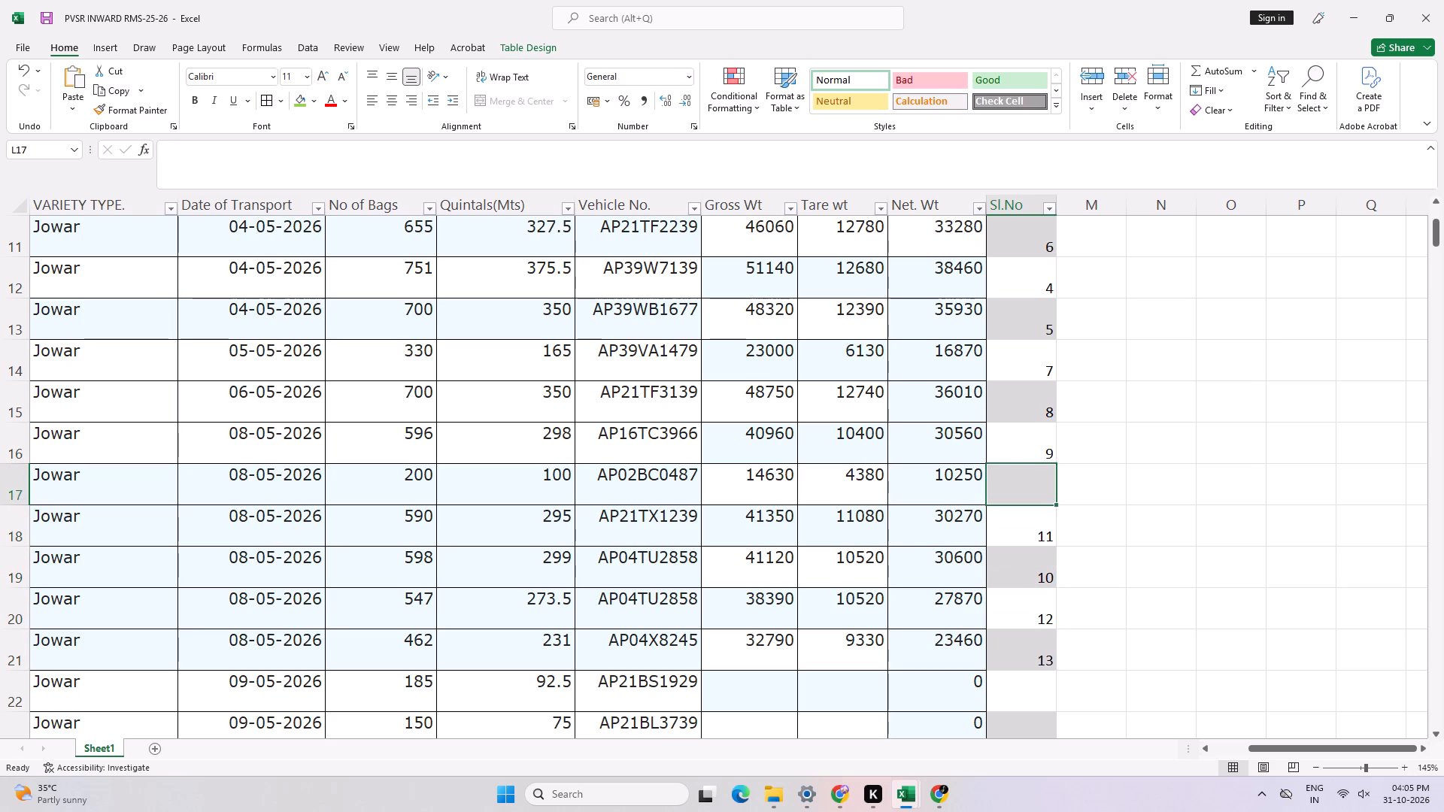
text(14)
key(Return)
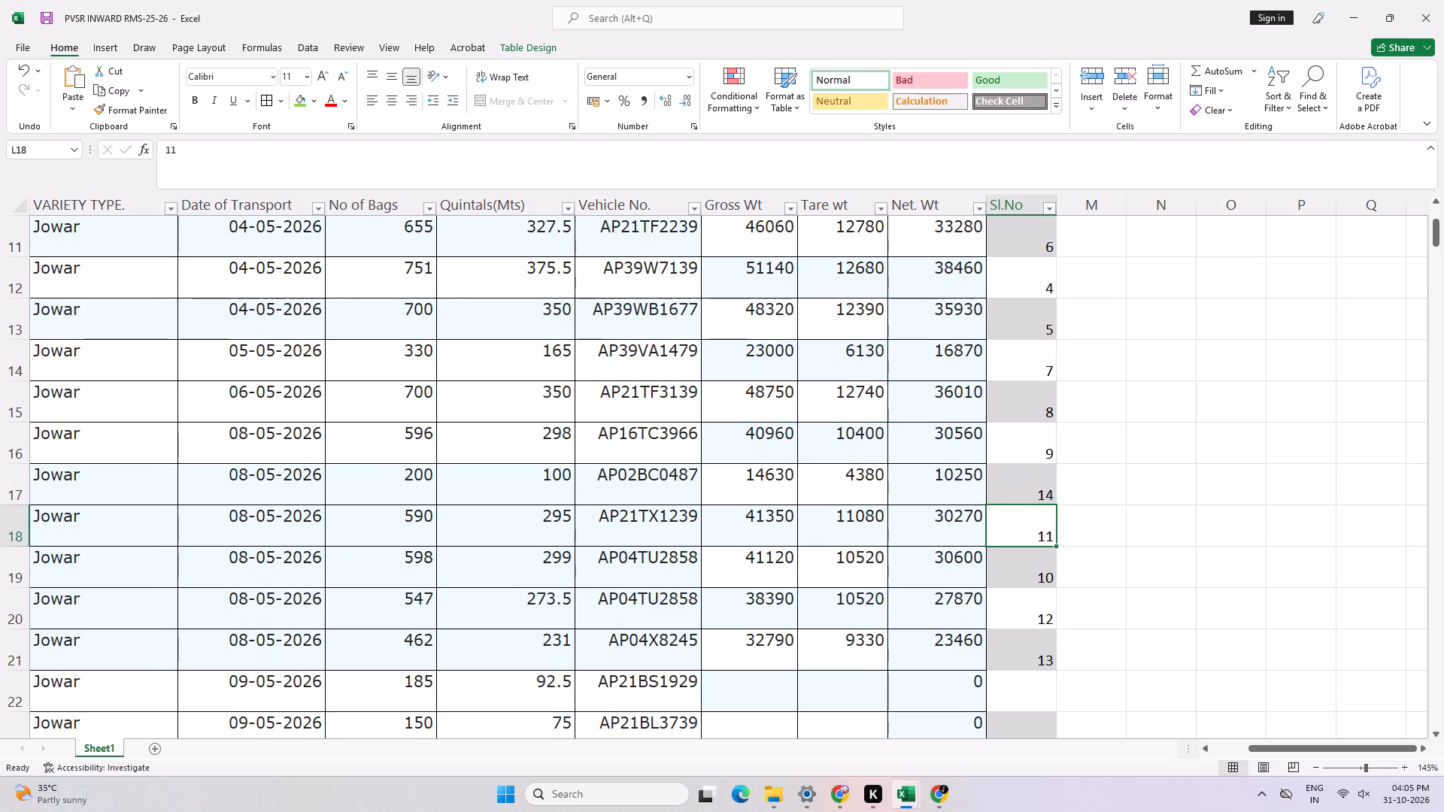
Save the workbook.
key(ctrl+s)
scroll(913, 558, down, 2)
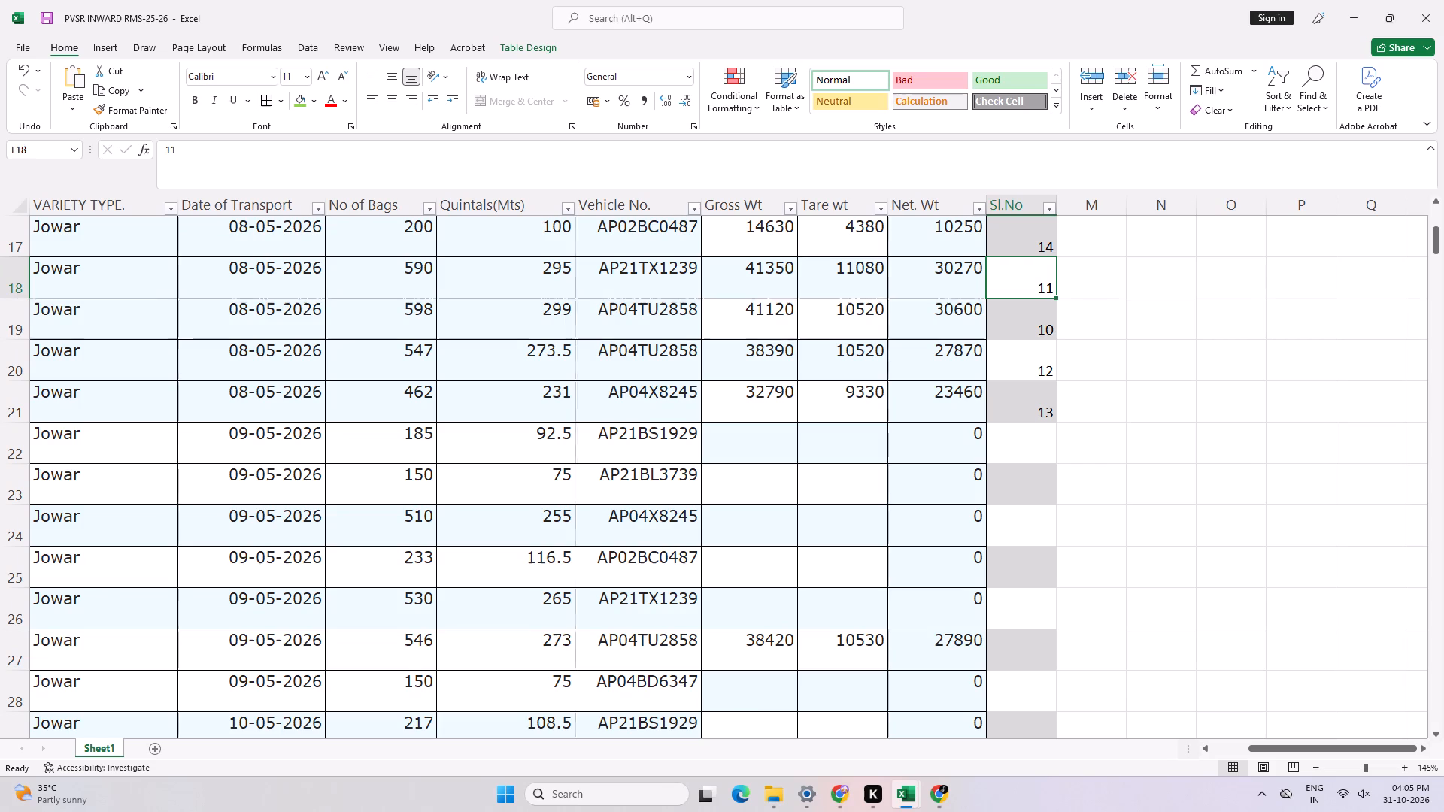
click(1043, 651)
text(15)
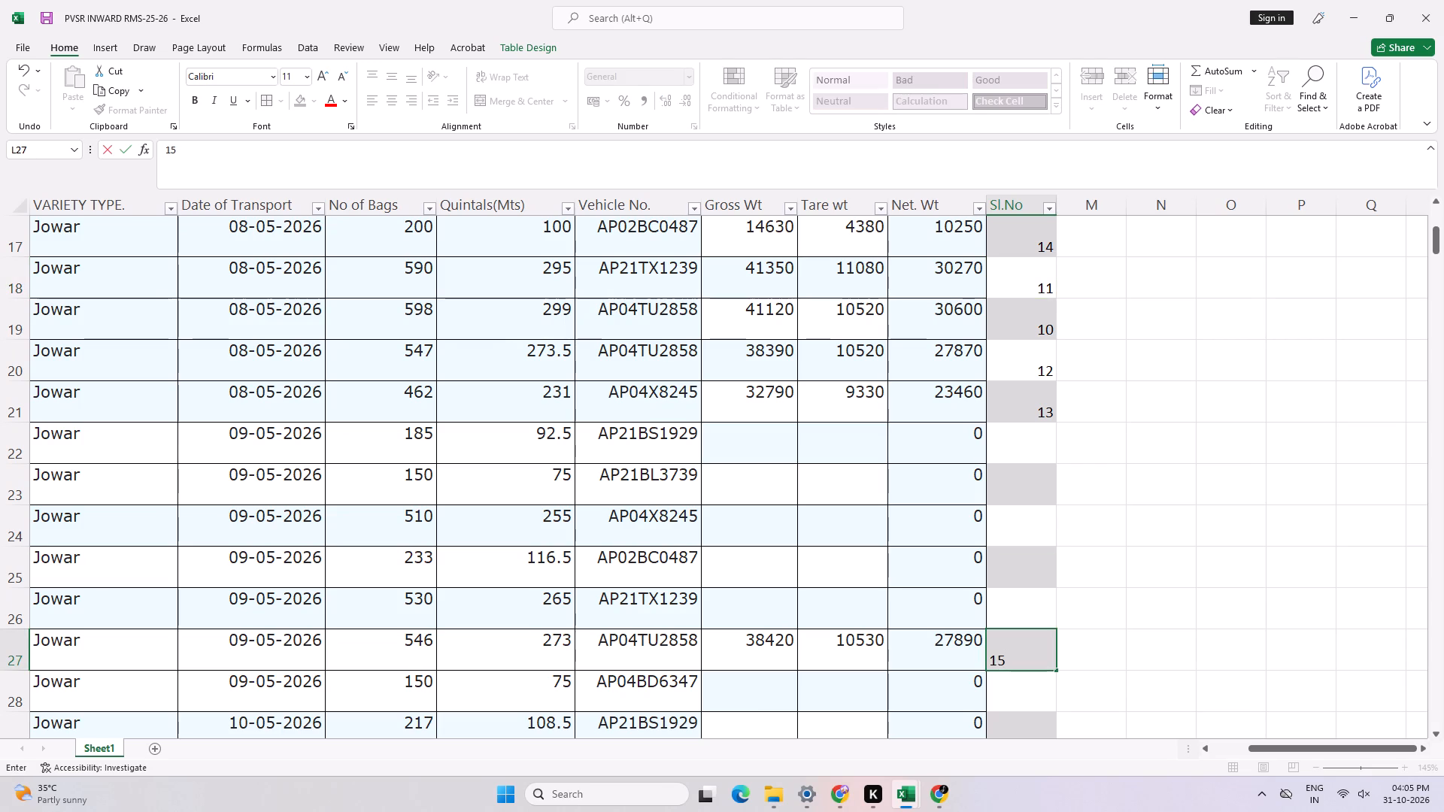
key(Return)
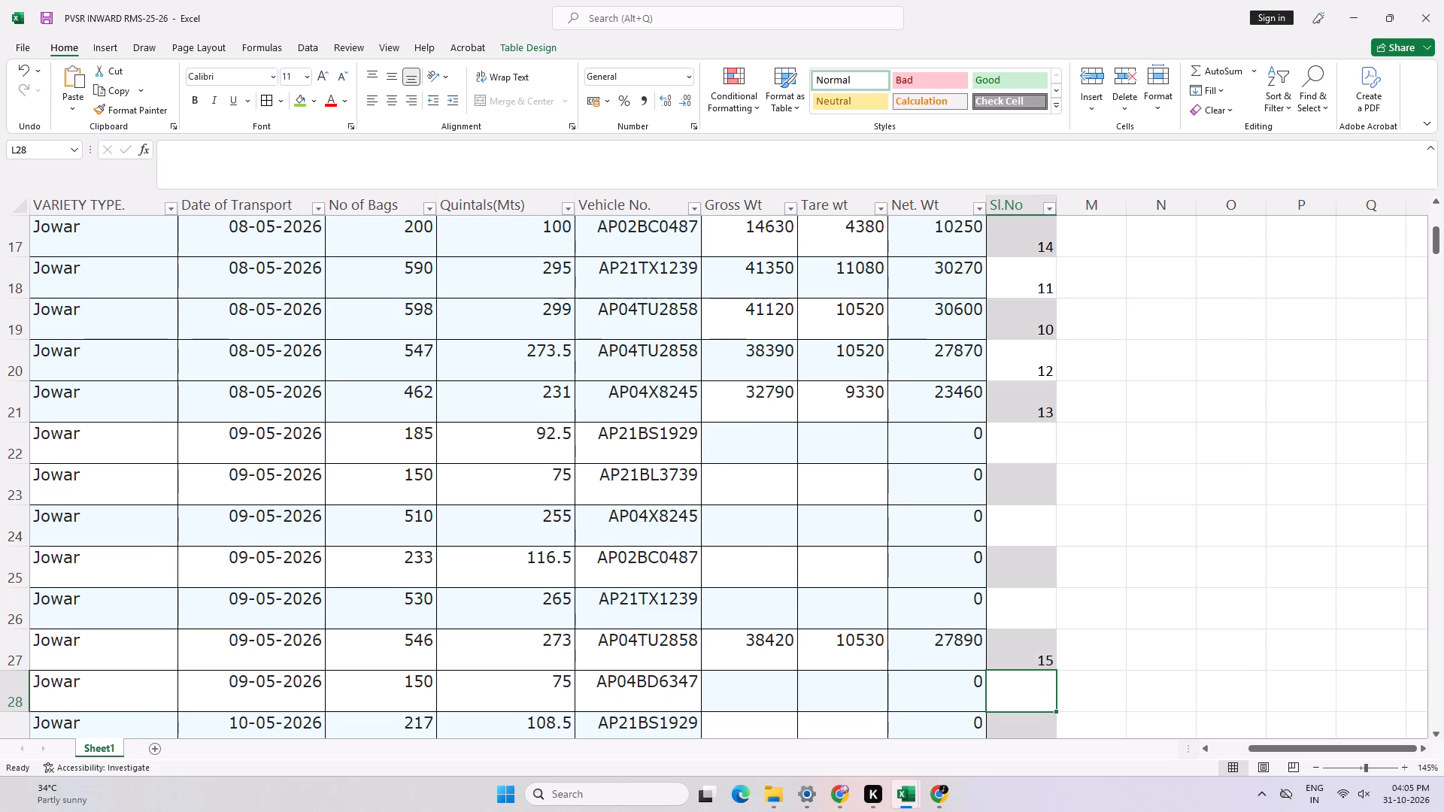
scroll(834, 607, up, 2)
scroll(834, 607, down, 2)
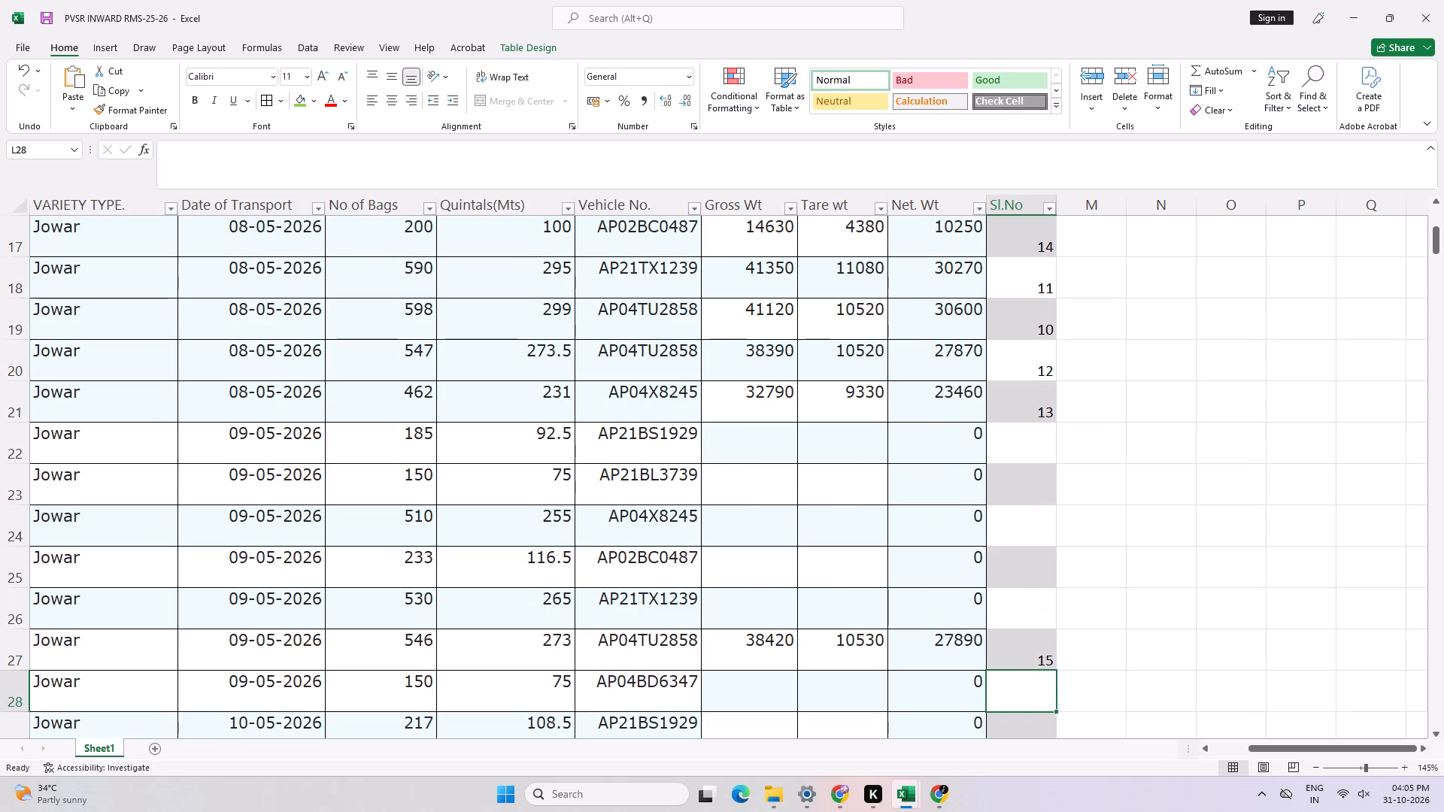
ctrl+scroll(1006, 629, down, 2)
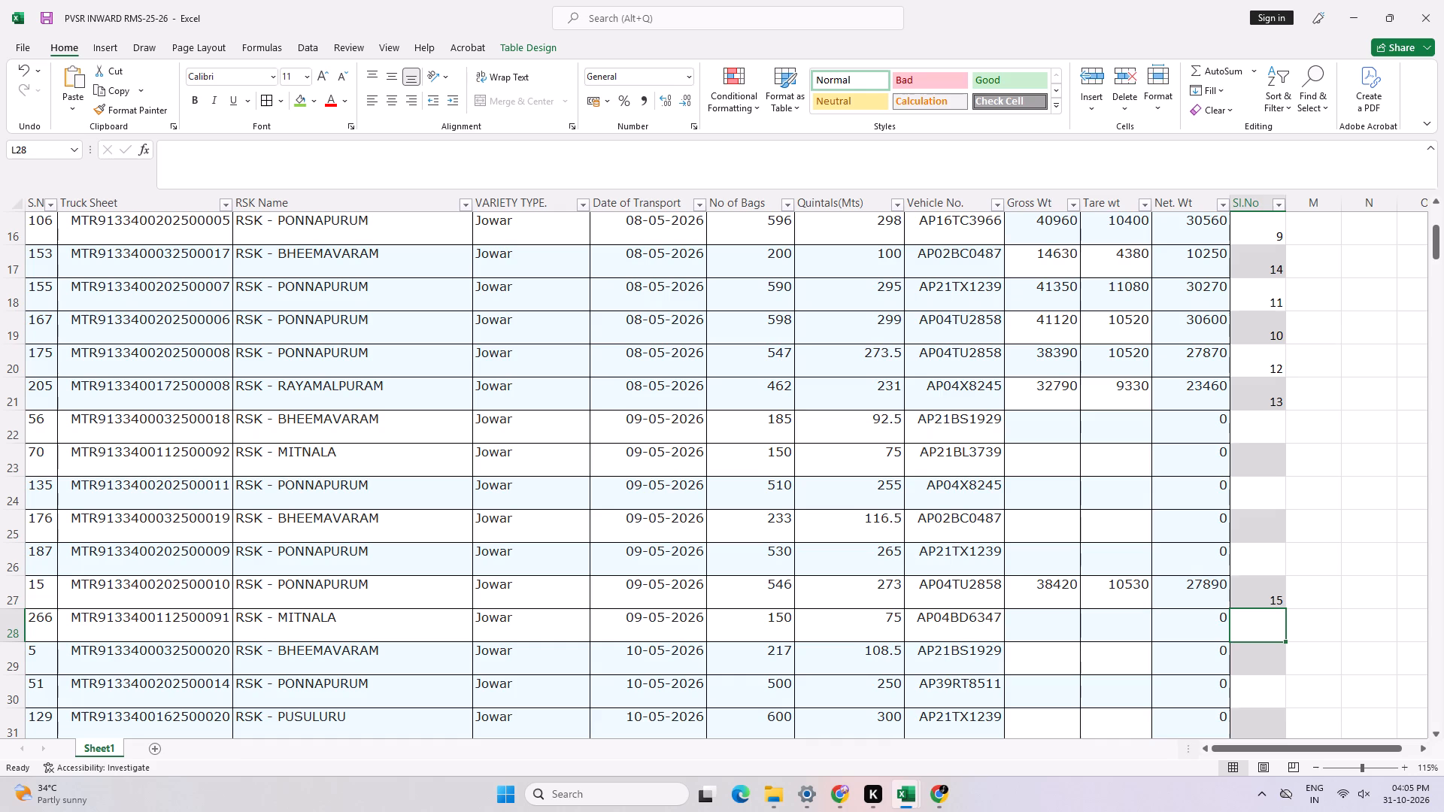
ctrl+scroll(1018, 573, up, 1)
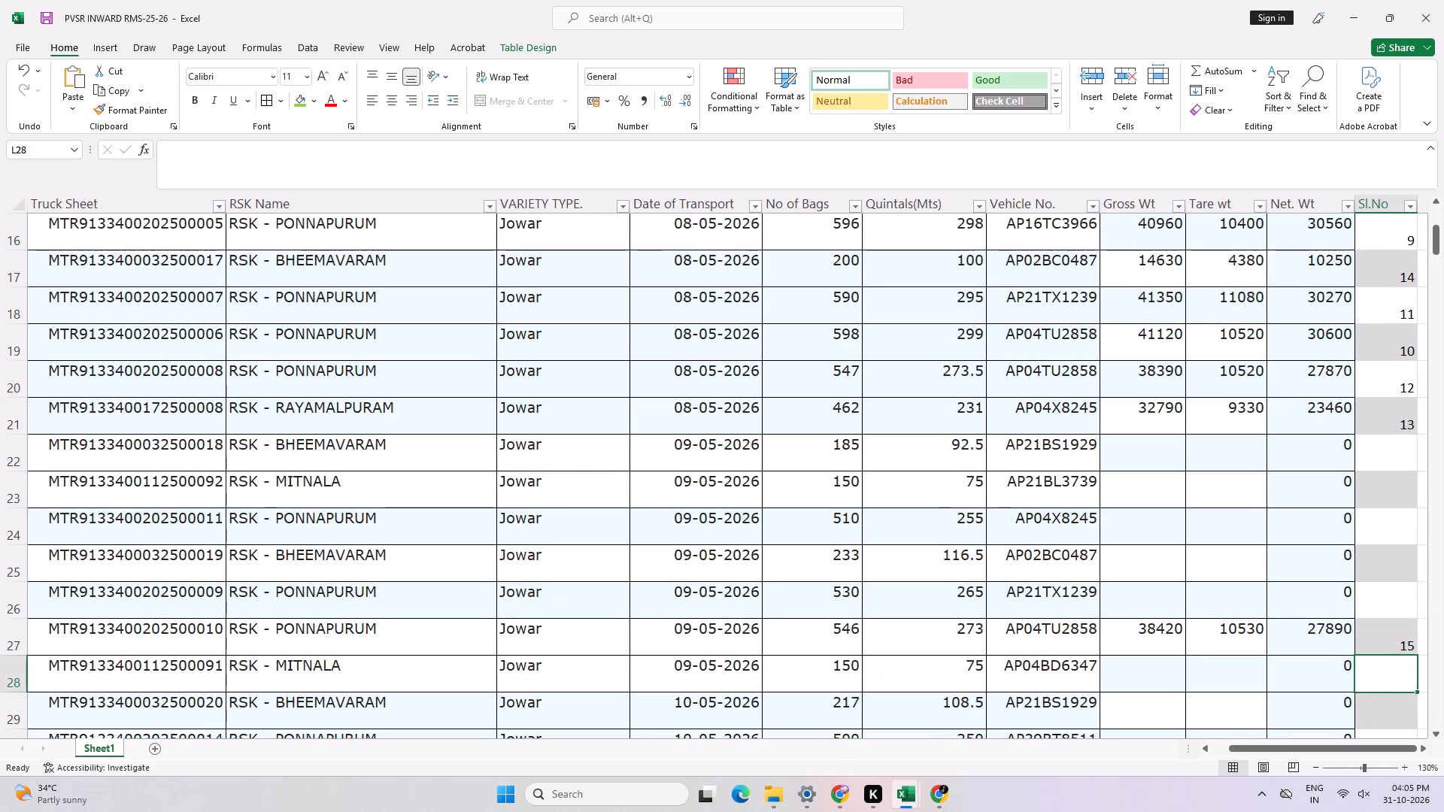
click(1131, 492)
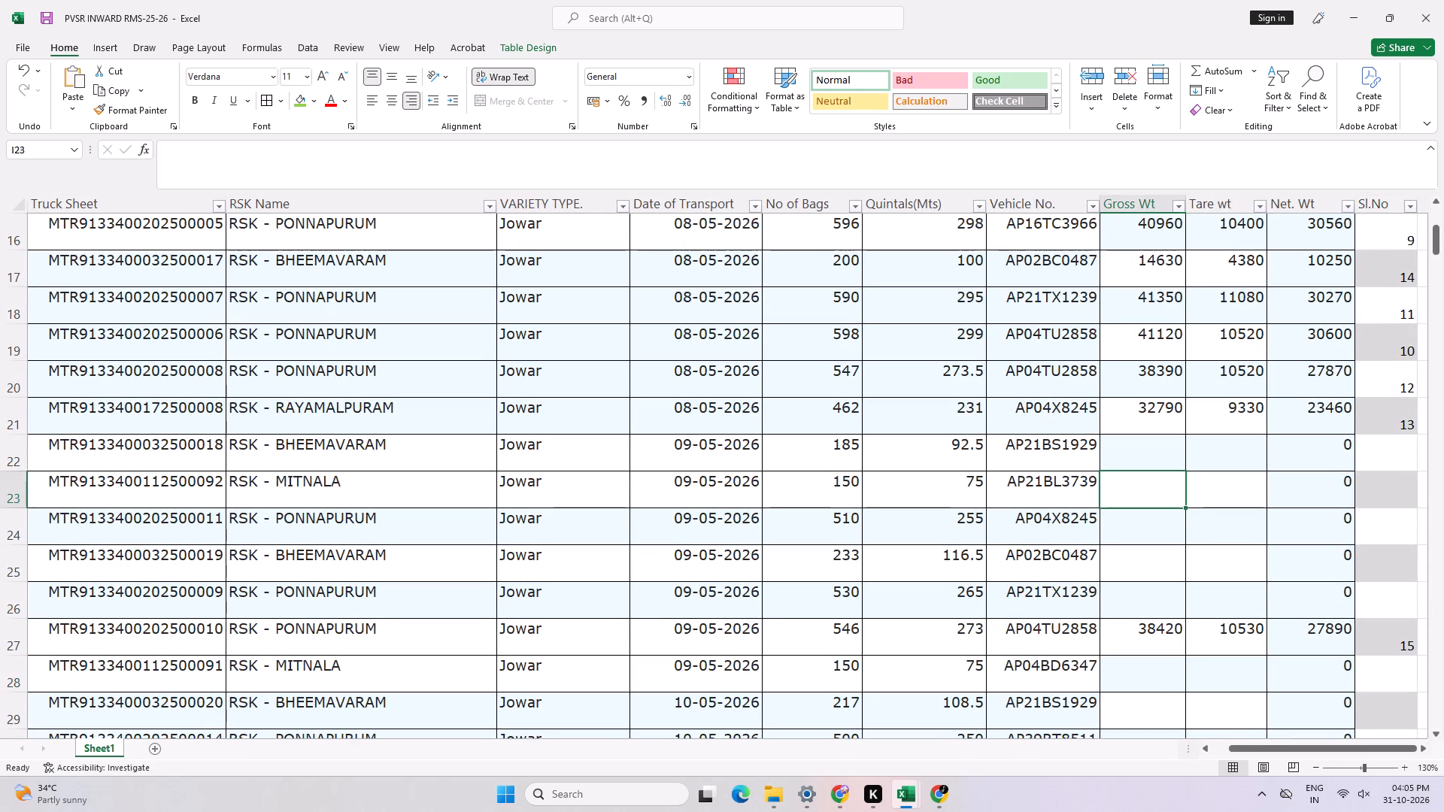
key(Right)
key(Right)
key(Right)
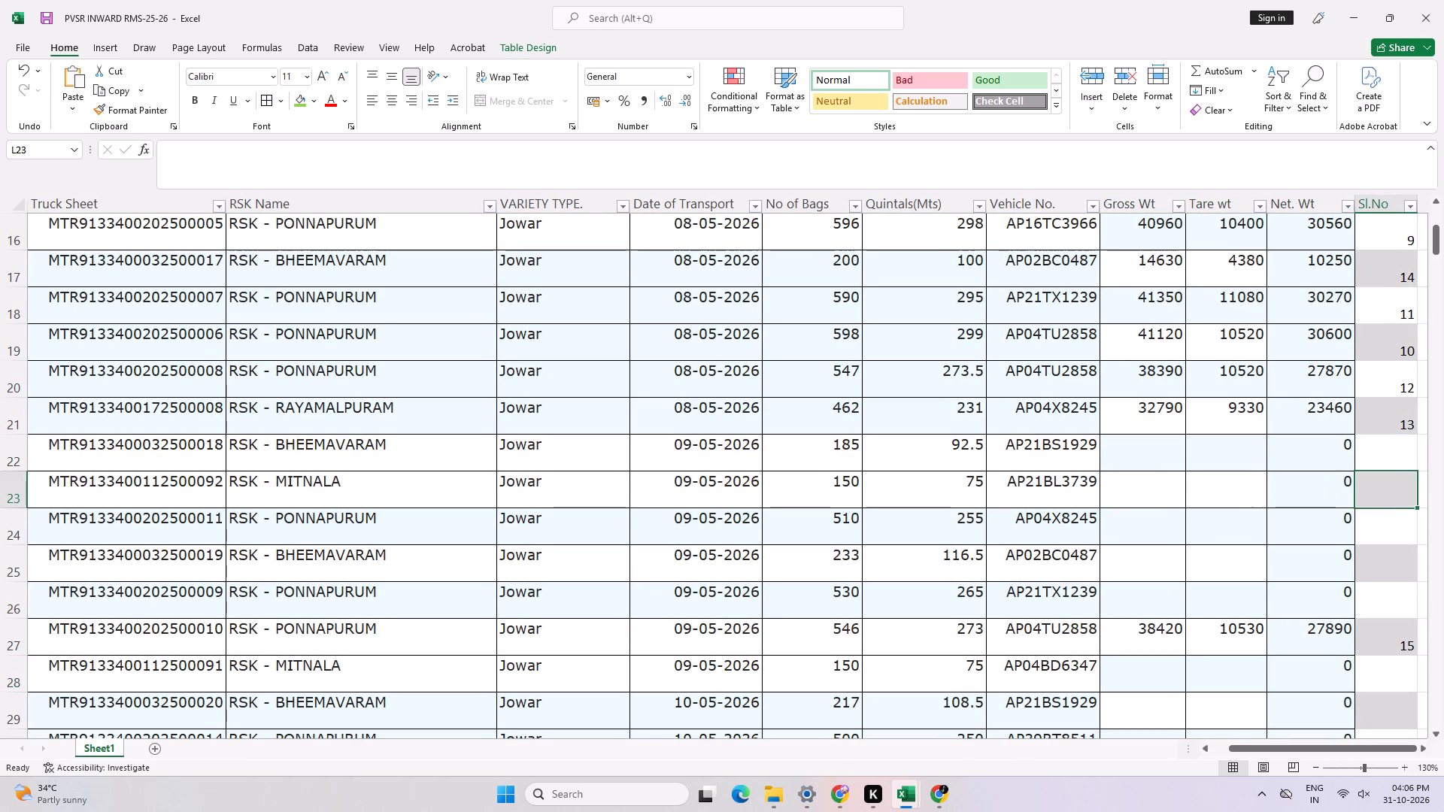
text(16)
key(Right)
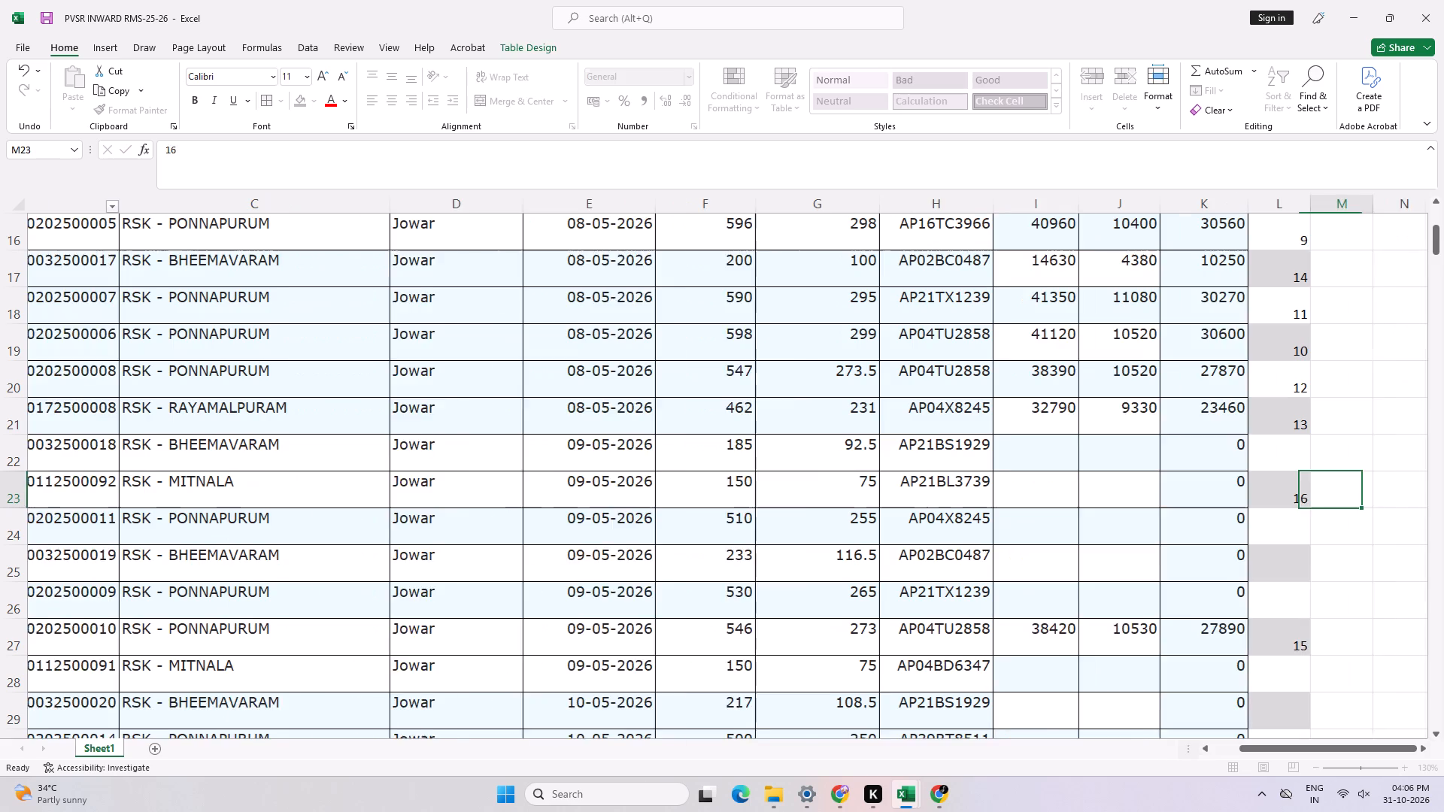
key(Left)
key(Left)
key(Left)
key(Left)
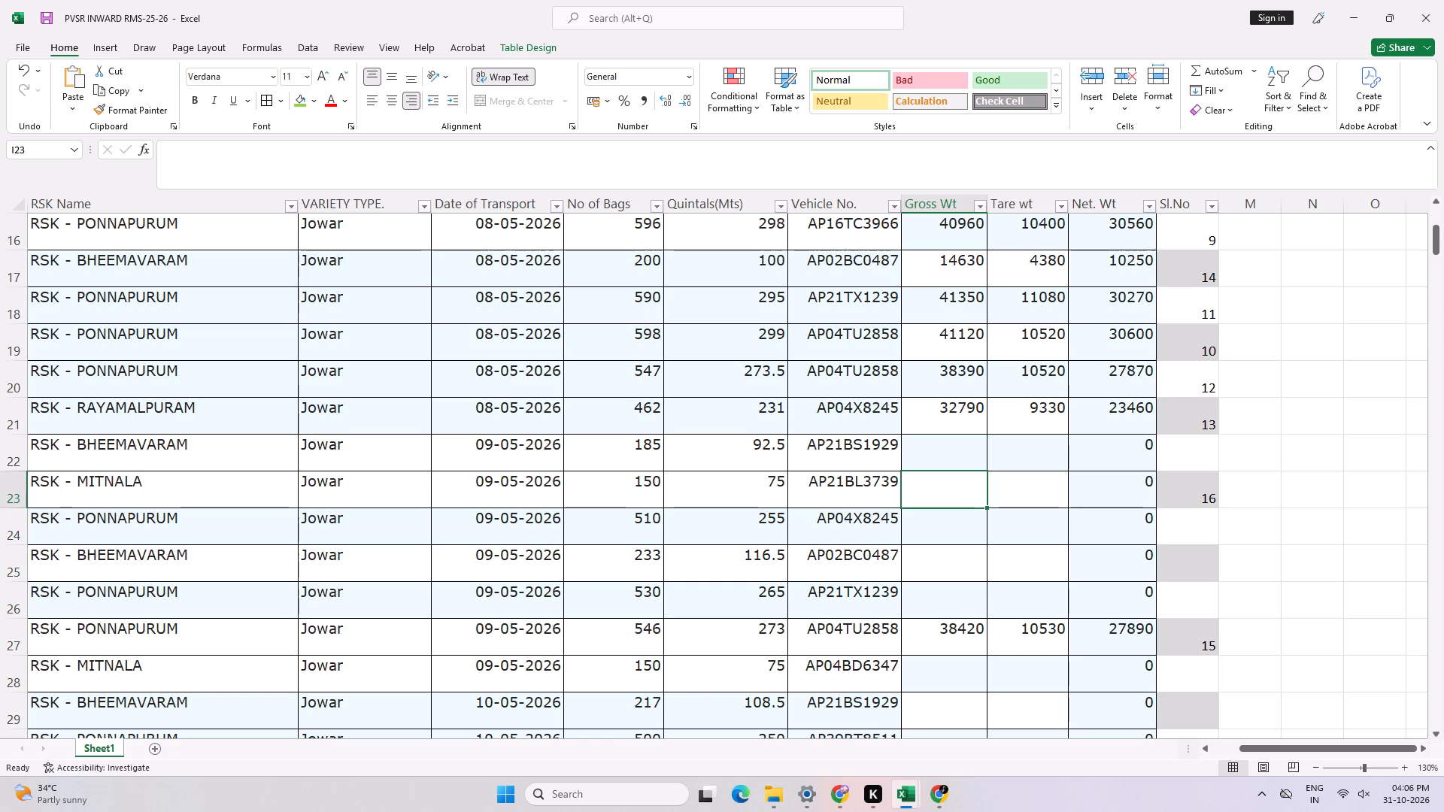
text(6347)
key(Return)
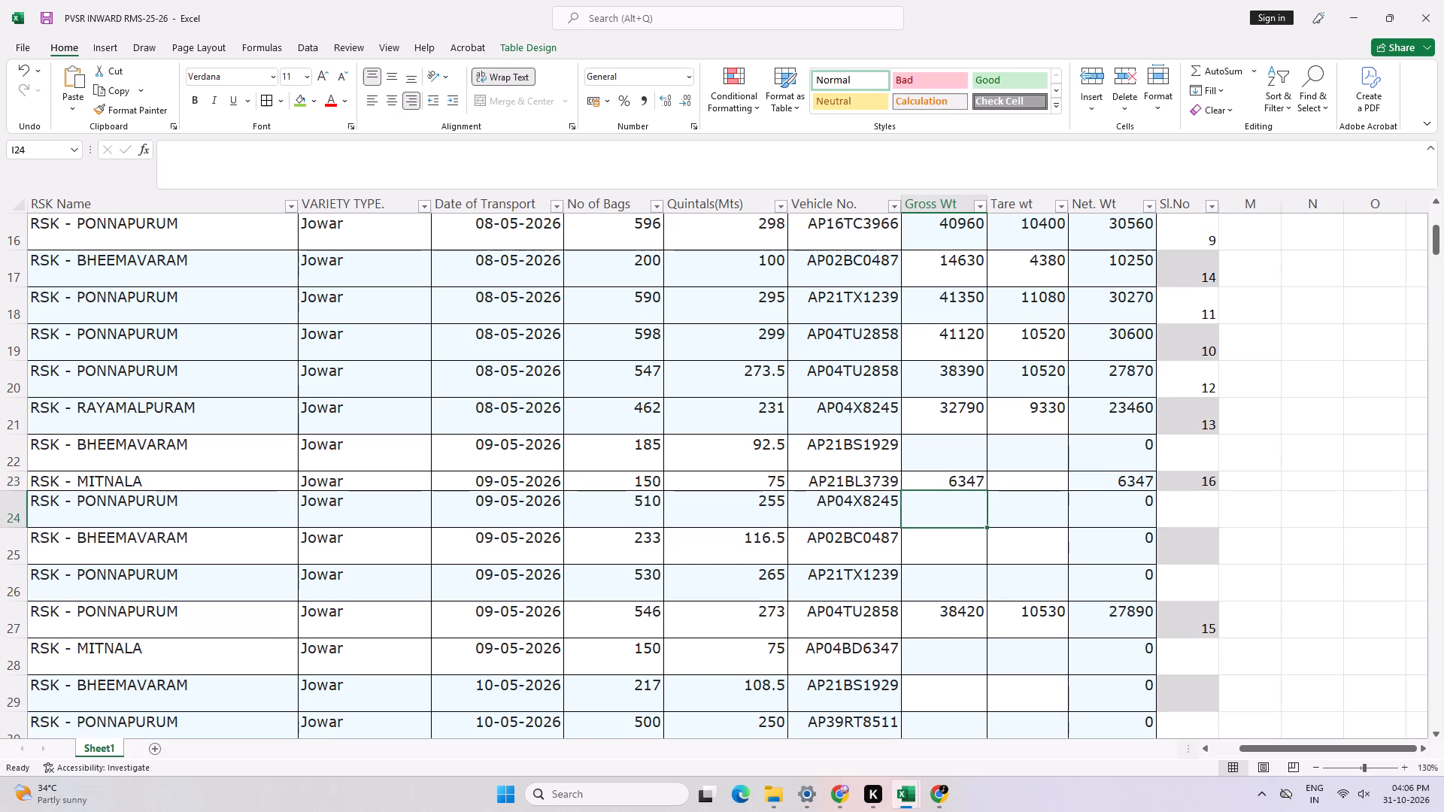
key(Up)
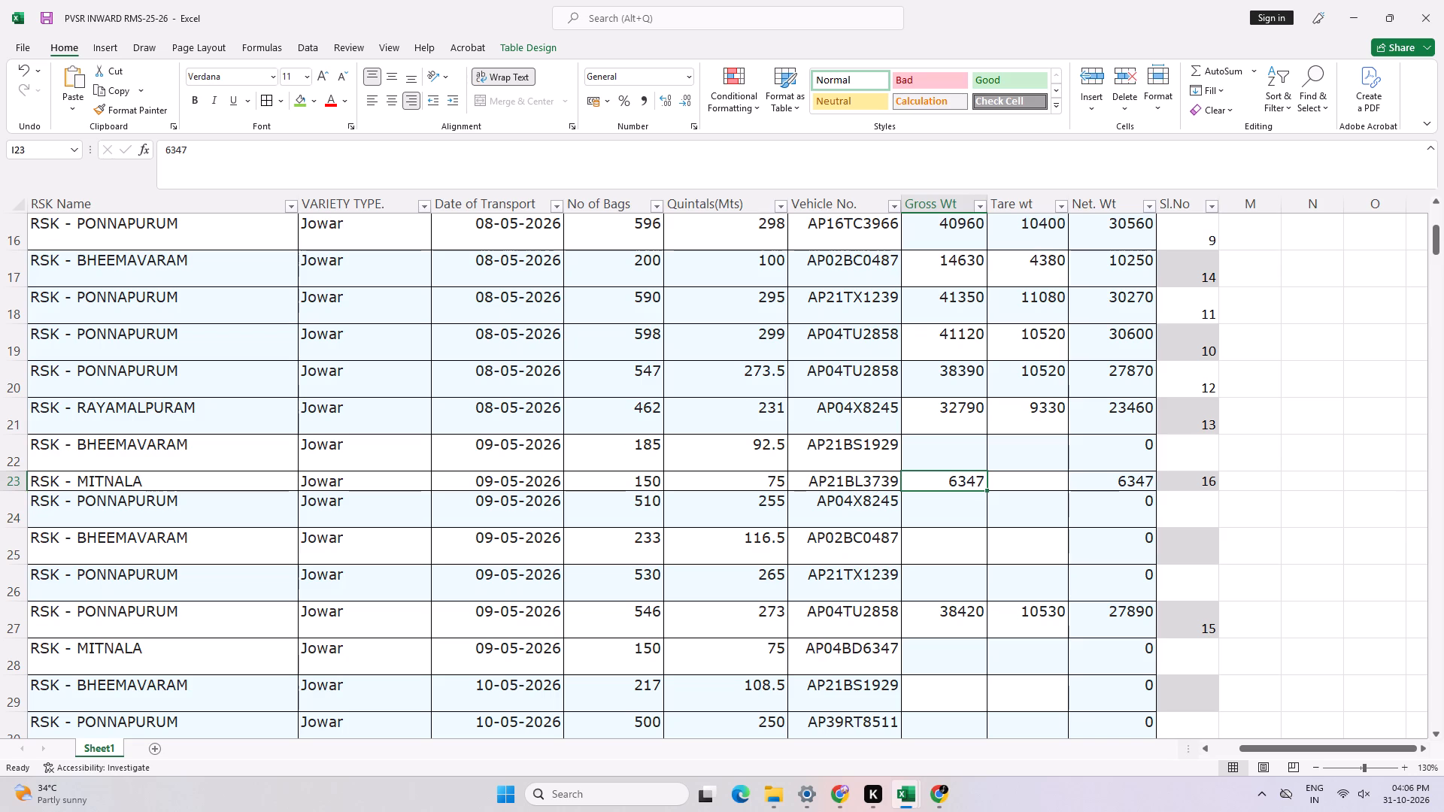
text(11370)
key(Right)
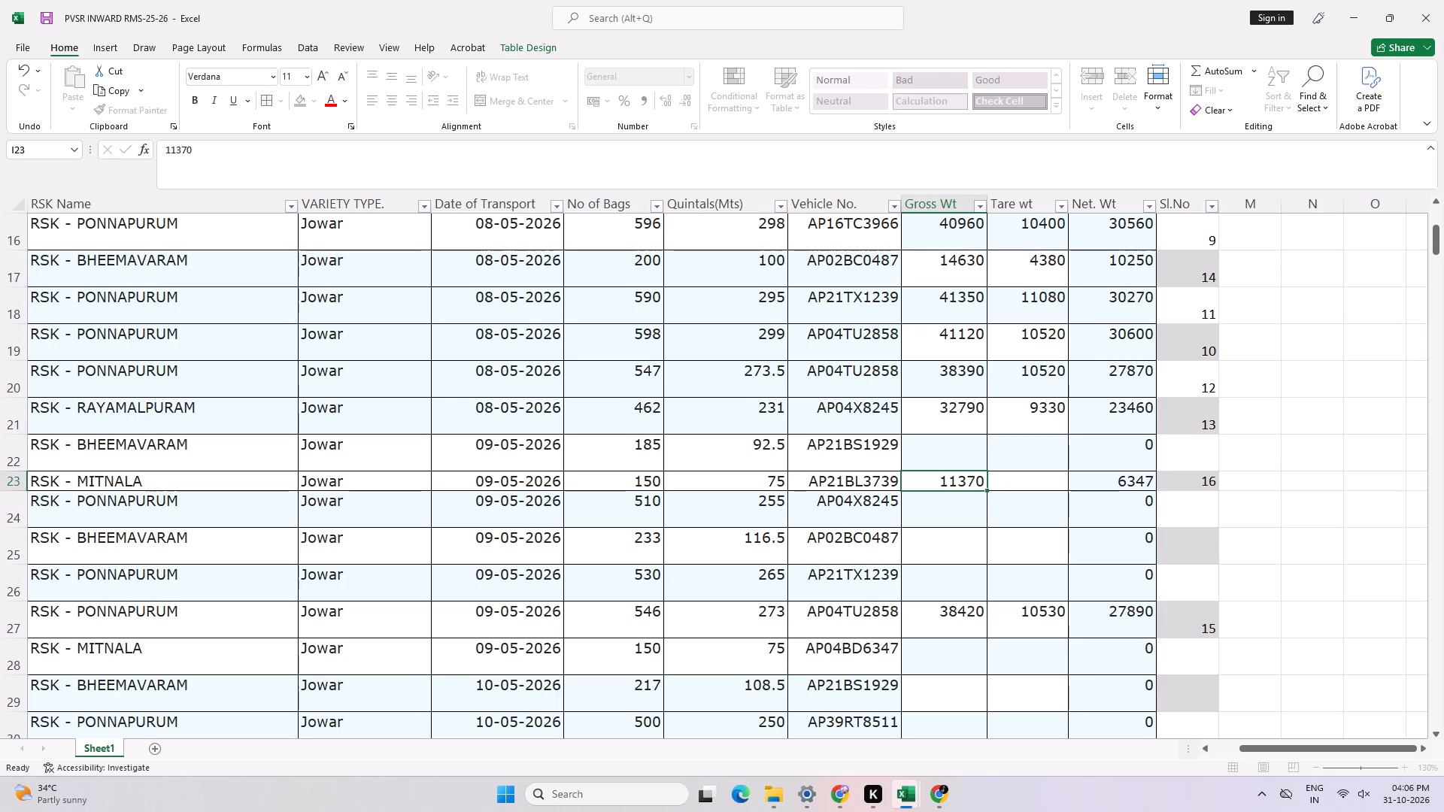
text(3670)
key(Return)
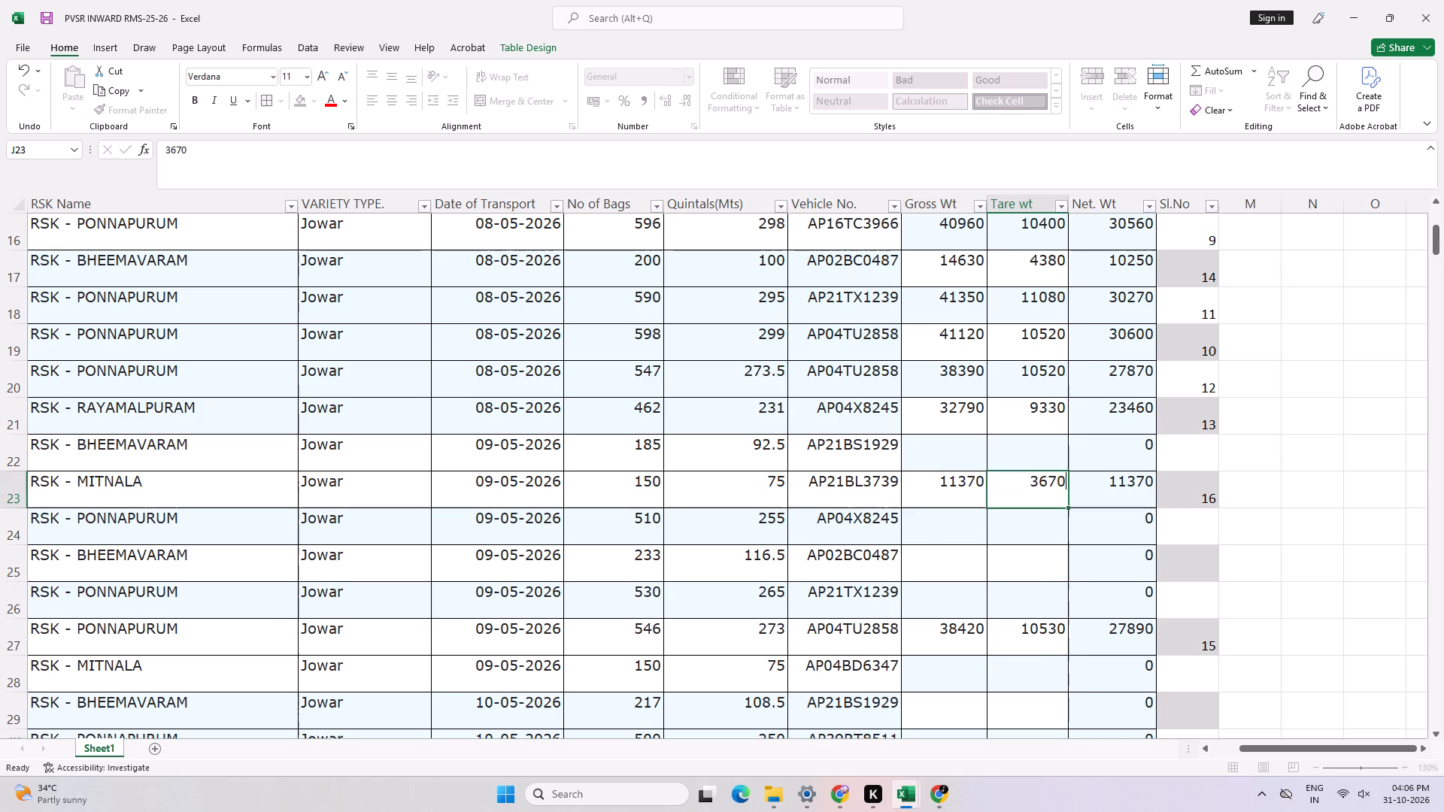
key(Left)
key(Left)
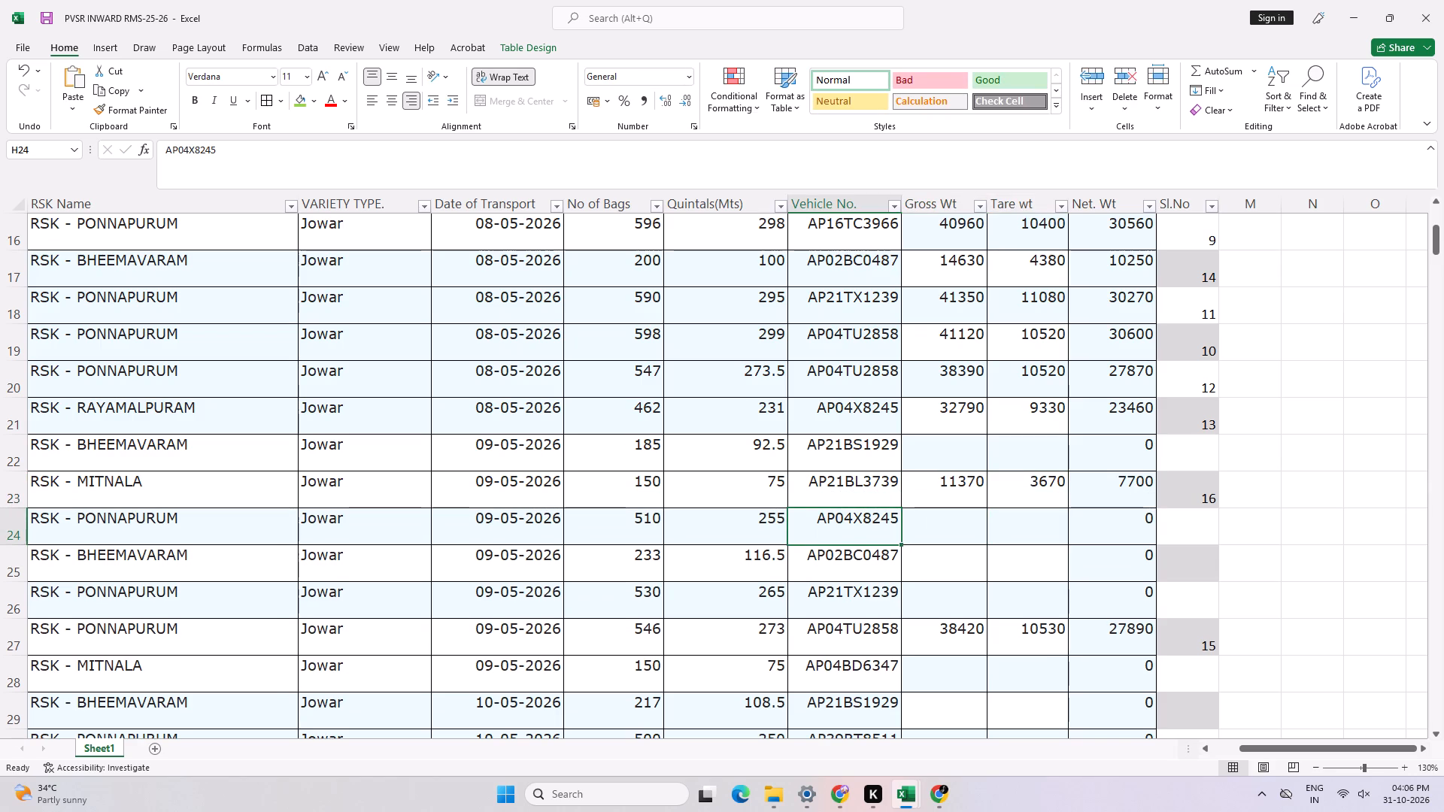
key(Down)
key(Down)
key(Down)
key(Down)
key(Down)
key(Up)
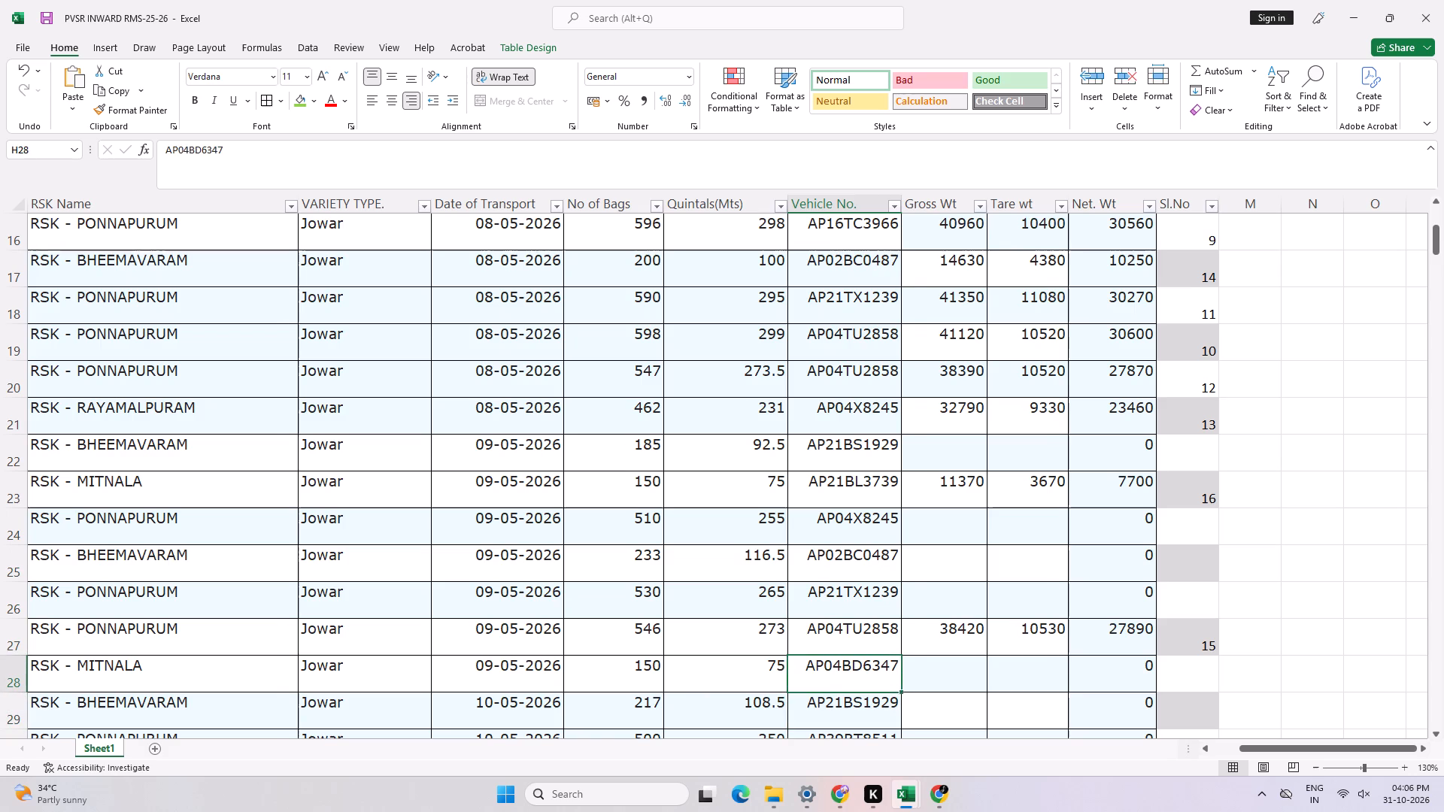
key(Right)
key(Right)
key(Left)
key(Right)
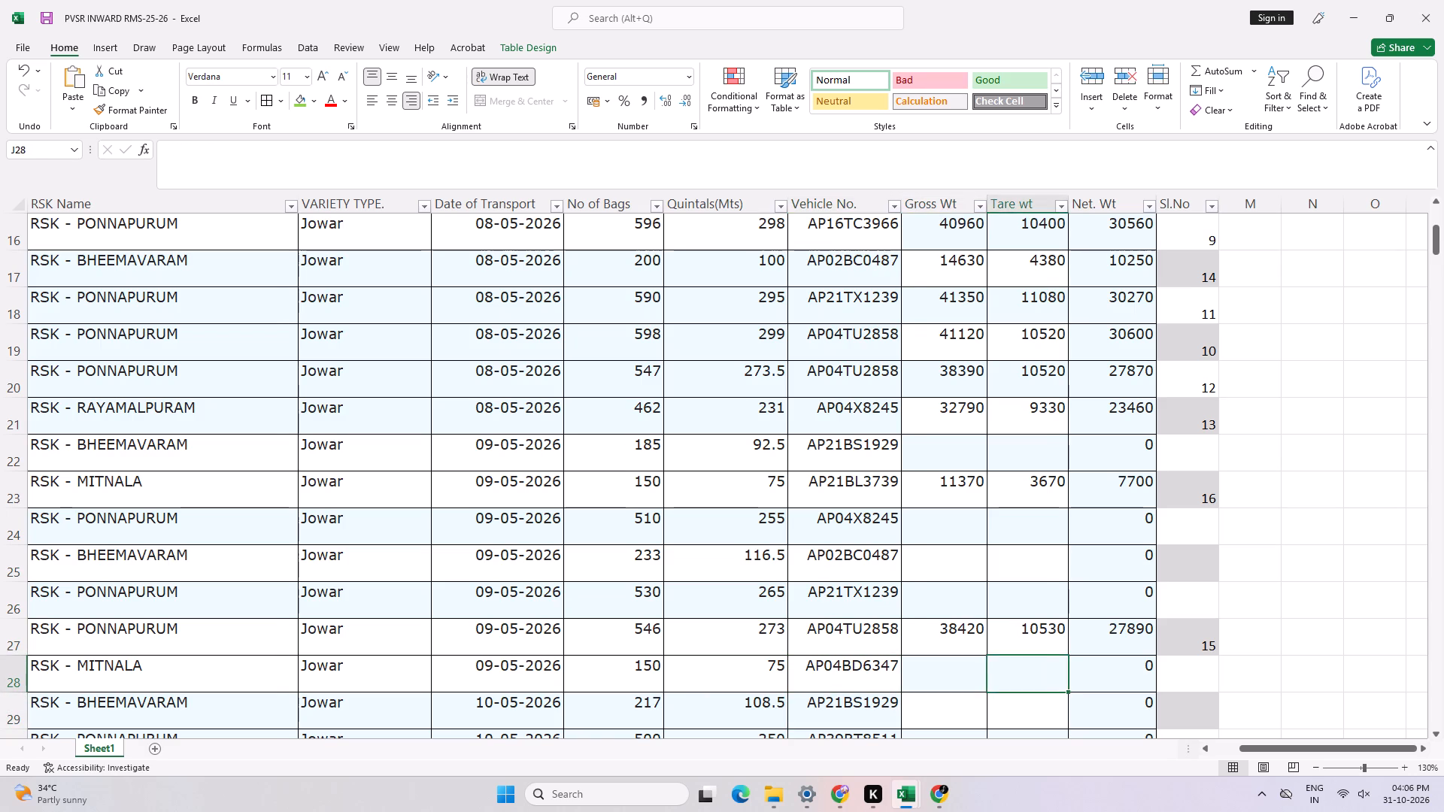
key(Right)
key(Right)
text(17)
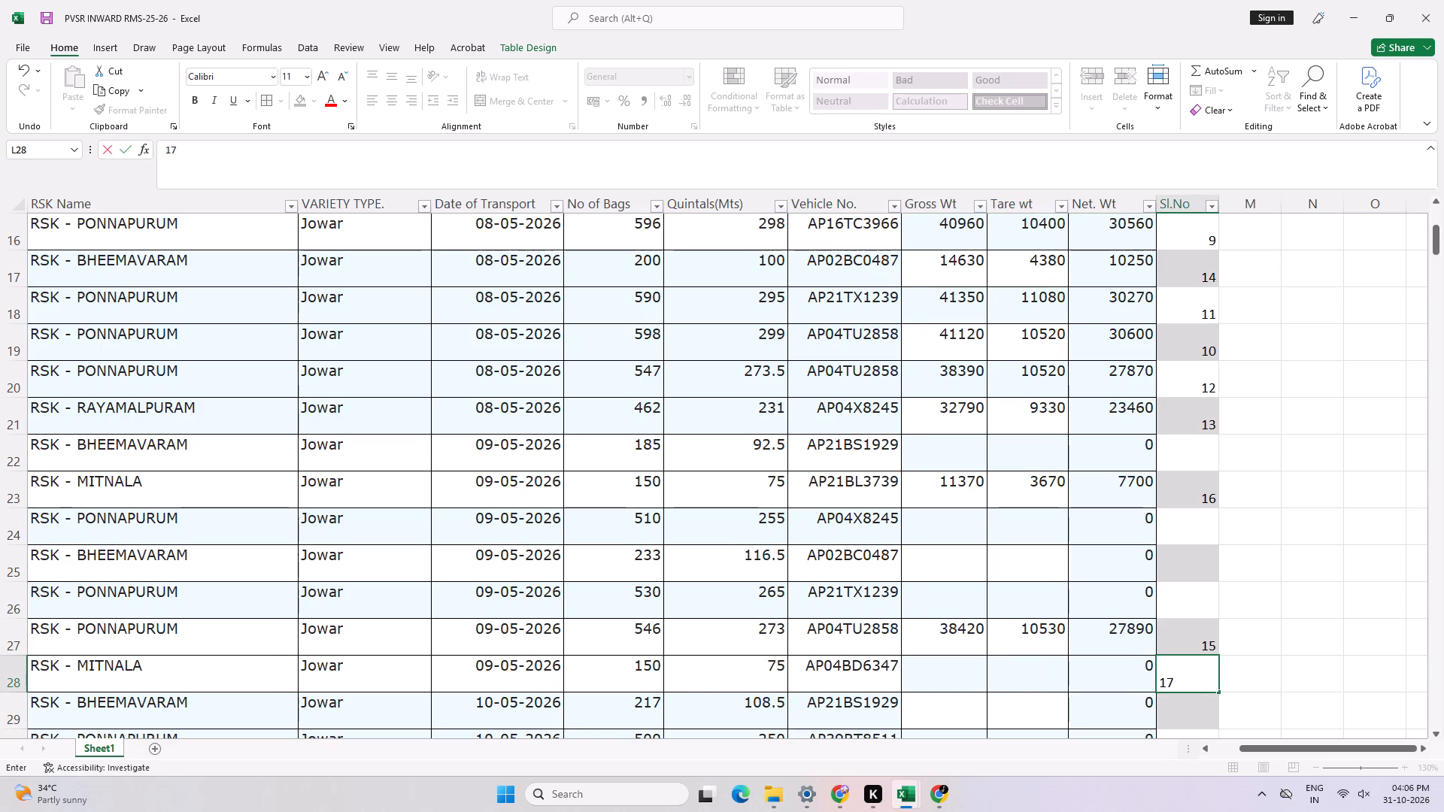
key(Left)
key(Left)
key(Left)
text(11590)
key(Right)
text(3880)
key(Return)
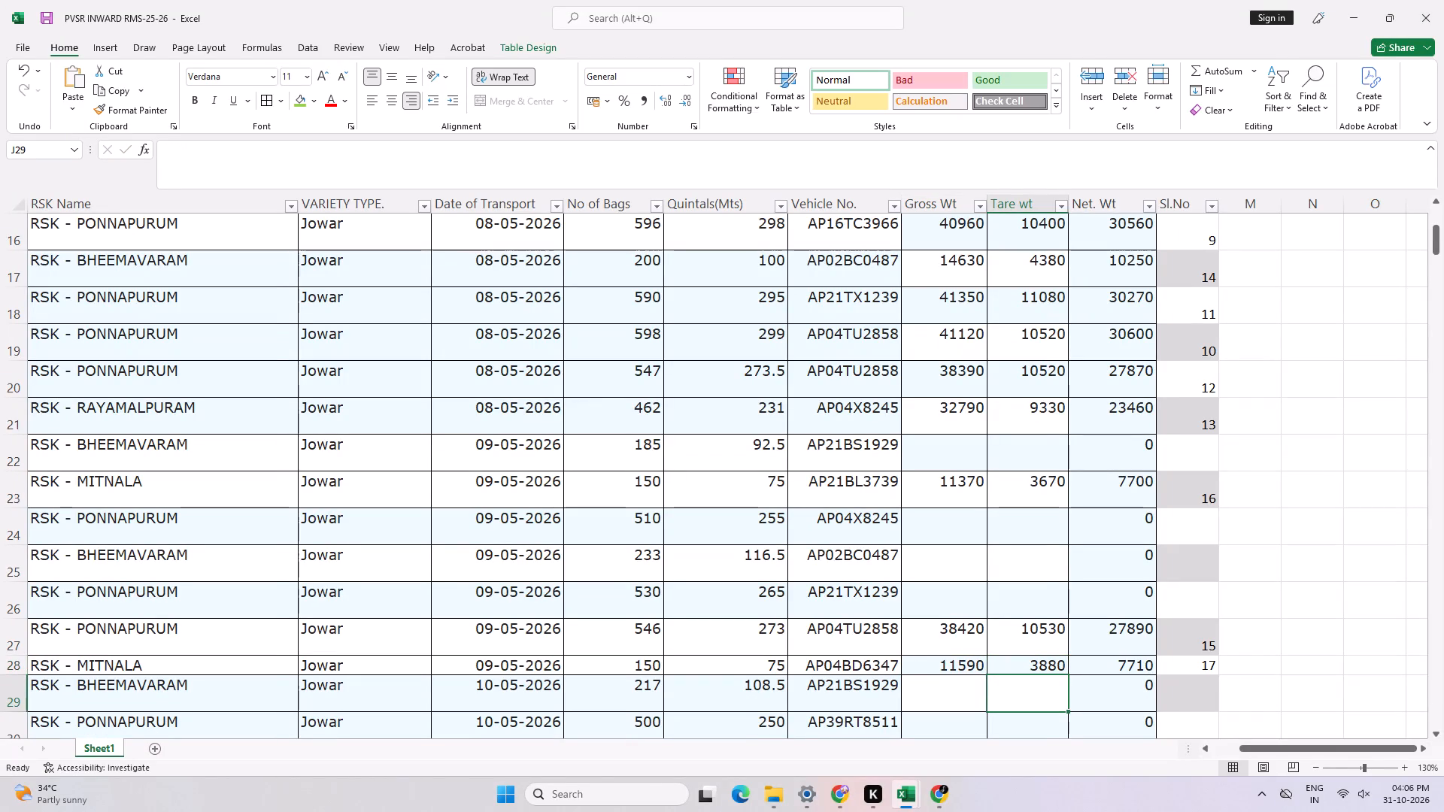
key(Left)
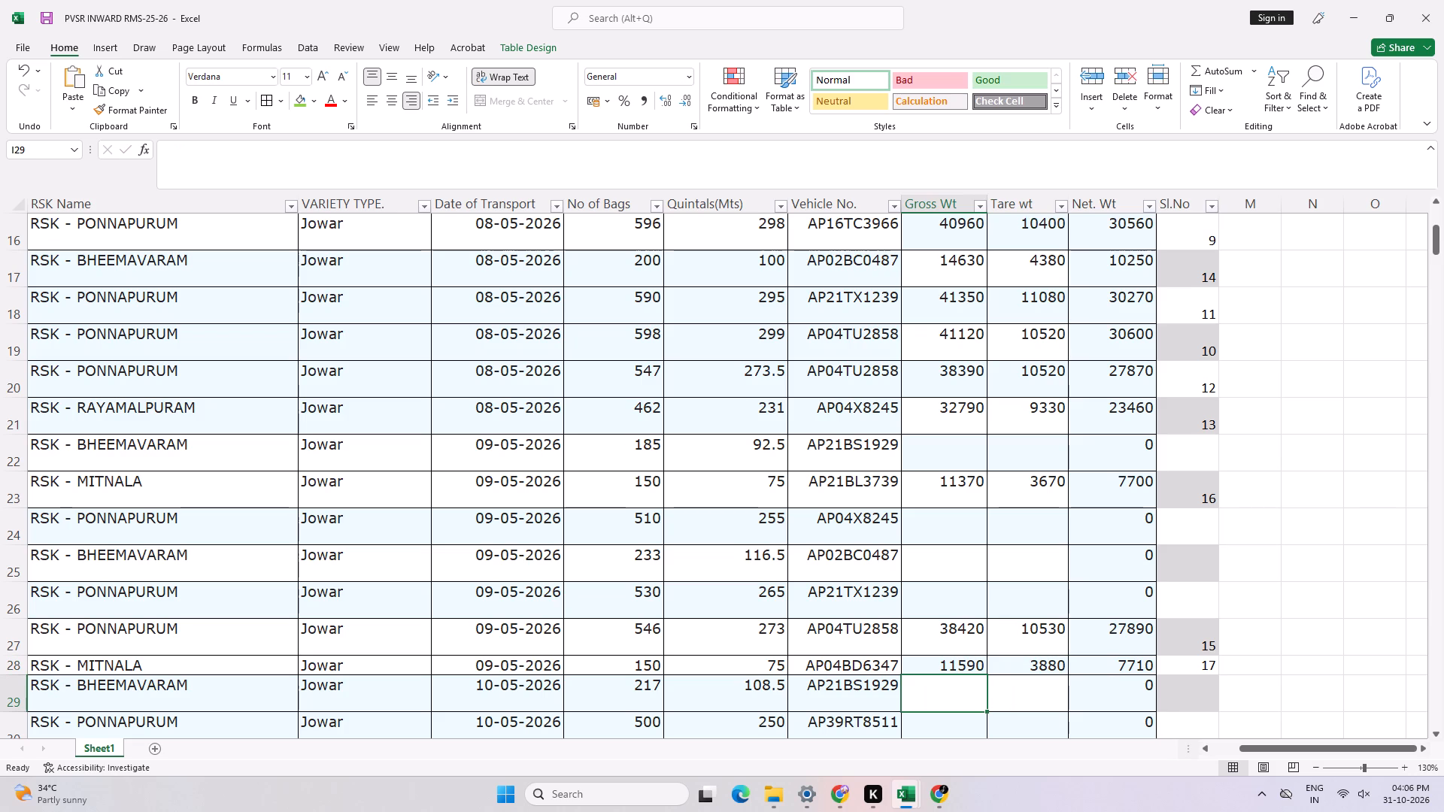
key(Down)
key(Down)
key(Down)
key(Down)
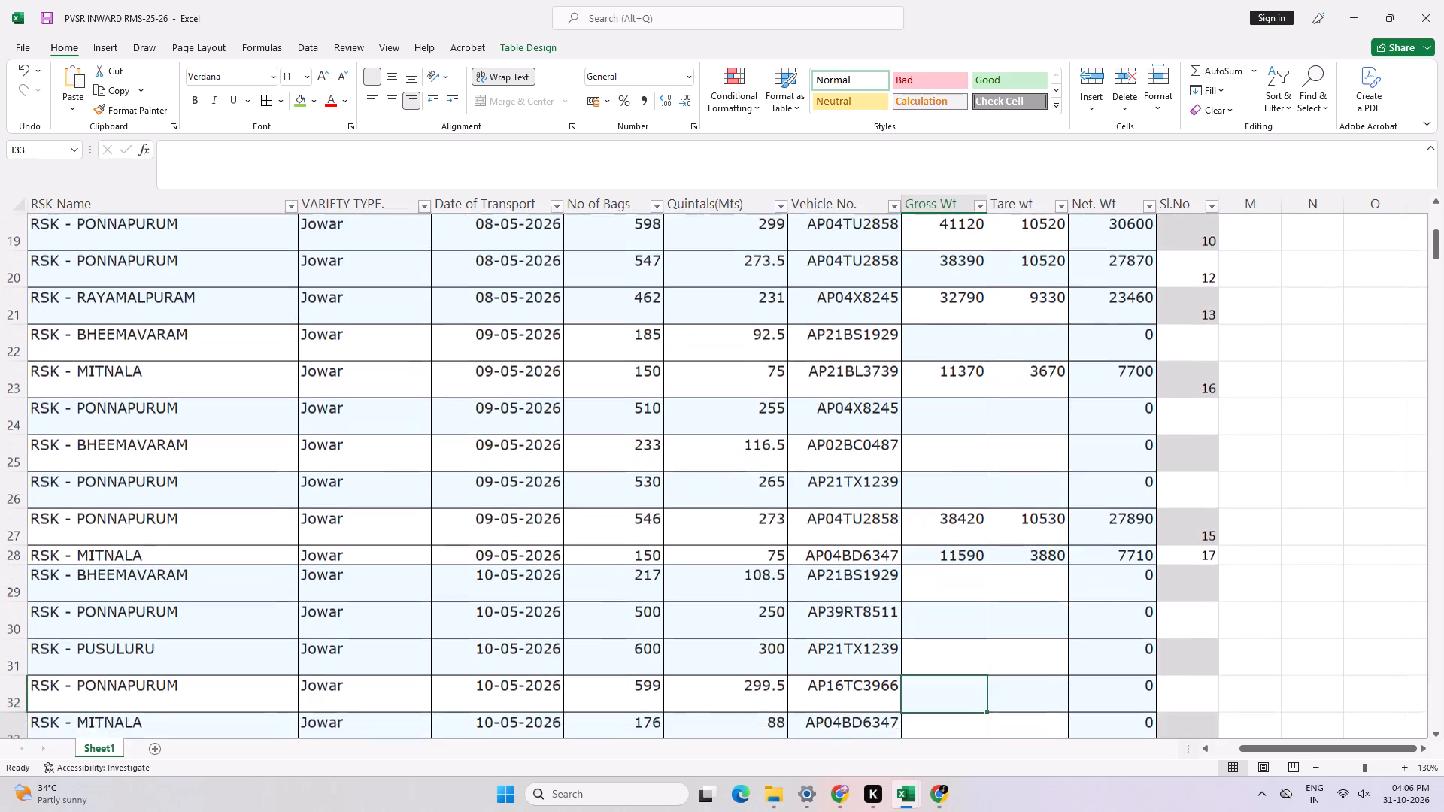
key(Up)
key(Up)
key(Up)
key(Up)
key(Up)
key(Up)
key(Up)
key(Up)
key(Up)
key(Up)
key(Up)
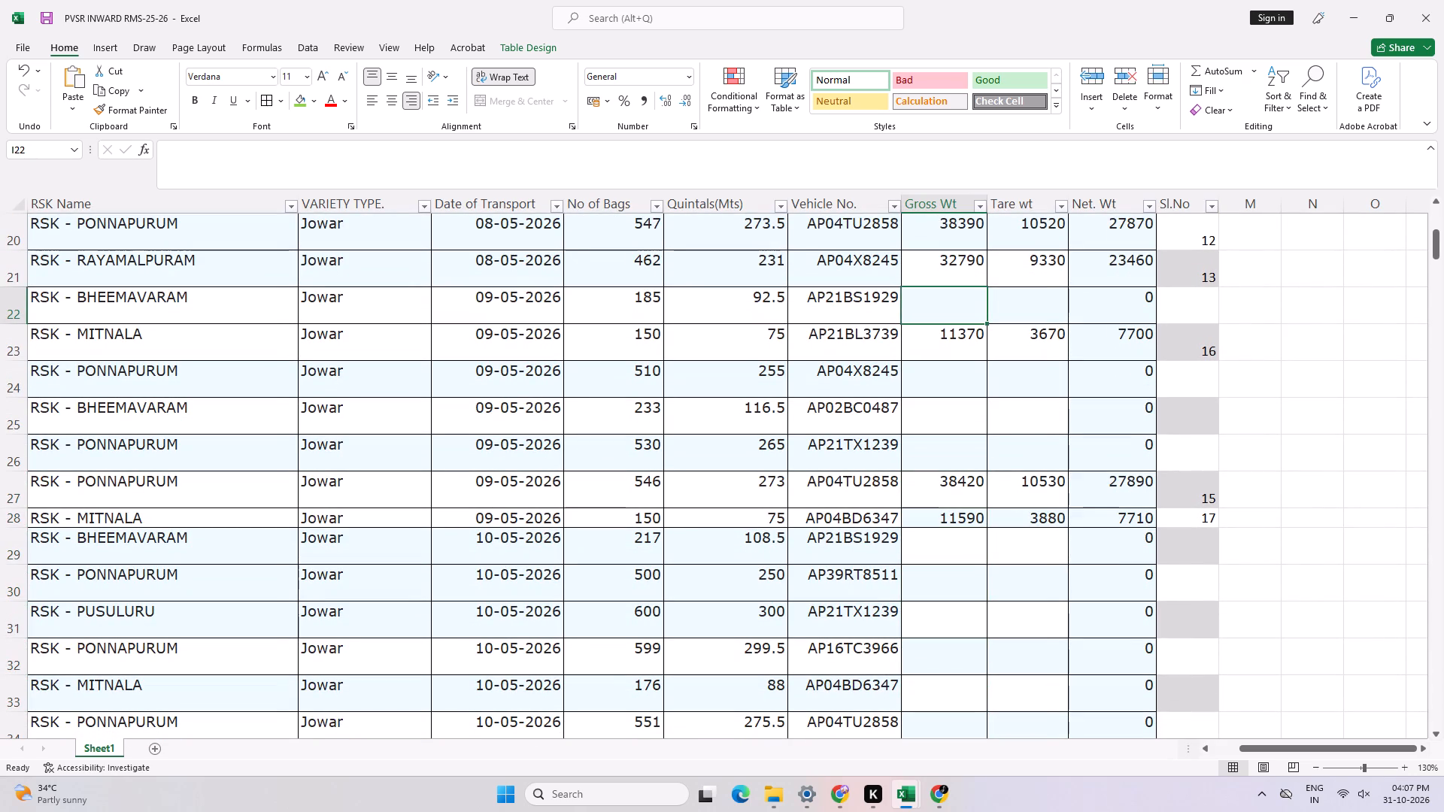
key(Right)
key(Right)
key(Right)
key(Right)
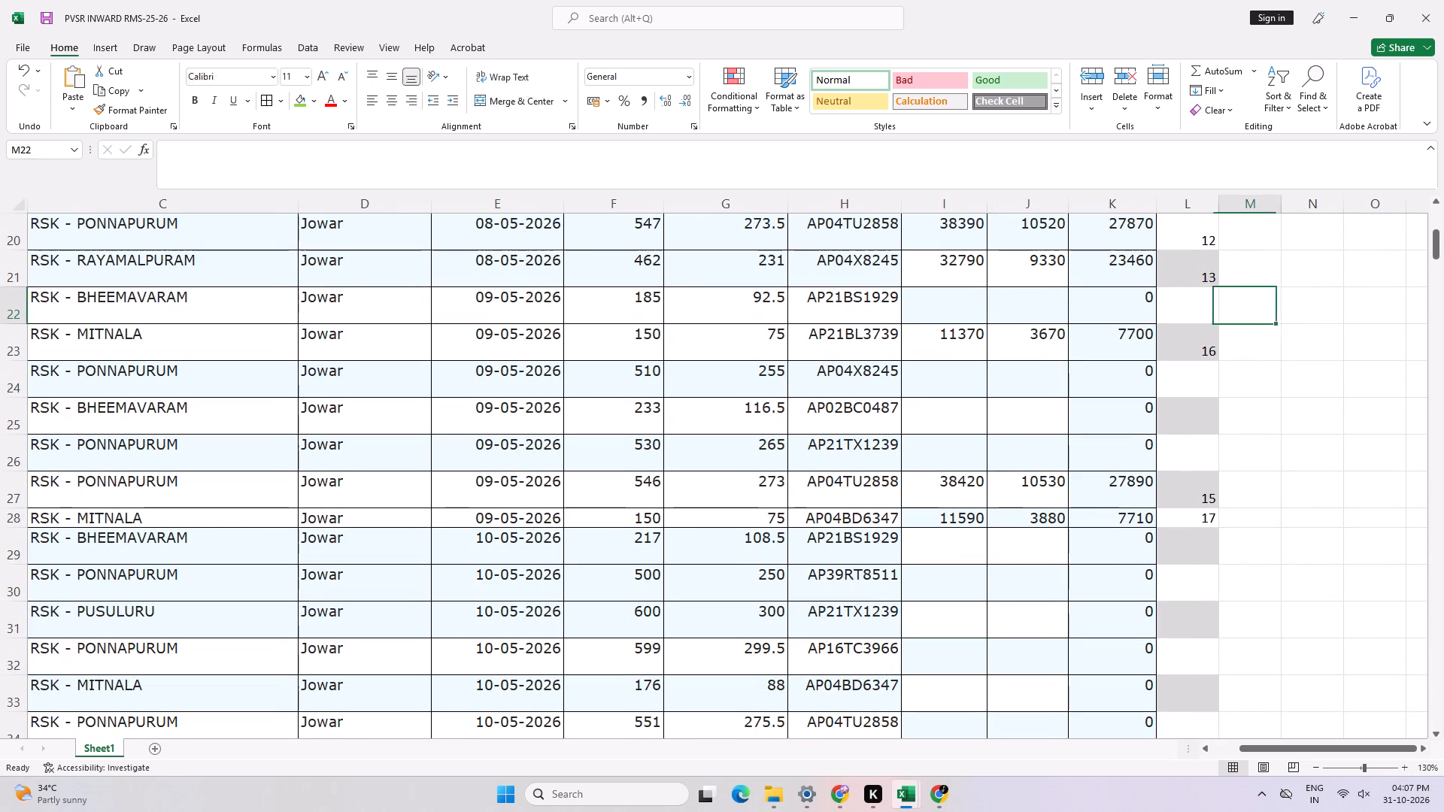
key(Left)
text(18)
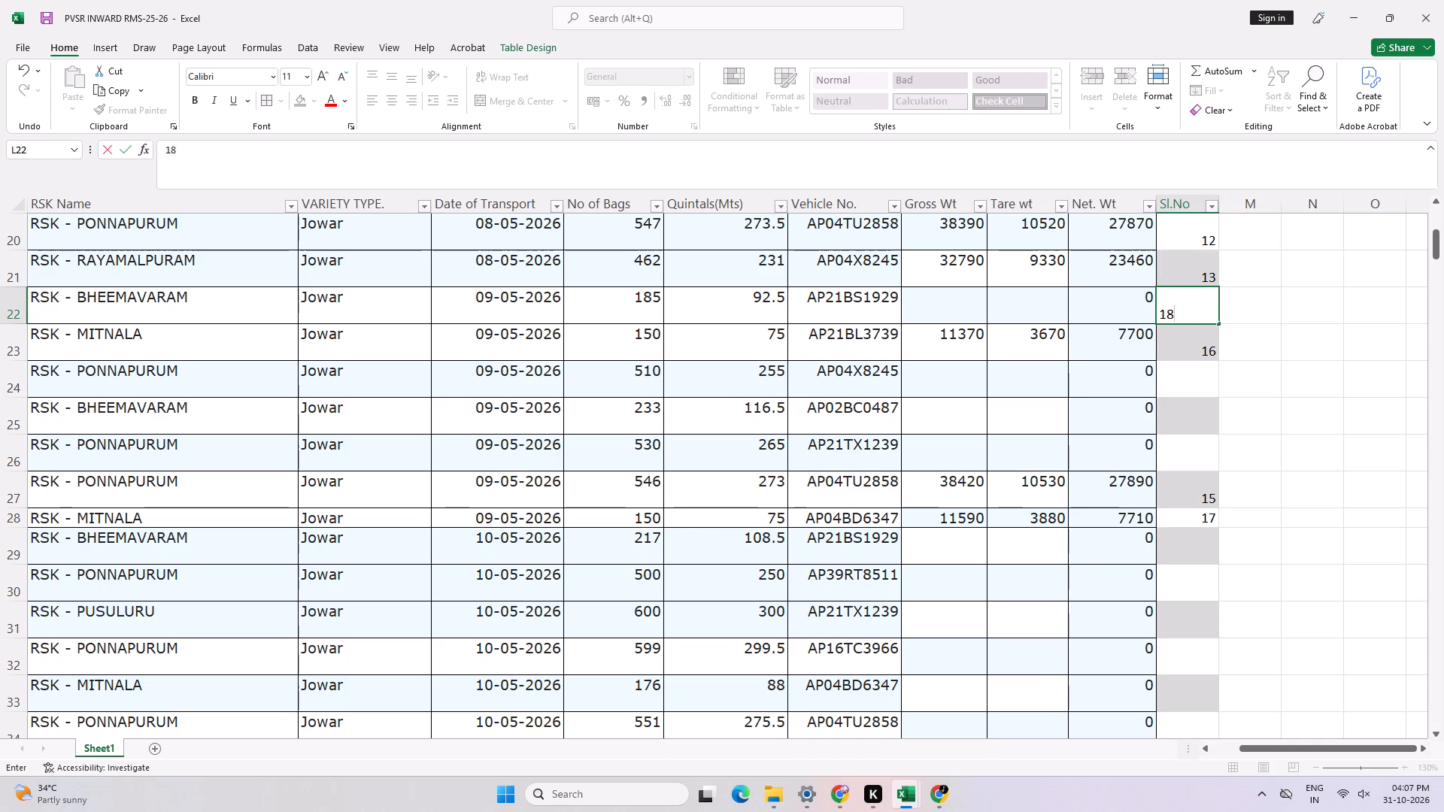
key(Left)
key(Left)
key(Left)
text(14000)
key(Right)
text(4370)
key(Return)
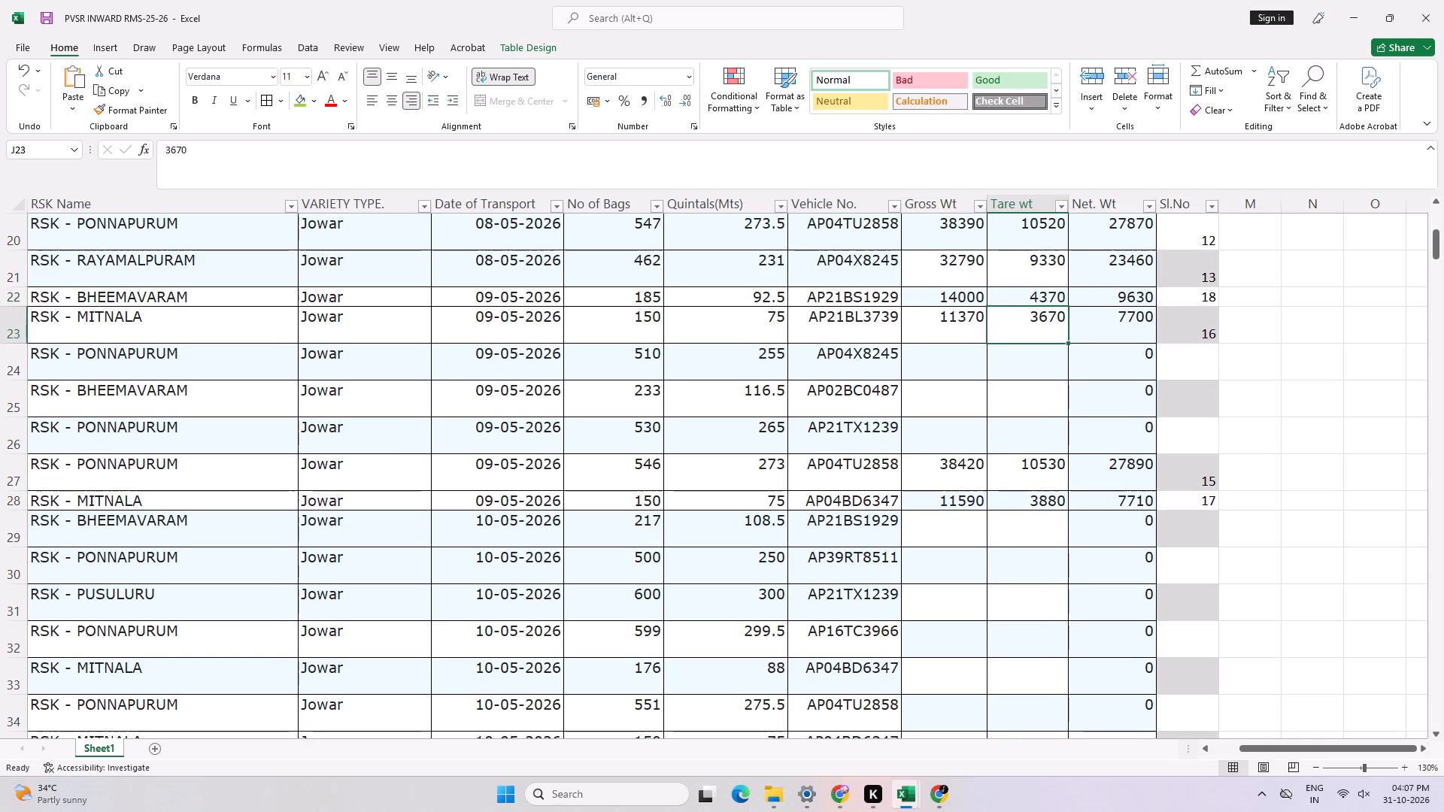
Unmerge the three title rows SIDDARTHA WAREHOUSE, PVSR DEEBAGUNTLA and OUTWARD RMS 25-26 at the top of the sheet.
scroll(964, 579, up, 4)
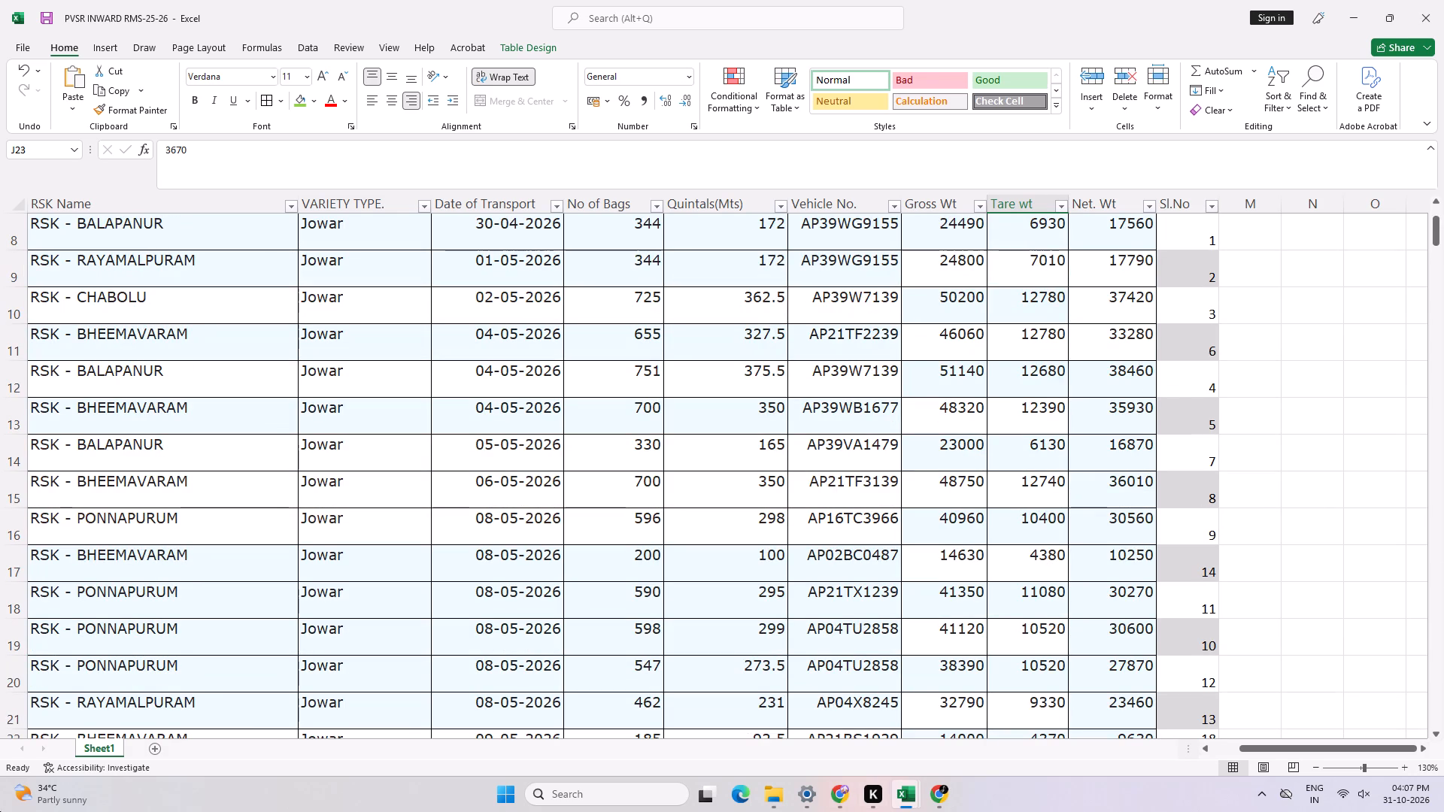
scroll(899, 551, up, 5)
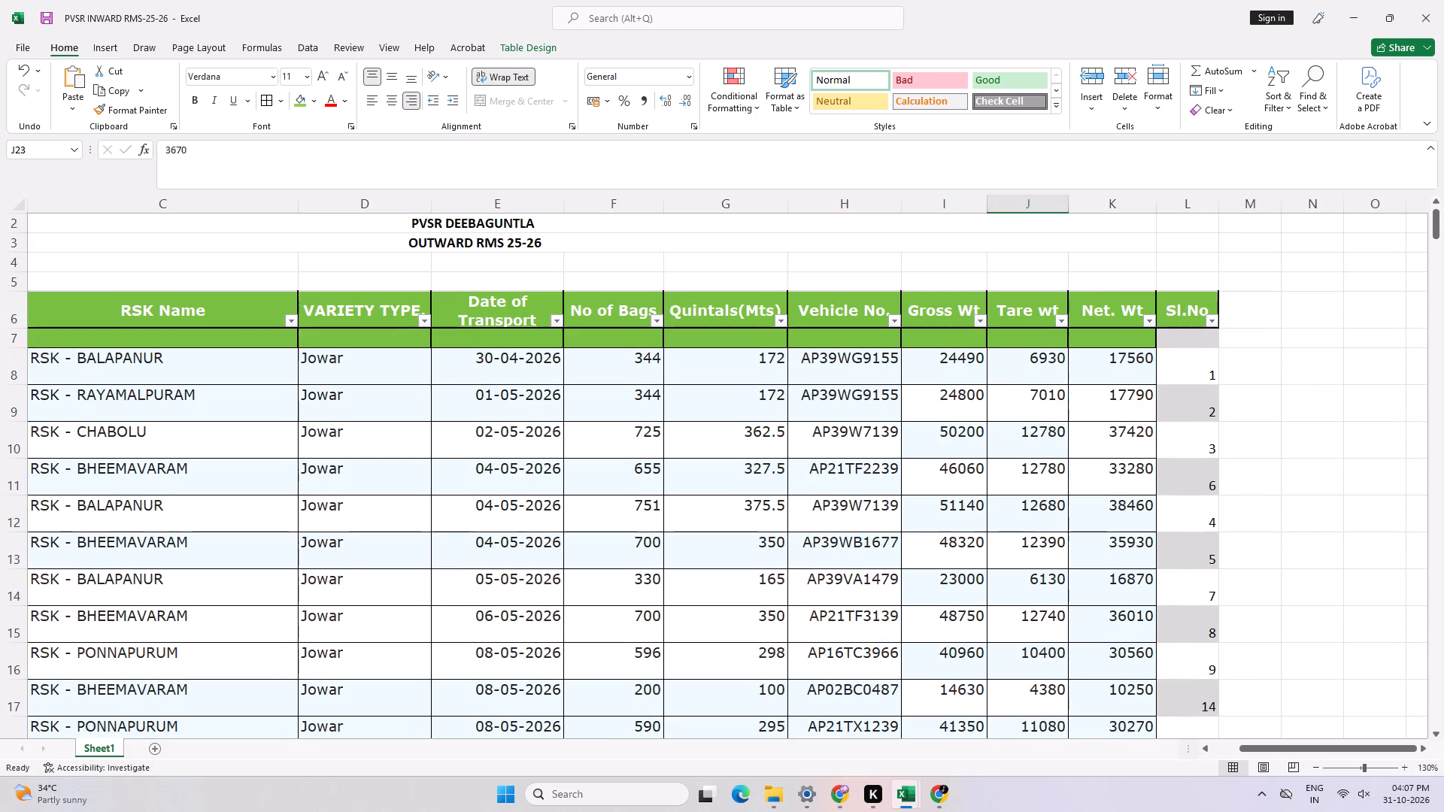
scroll(913, 538, up, 5)
click(915, 230)
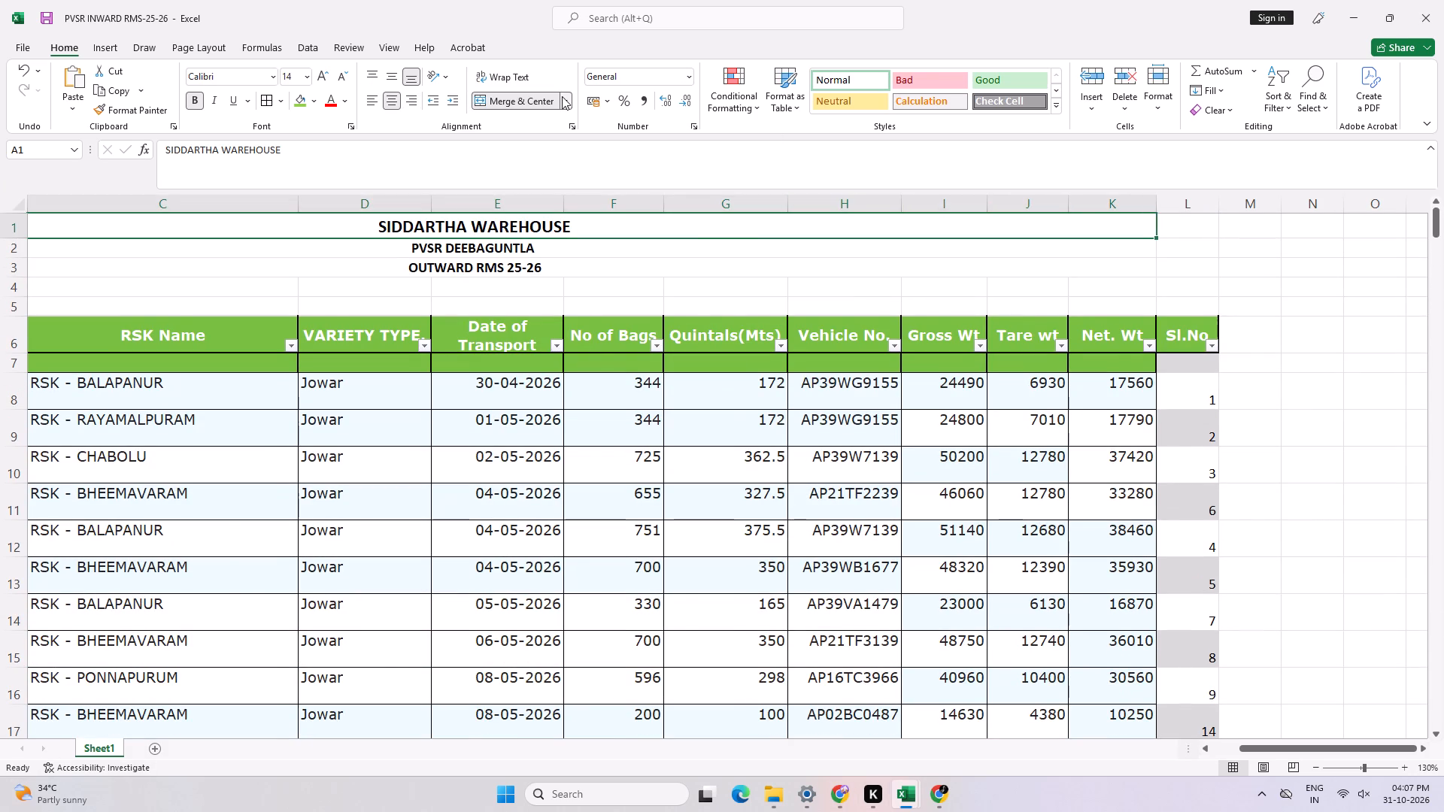
click(536, 98)
click(682, 257)
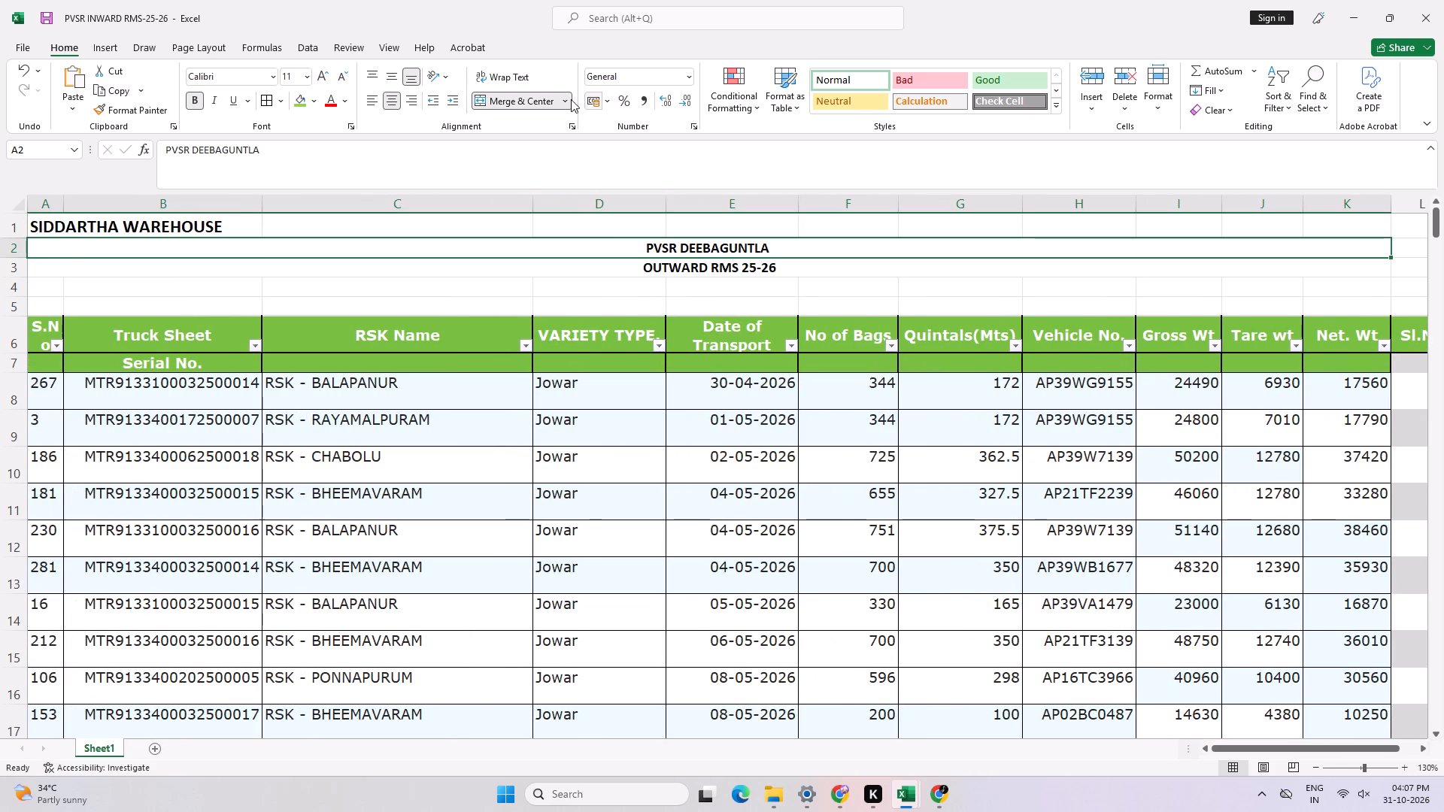
click(513, 102)
click(705, 275)
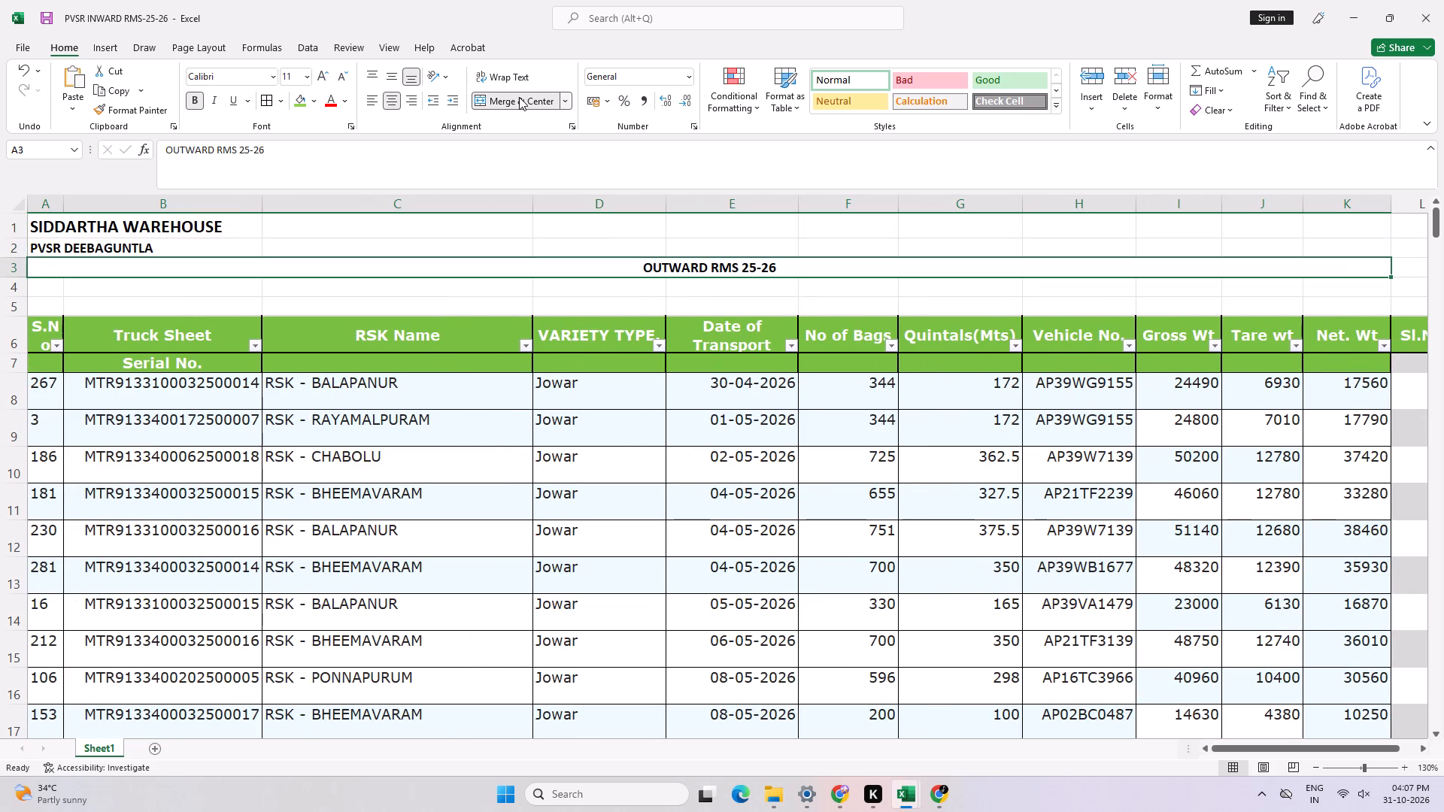
click(519, 97)
Insert a new column I between the Vehicle No. and Gross Wt columns.
click(1292, 492)
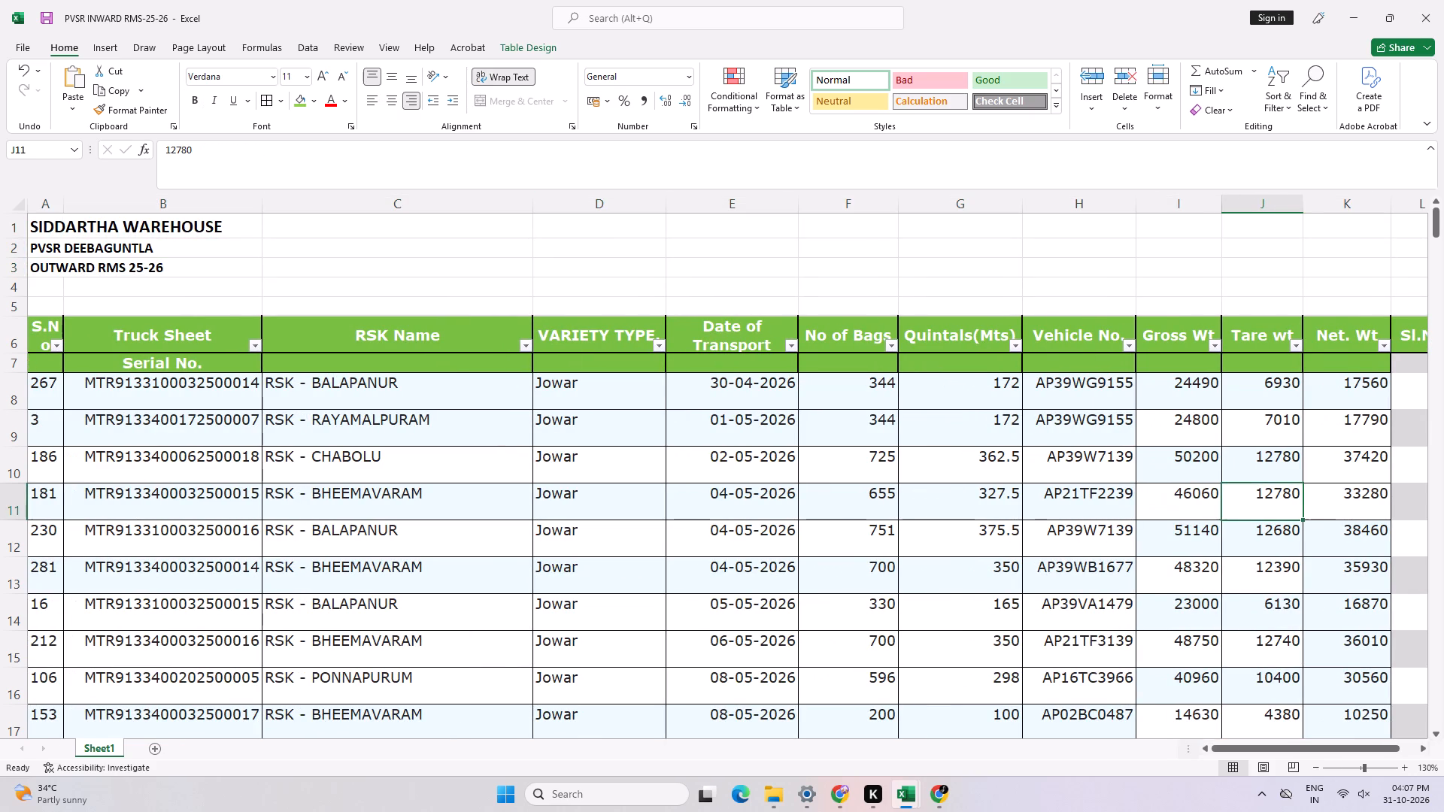
key(Left)
key(Left)
key(Right)
key(ctrl+space)
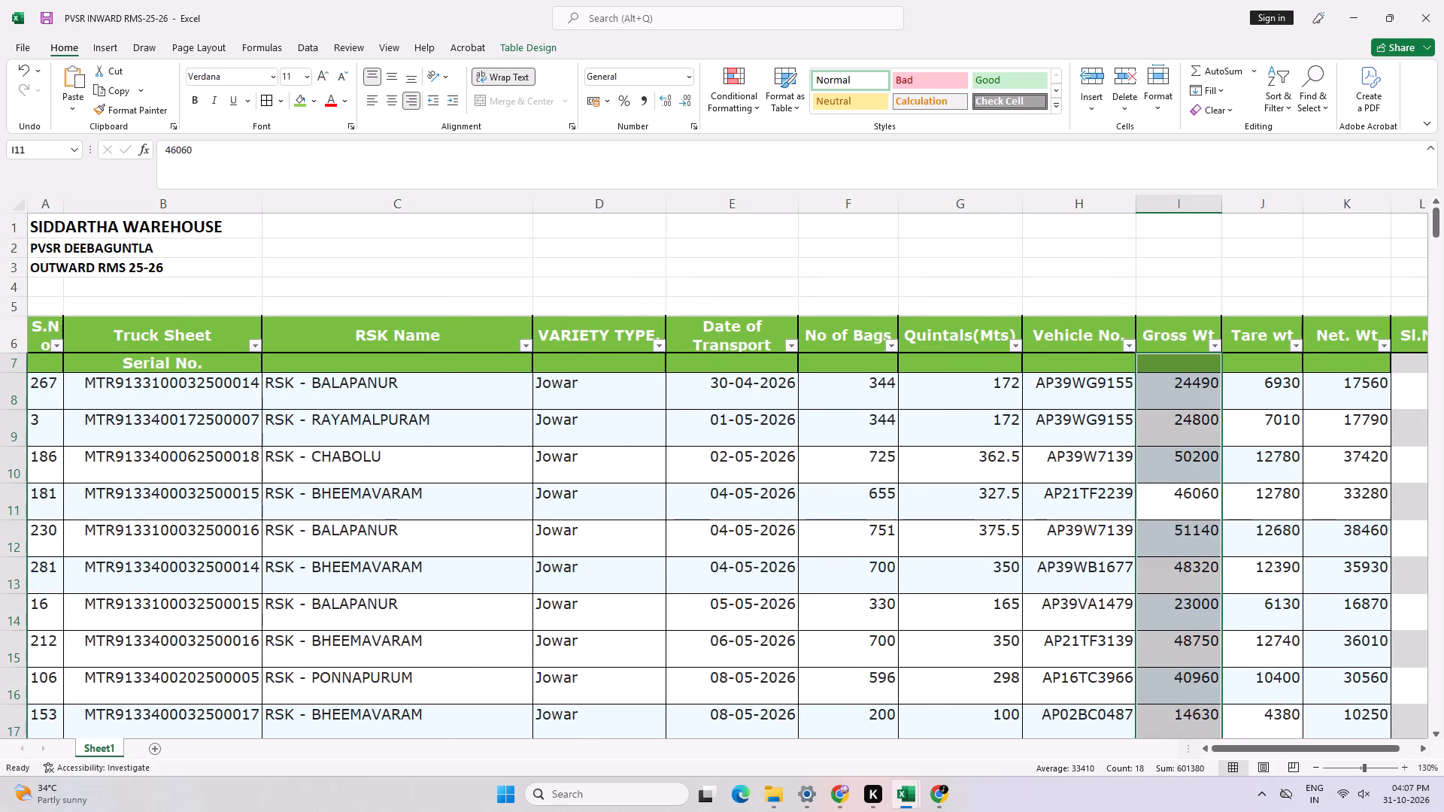
key(ctrl+shift+equal)
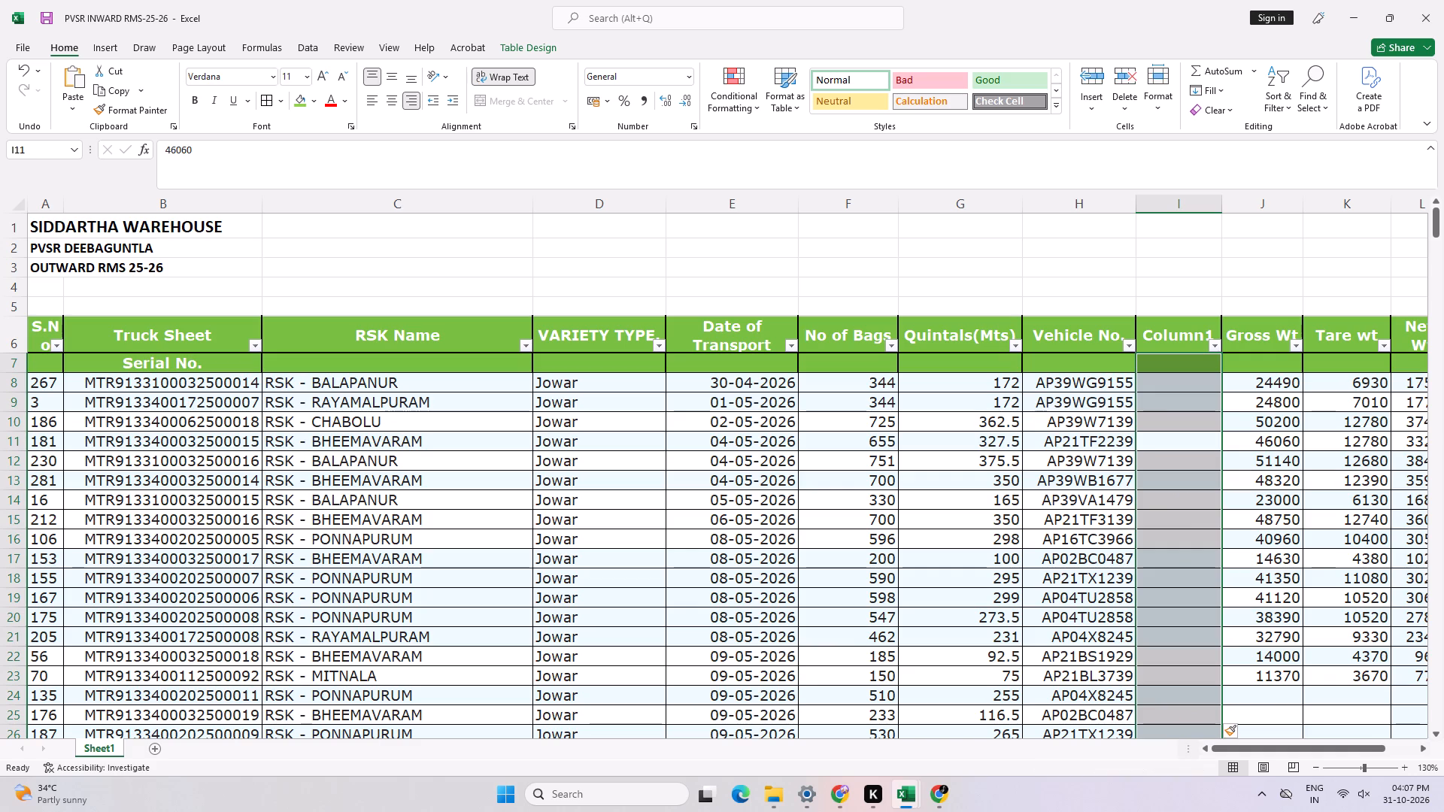
Move the whole Sl.No column, from its header in M6 down to the table's last row, into the new column I.
click(1174, 341)
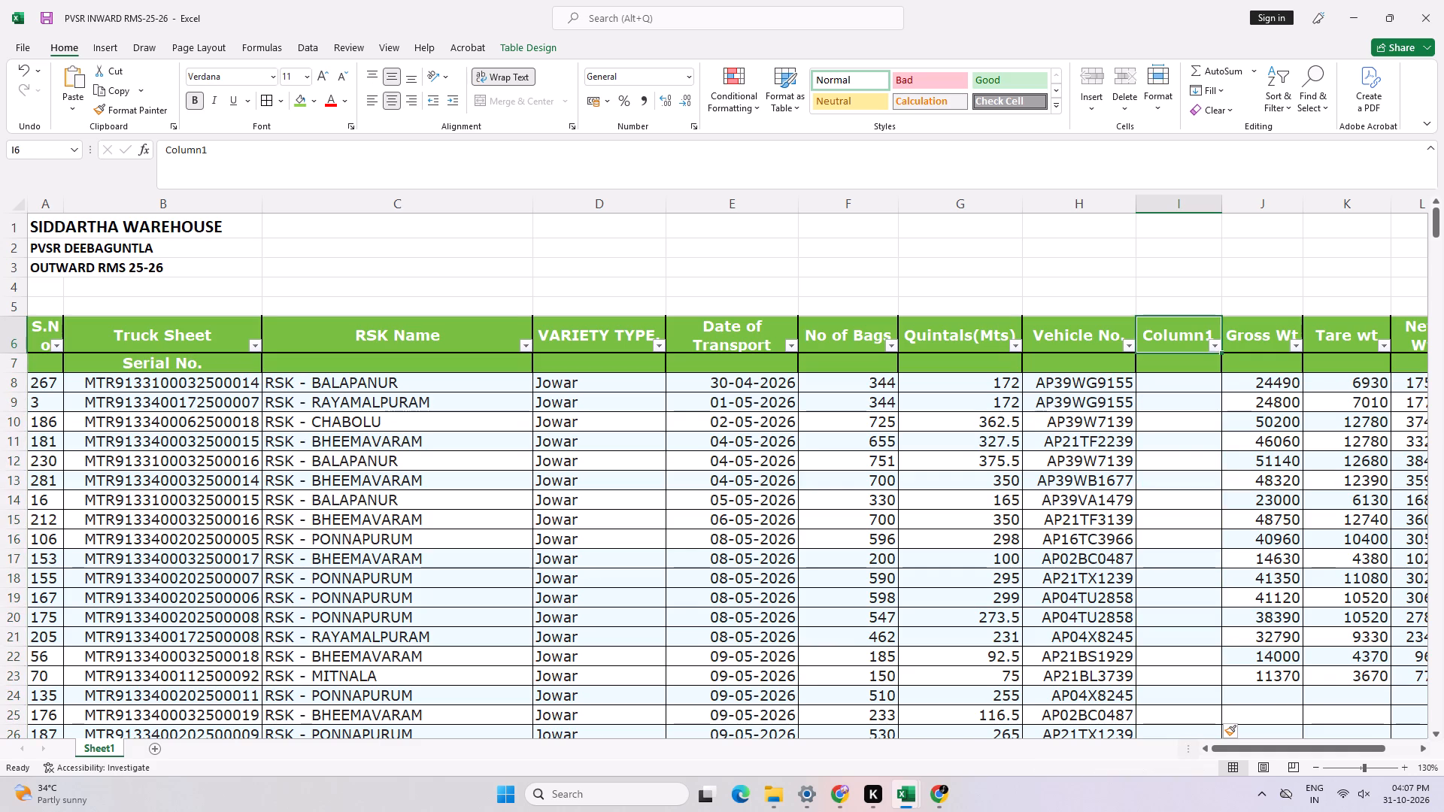
key(Right)
key(Right)
key(Right)
key(Right)
key(Right)
key(Left)
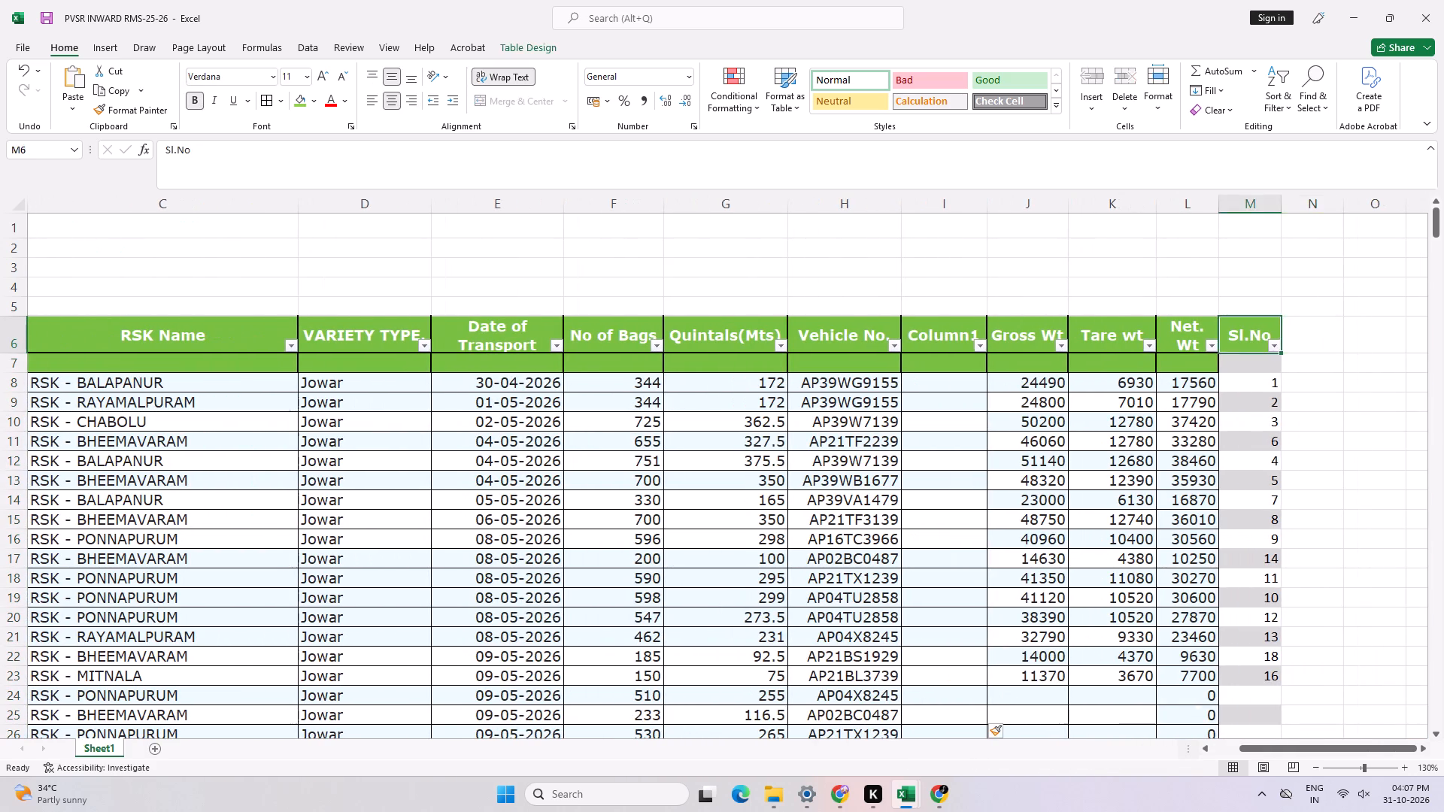
key(ctrl+shift+Down)
key(ctrl+shift+Down)
key(ctrl+shift+Down)
key(ctrl+shift+Down)
key(ctrl+shift+Down)
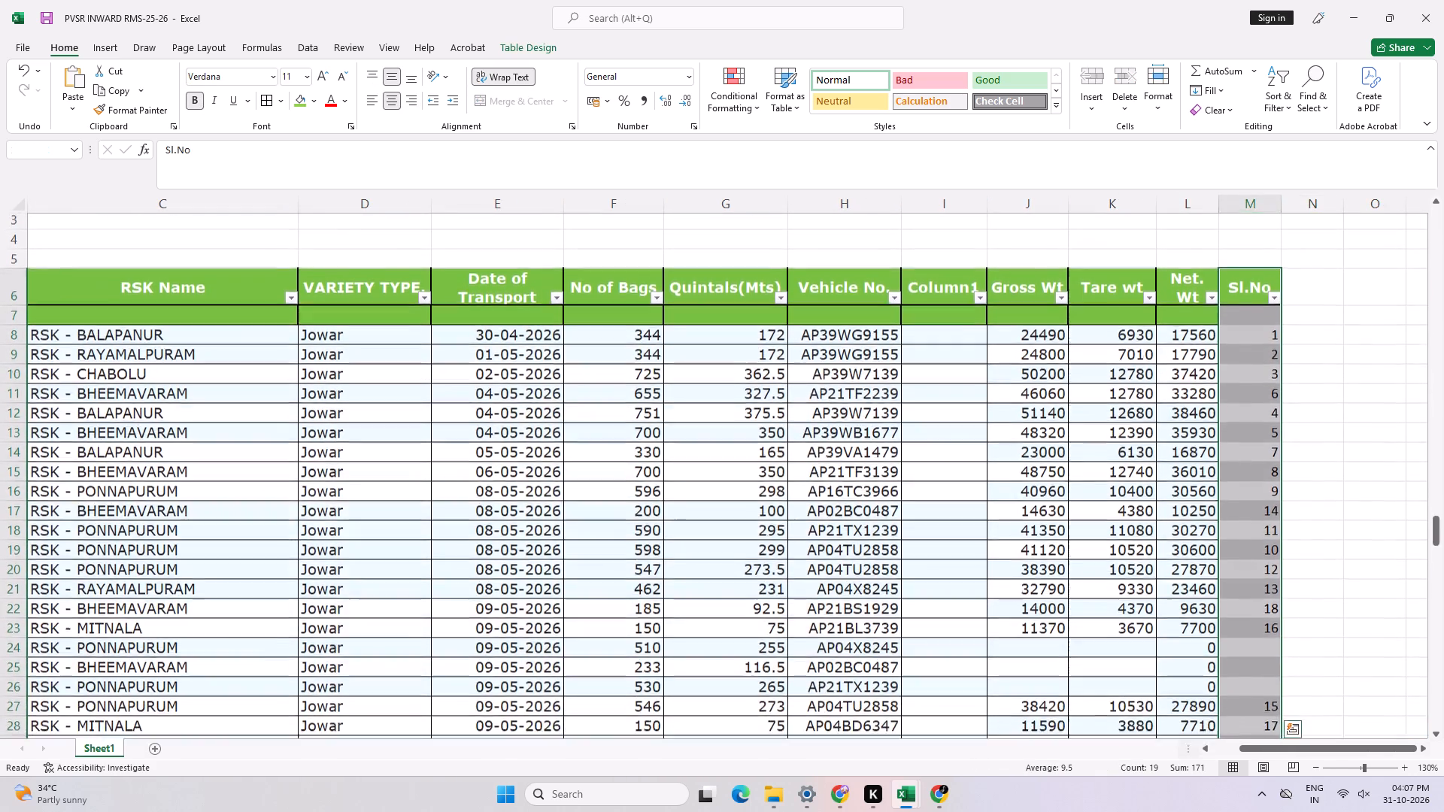
key(ctrl+shift+Down)
key(ctrl+shift+Up)
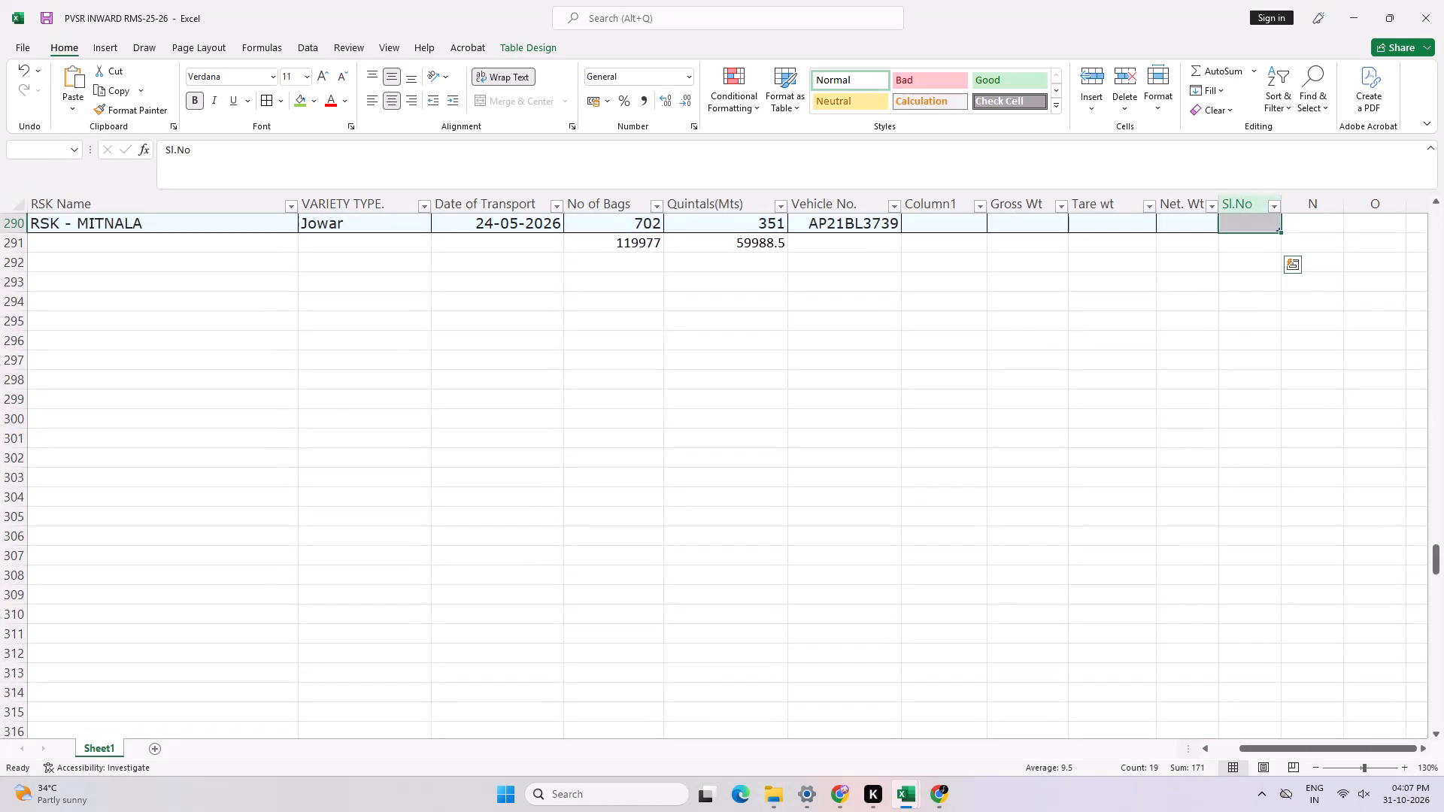
key(ctrl+x)
key(Left)
key(Left)
key(Left)
key(Left)
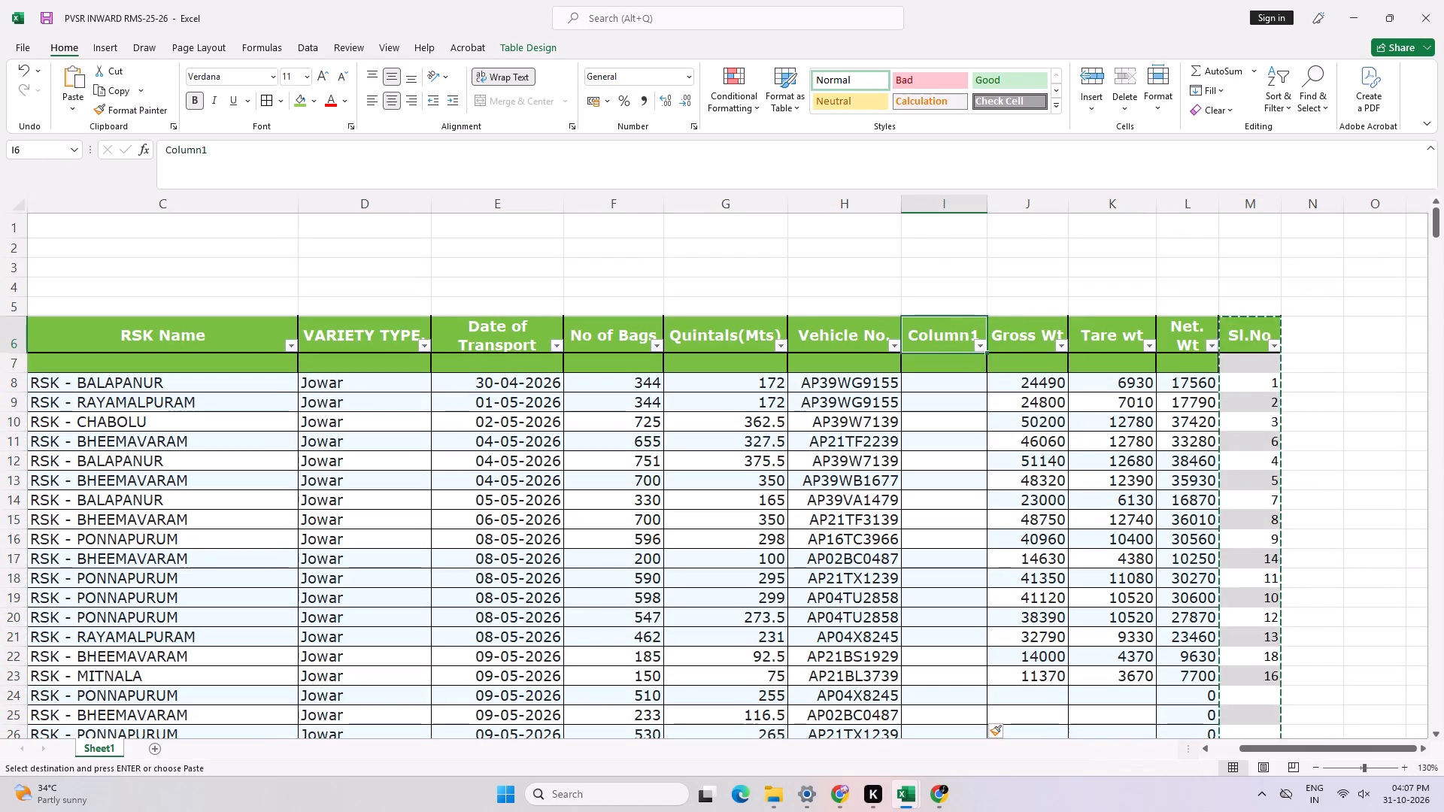
key(ctrl+v)
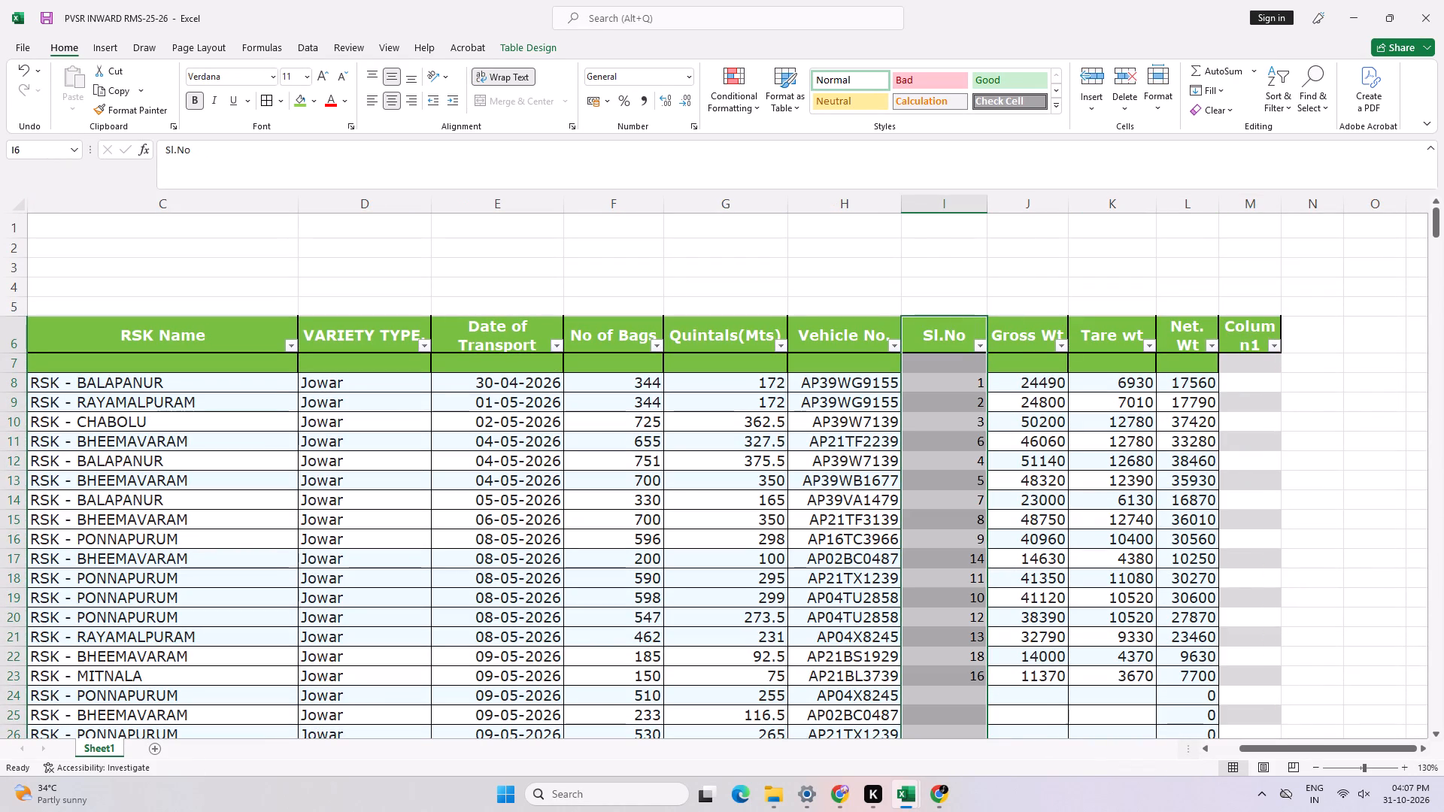
Delete the emptied column M after Net. Wt.
click(1251, 198)
key(ctrl+minus)
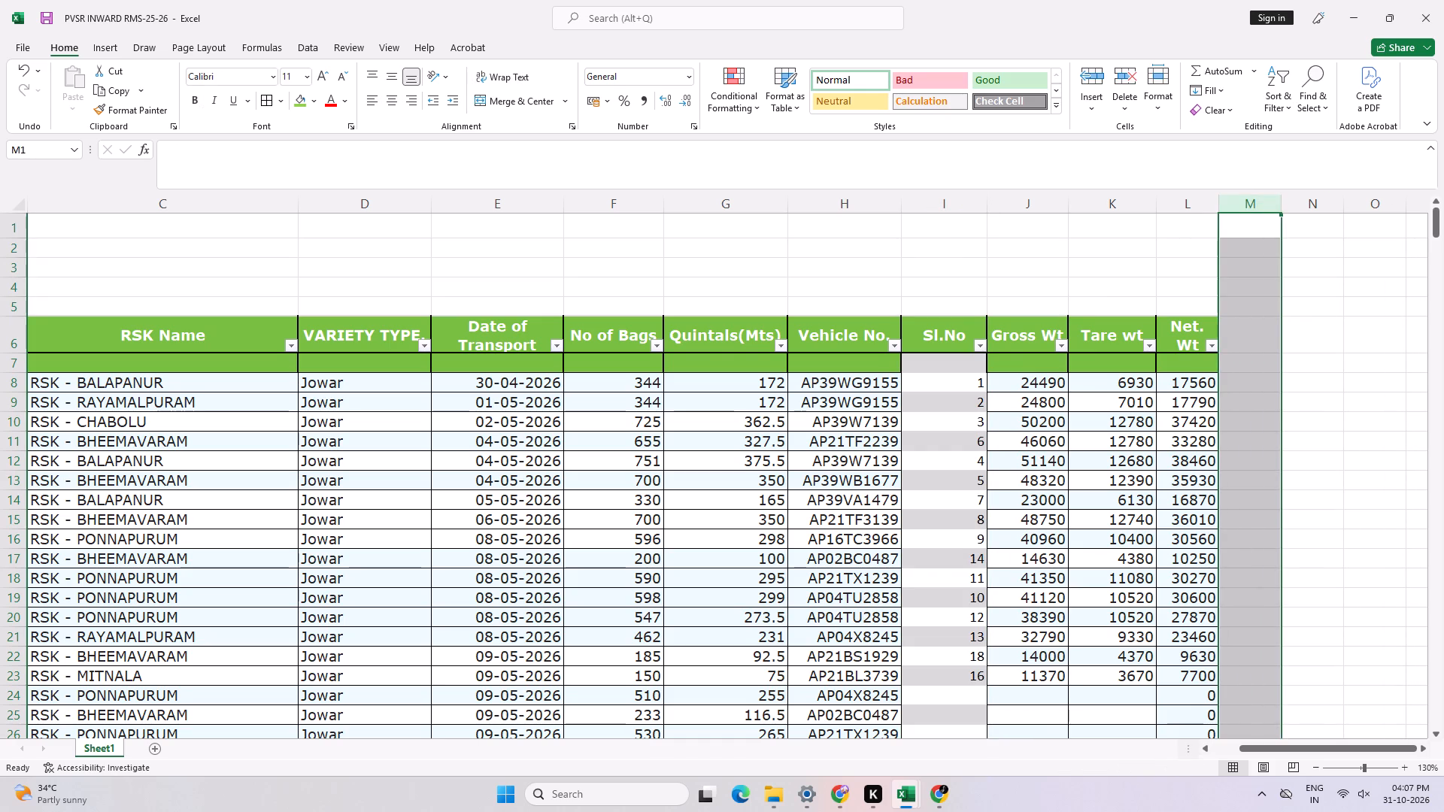
Copy the cell formatting of Gross Wt rows 17 to 21 onto the Sl.No column from row 7 down to the table's end.
scroll(973, 467, down, 4)
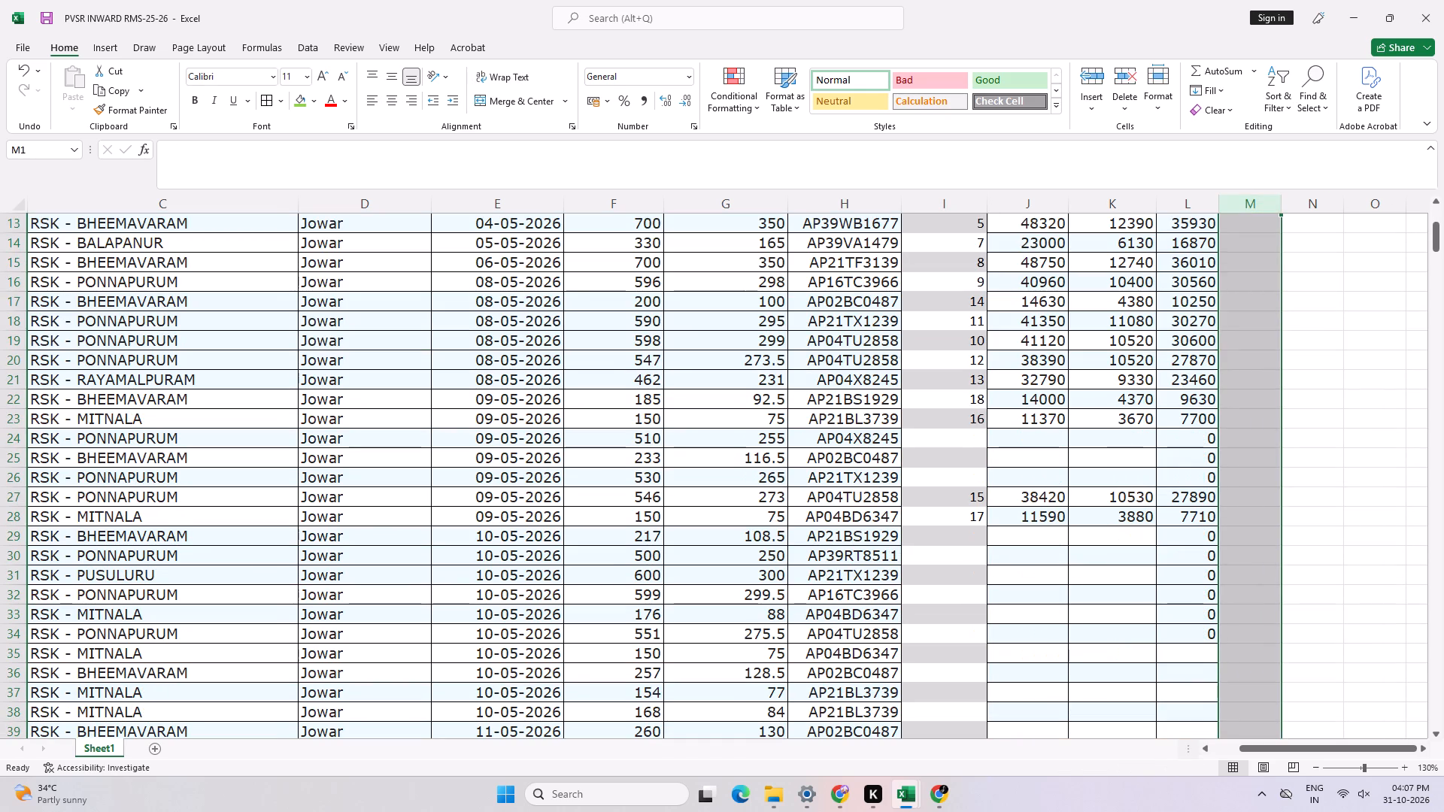
scroll(1033, 493, up, 5)
click(929, 364)
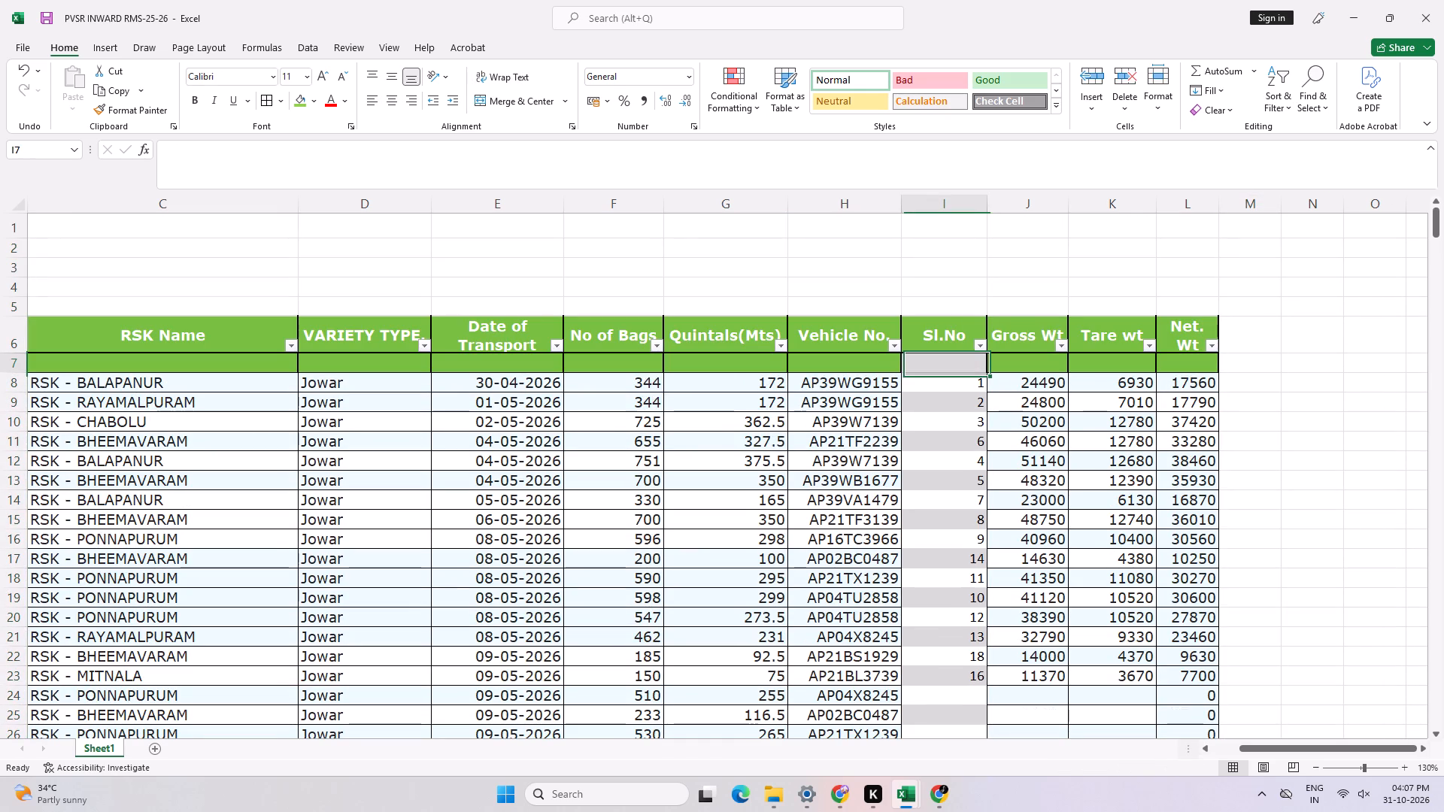
click(954, 380)
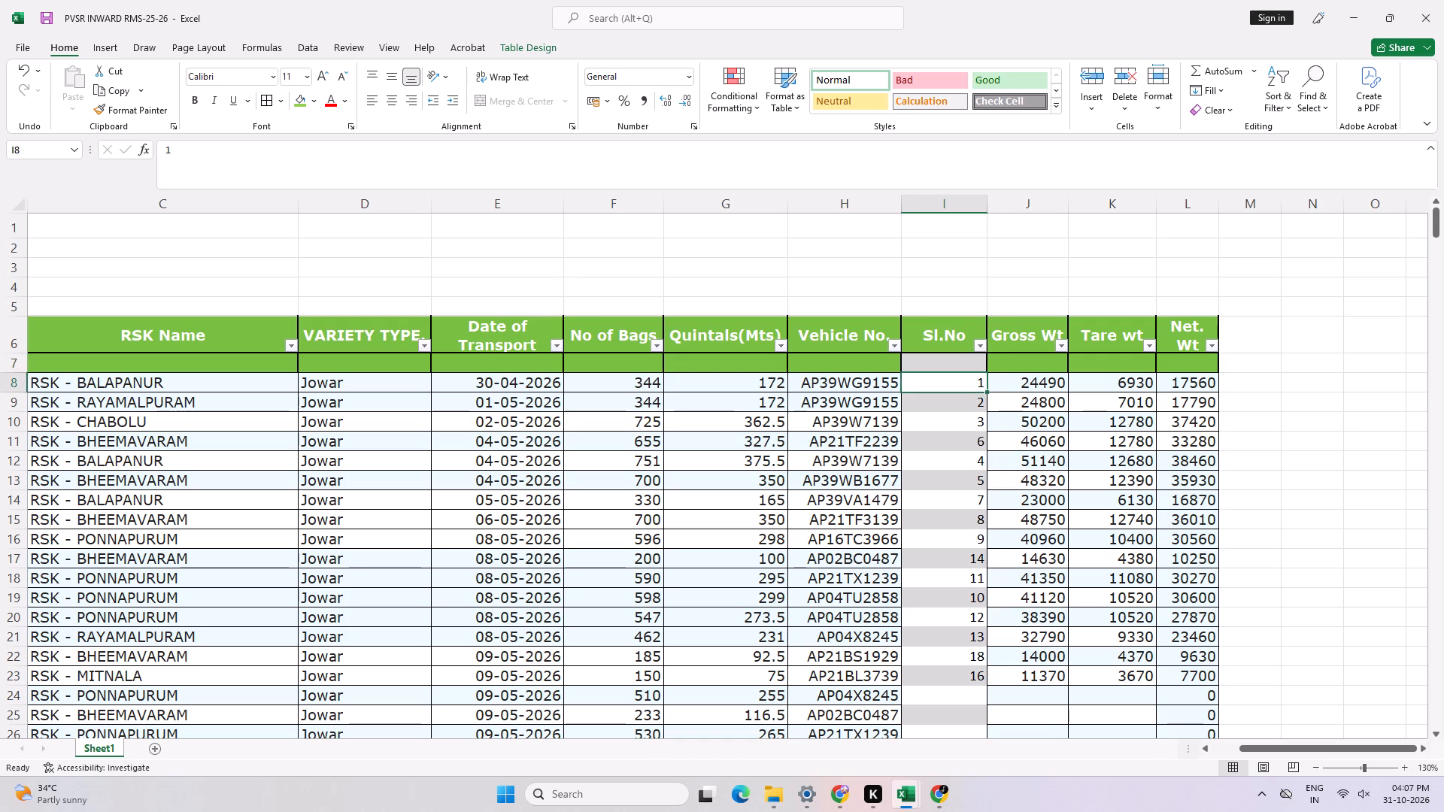
drag(1046, 555, 1048, 572)
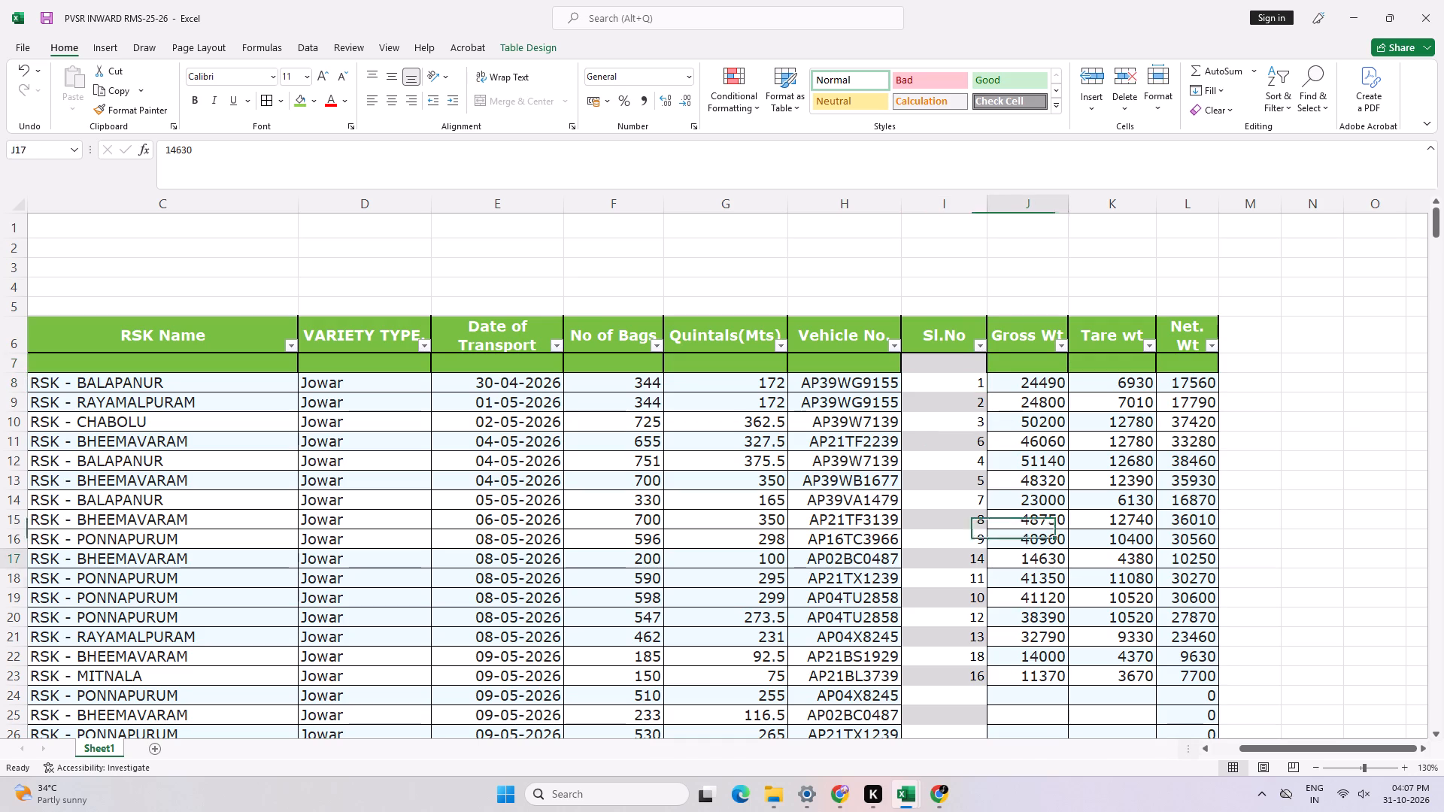
drag(1048, 572, 1051, 634)
click(140, 111)
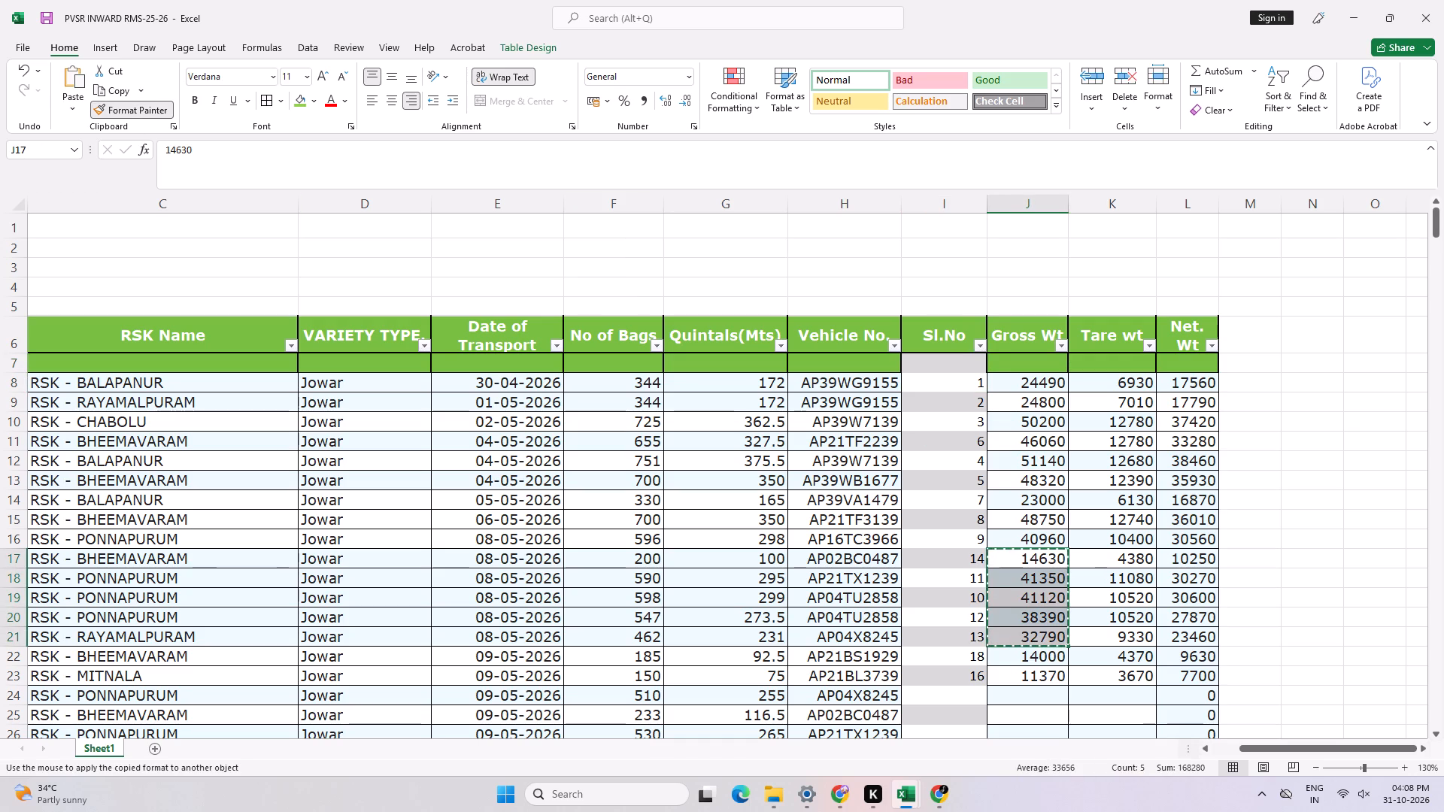
drag(952, 362, 953, 811)
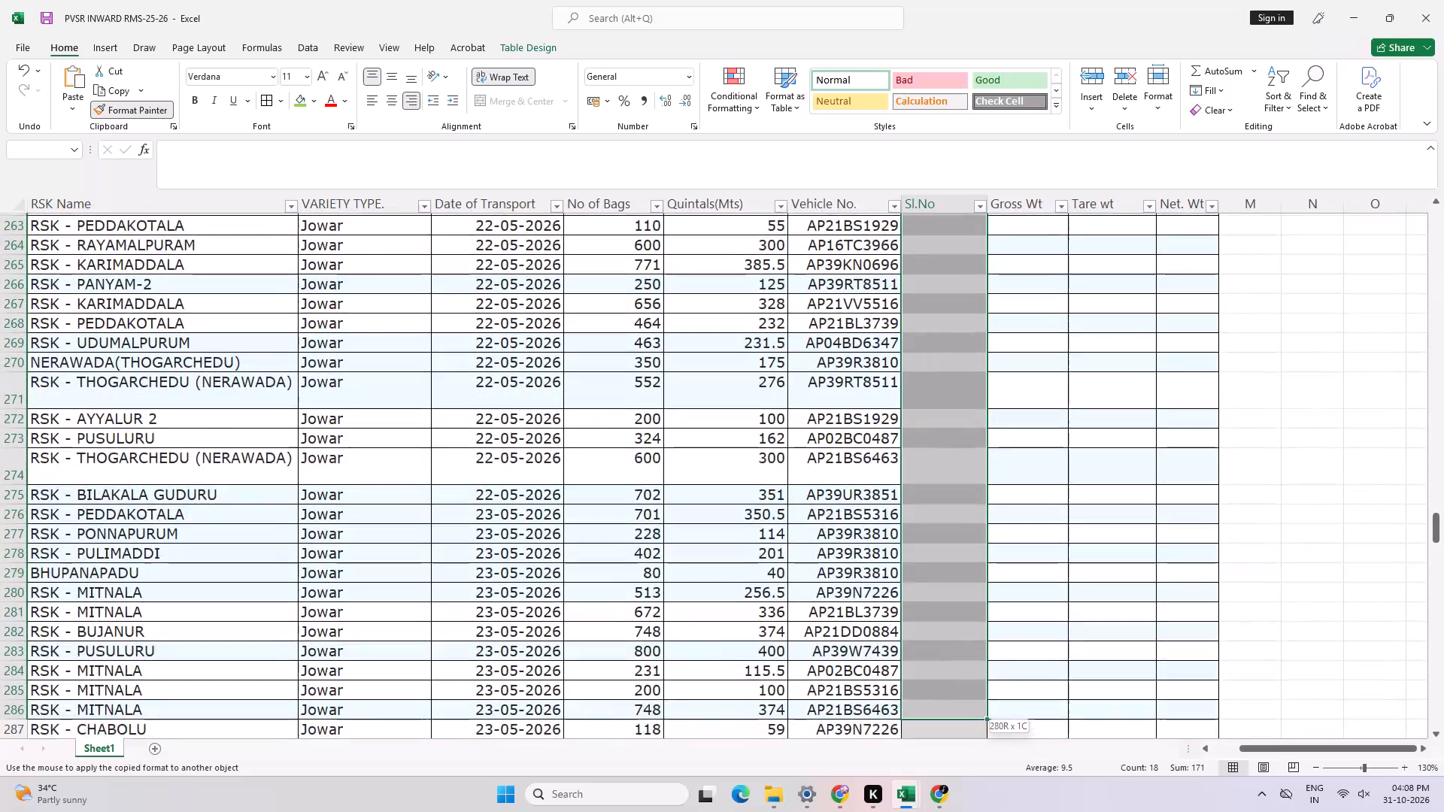
drag(953, 811, 933, 695)
Copy the green header-band formatting from cell J7 under Gross Wt onto cell I7 under Sl.No.
click(946, 368)
click(1027, 353)
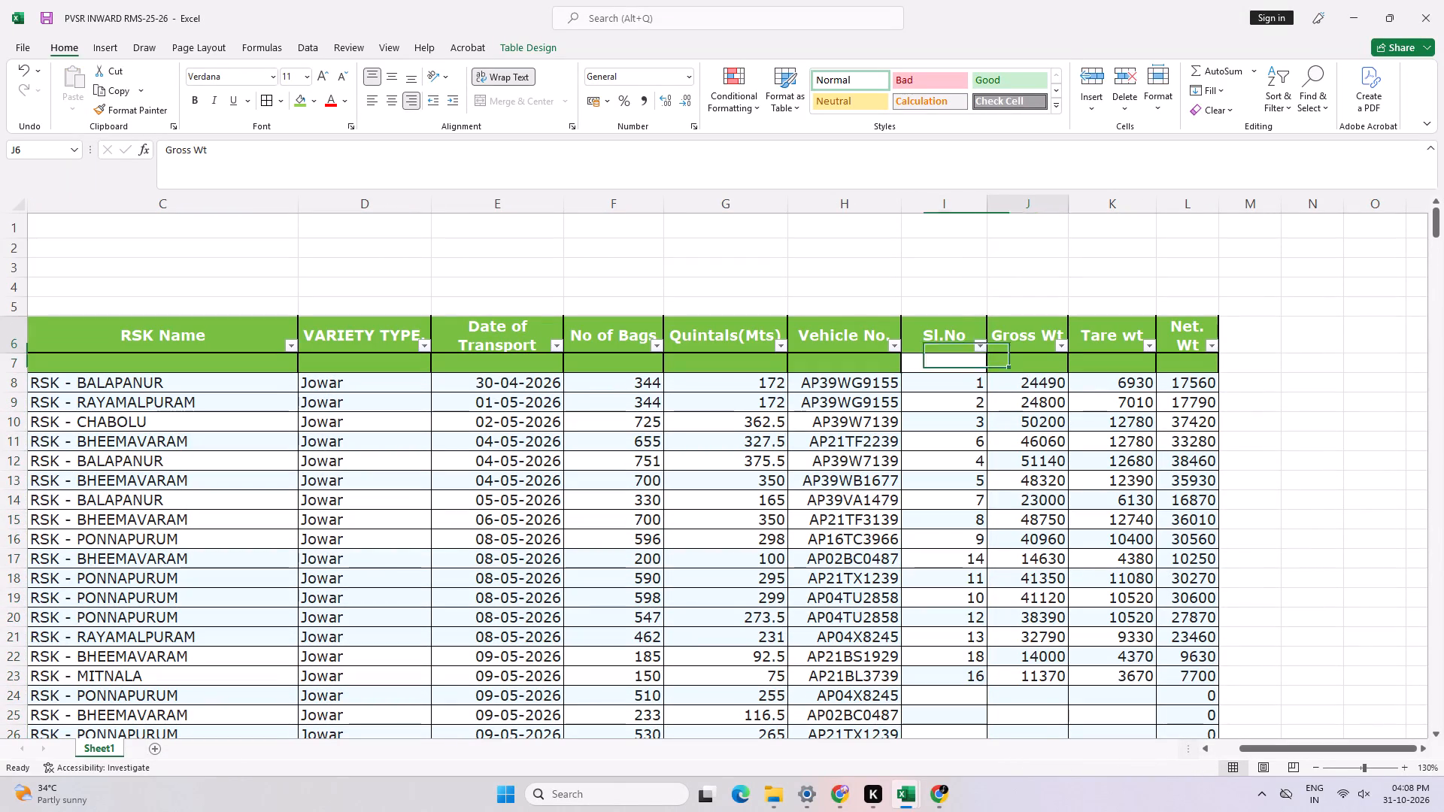
click(1030, 365)
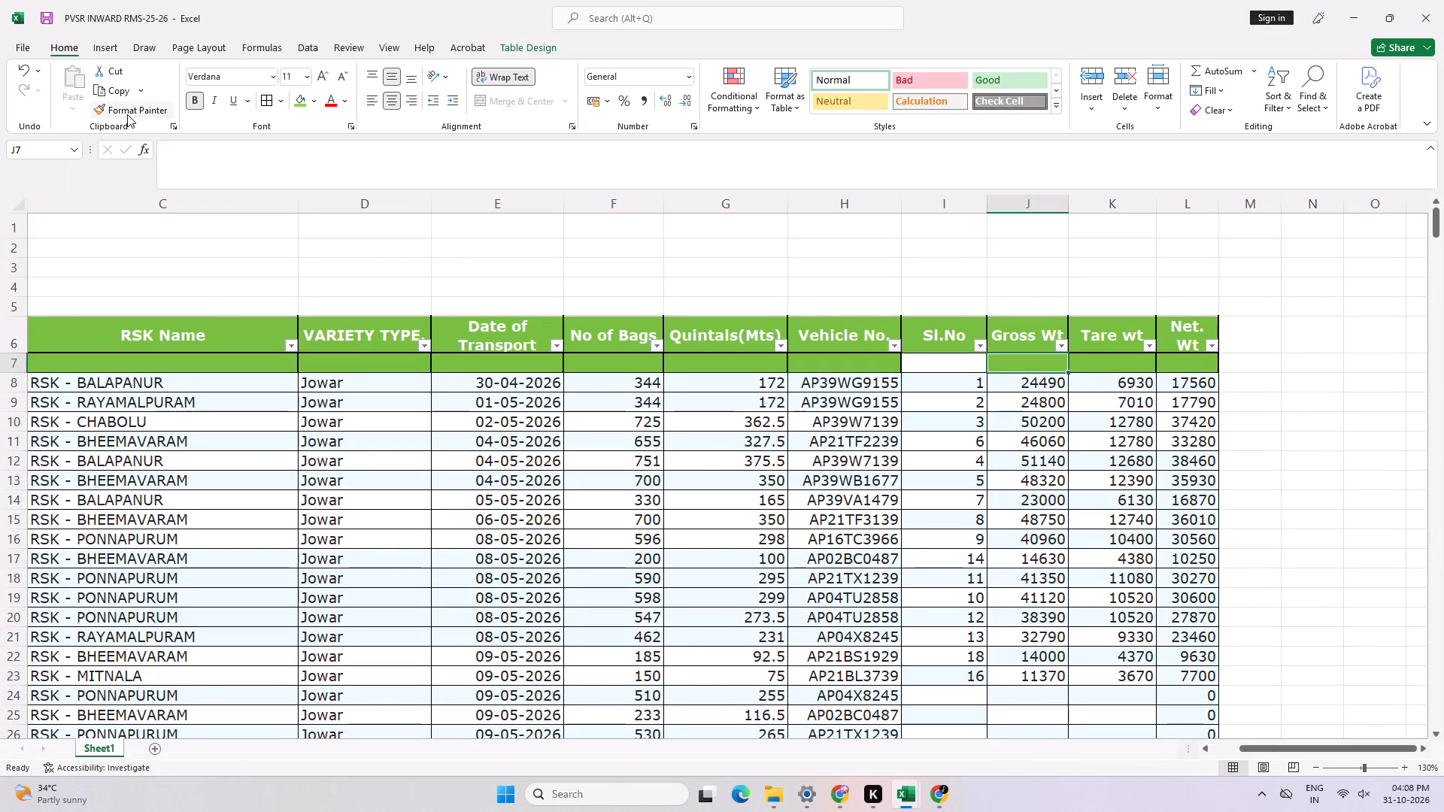
click(129, 113)
click(954, 362)
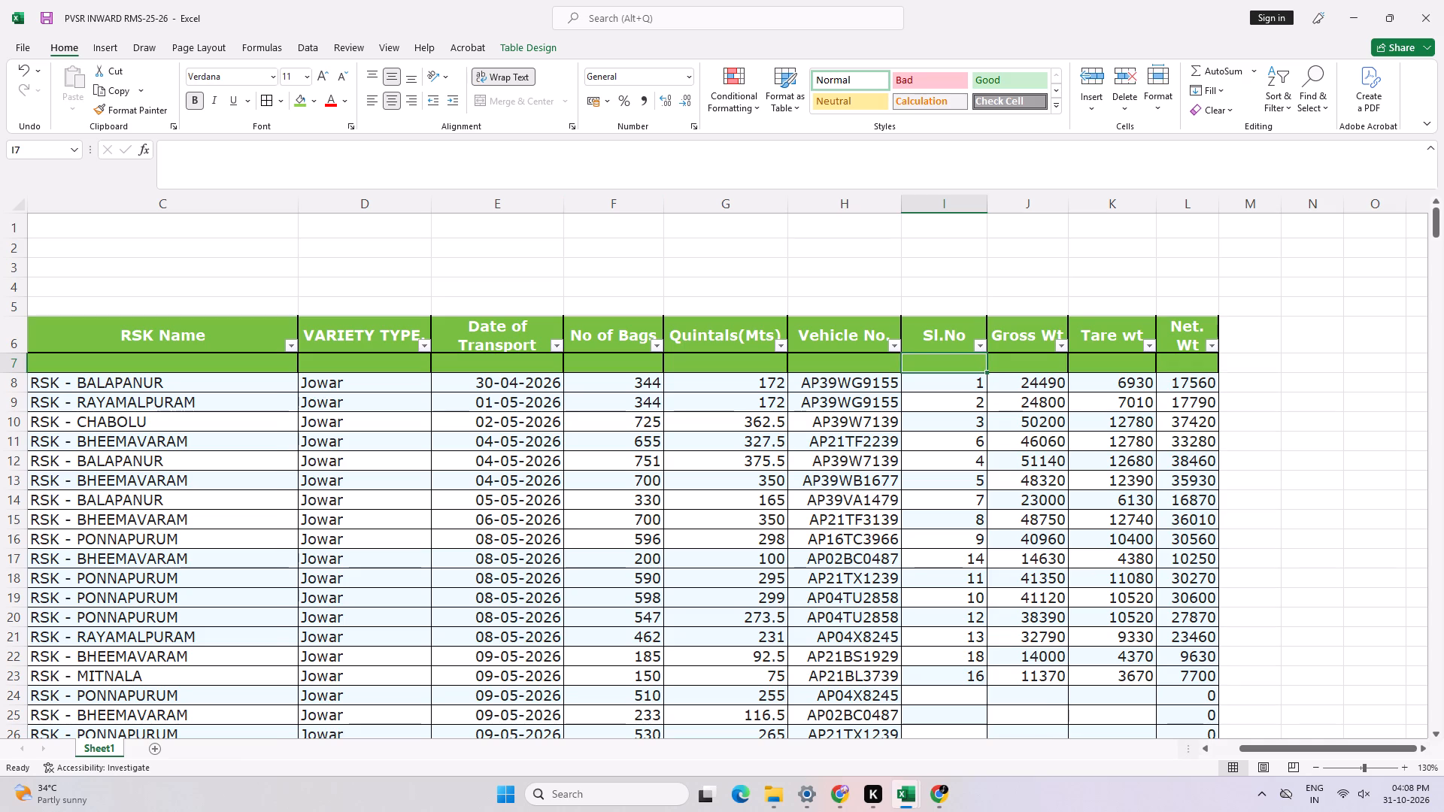
Save the workbook with the rearranged Sl.No column.
click(973, 559)
key(ctrl+s)
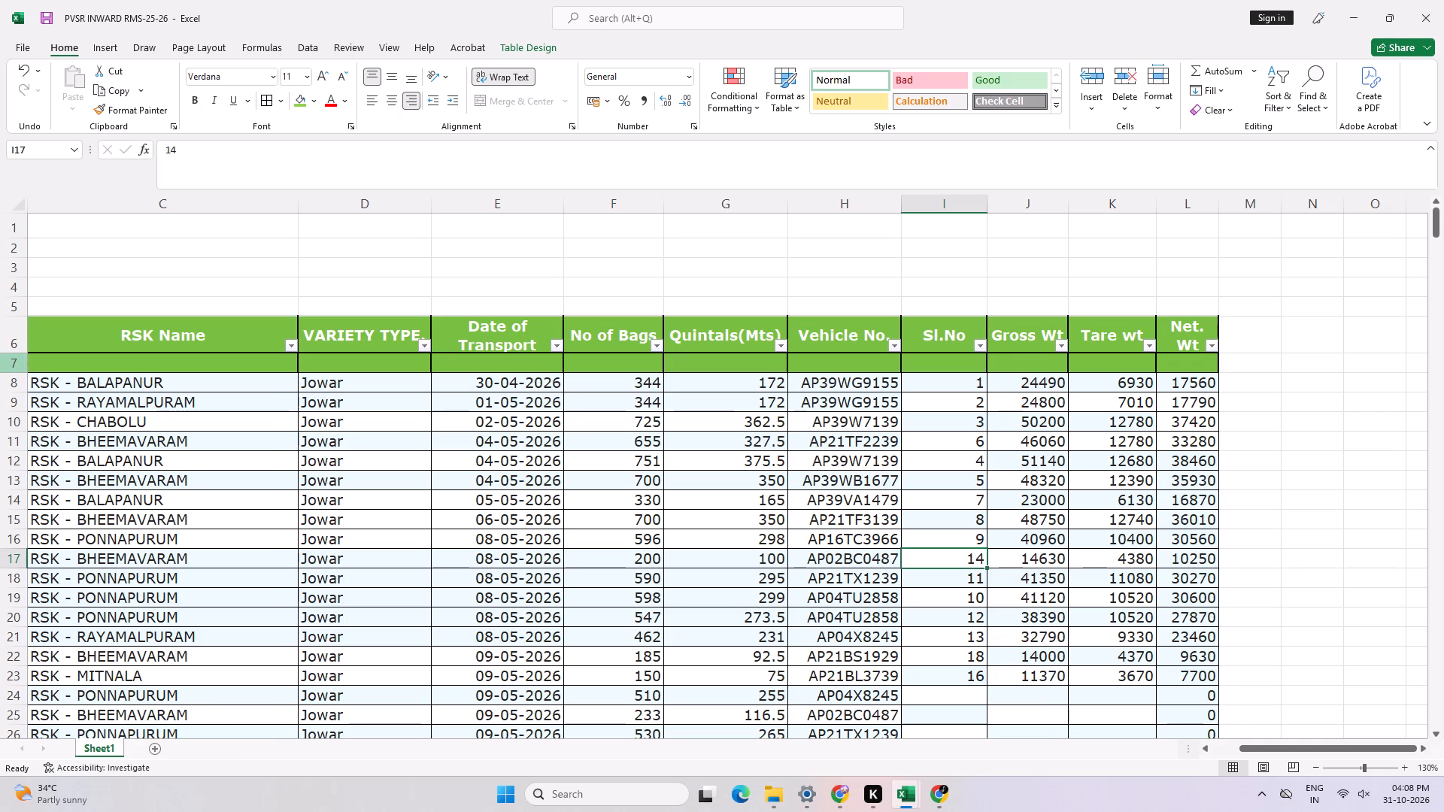
key(ctrl+a)
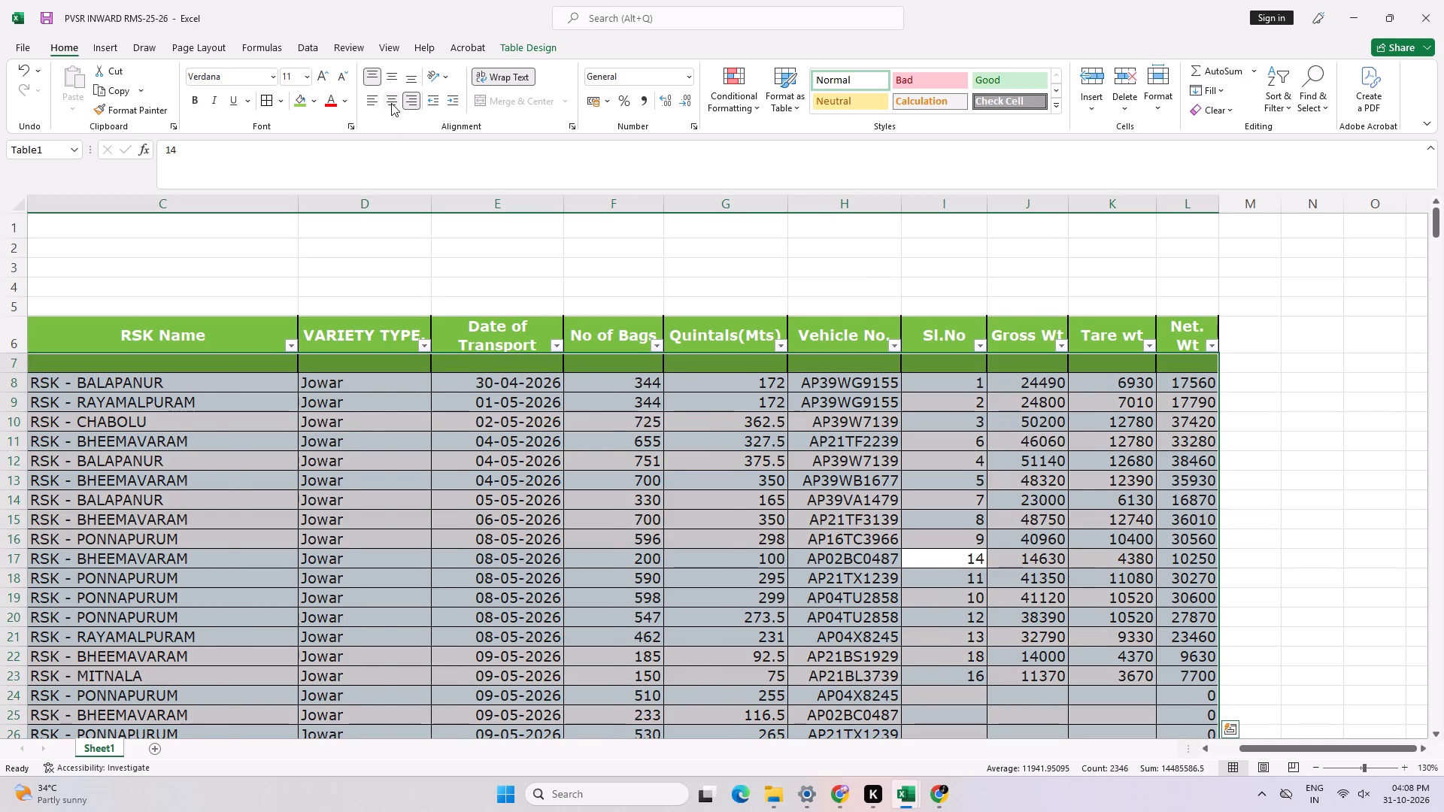
click(391, 103)
click(387, 74)
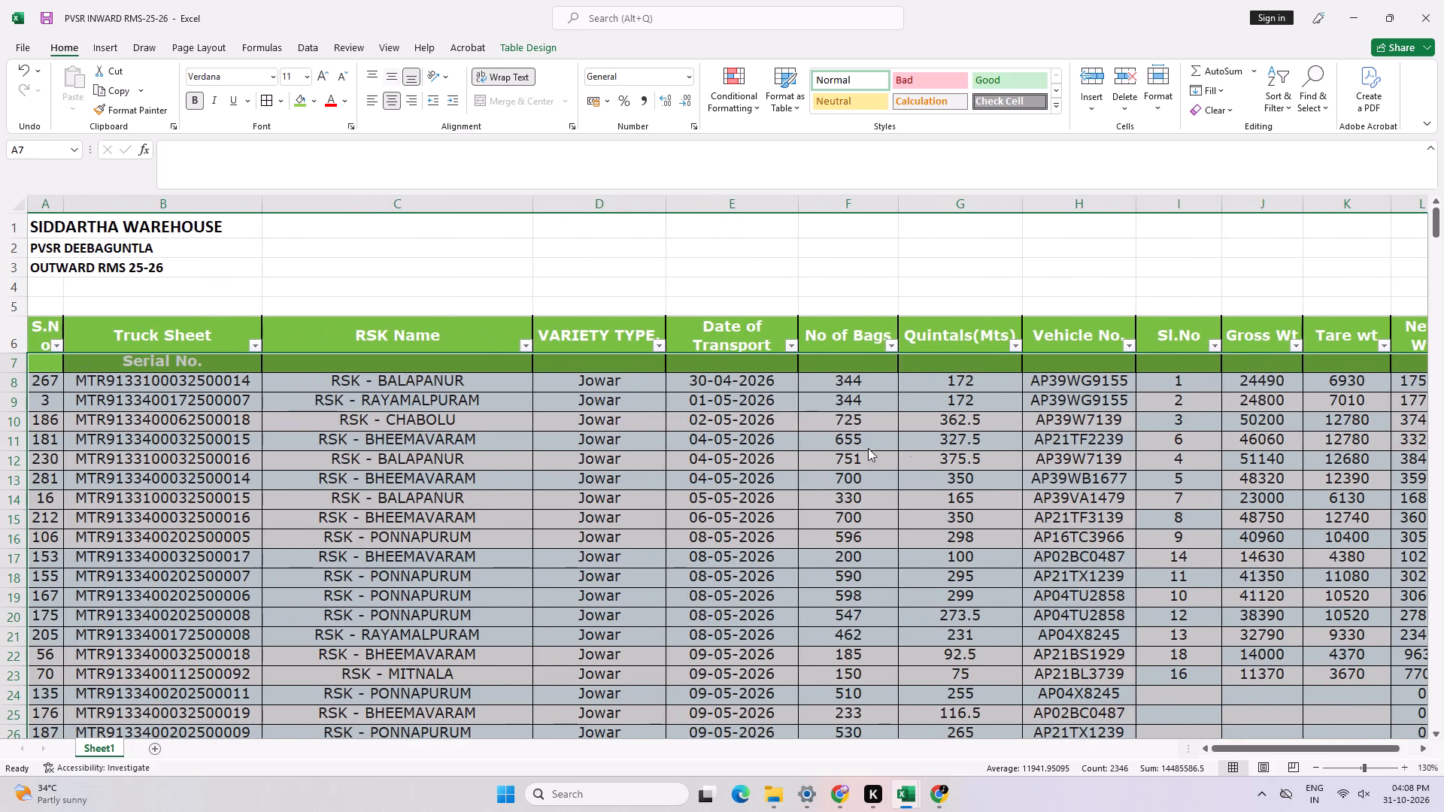
Fill the No of Bags cells from F8 down to the table's last row with standard yellow.
click(1197, 692)
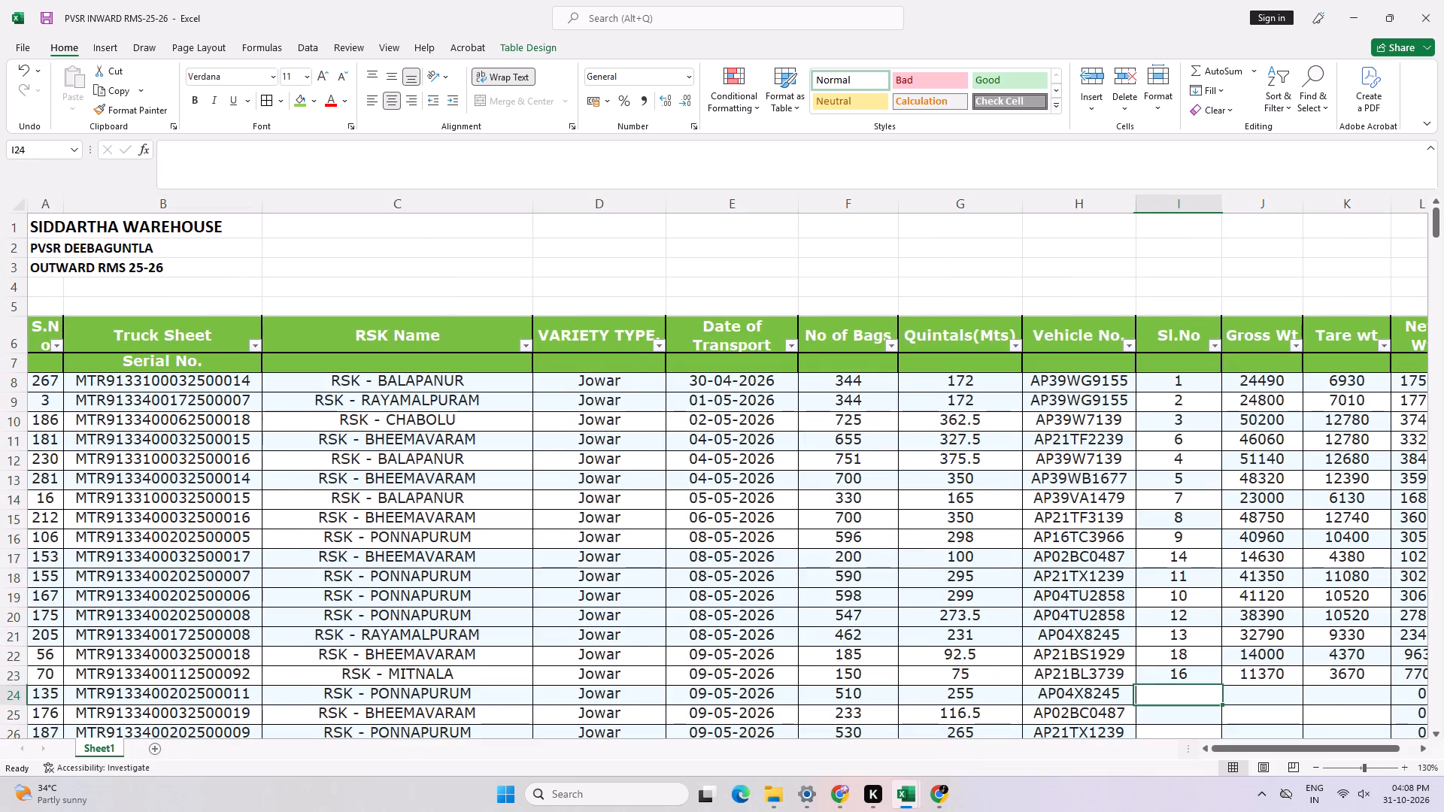
ctrl+scroll(1182, 560, up, 5)
ctrl+scroll(978, 499, down, 1)
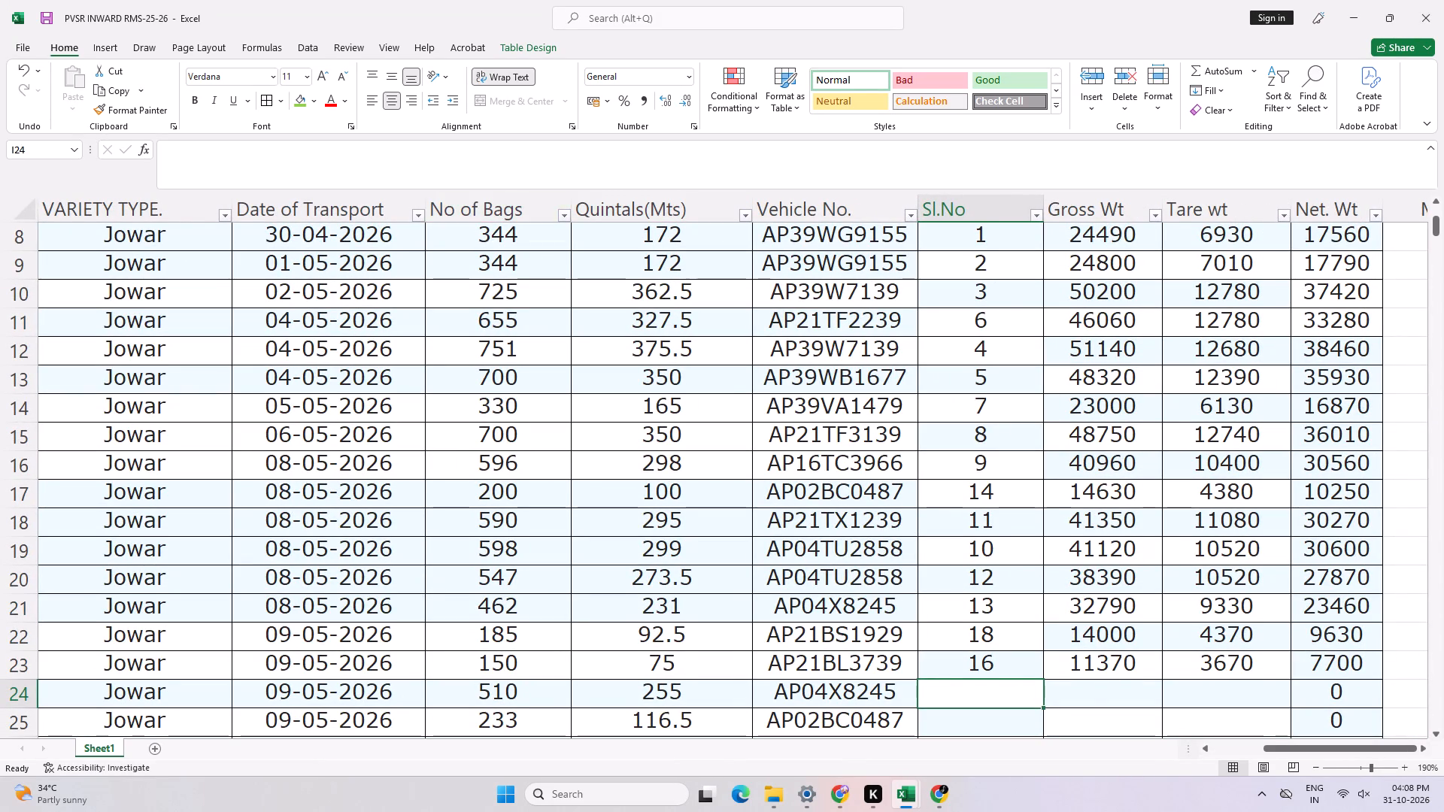
scroll(503, 294, up, 4)
click(516, 471)
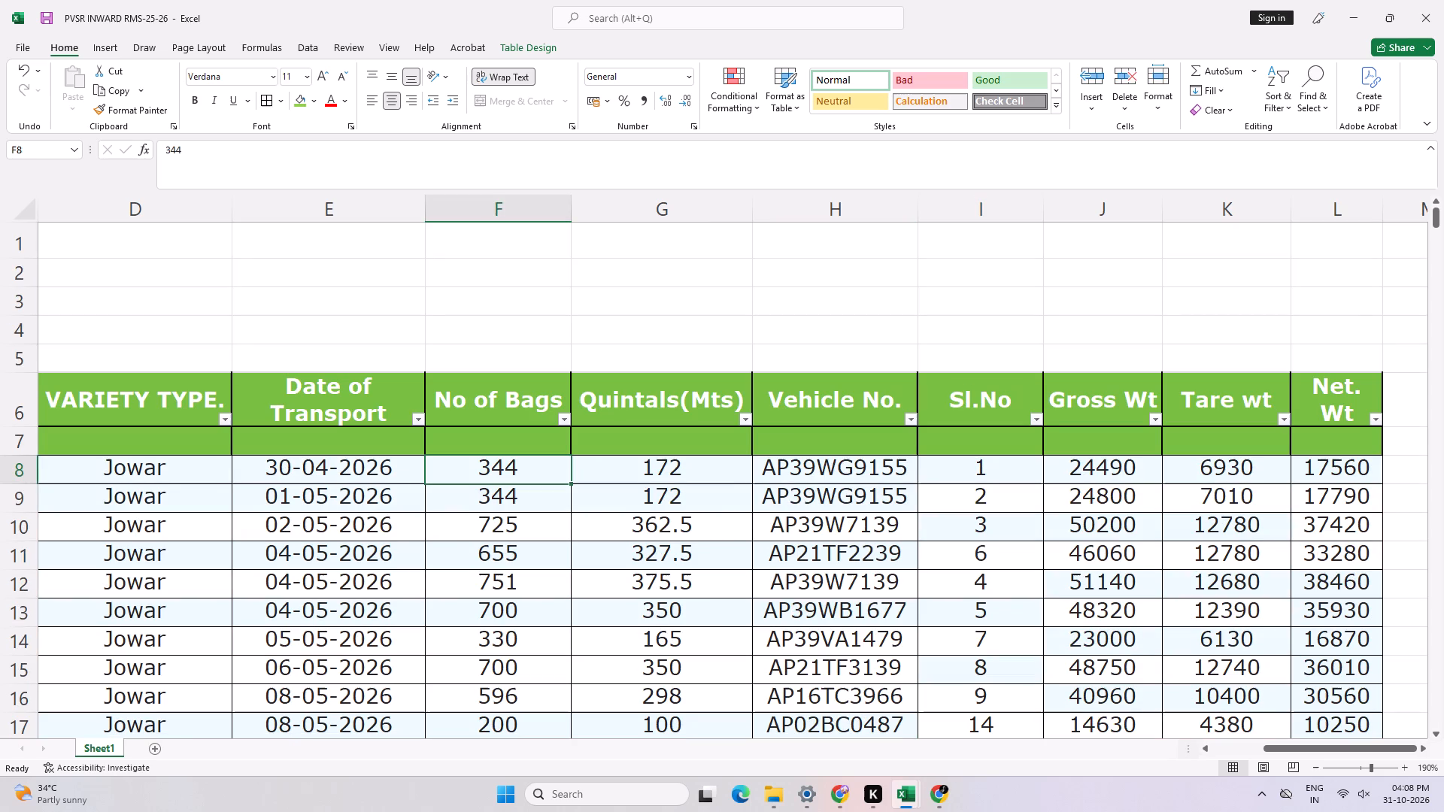
key(ctrl+shift+Down)
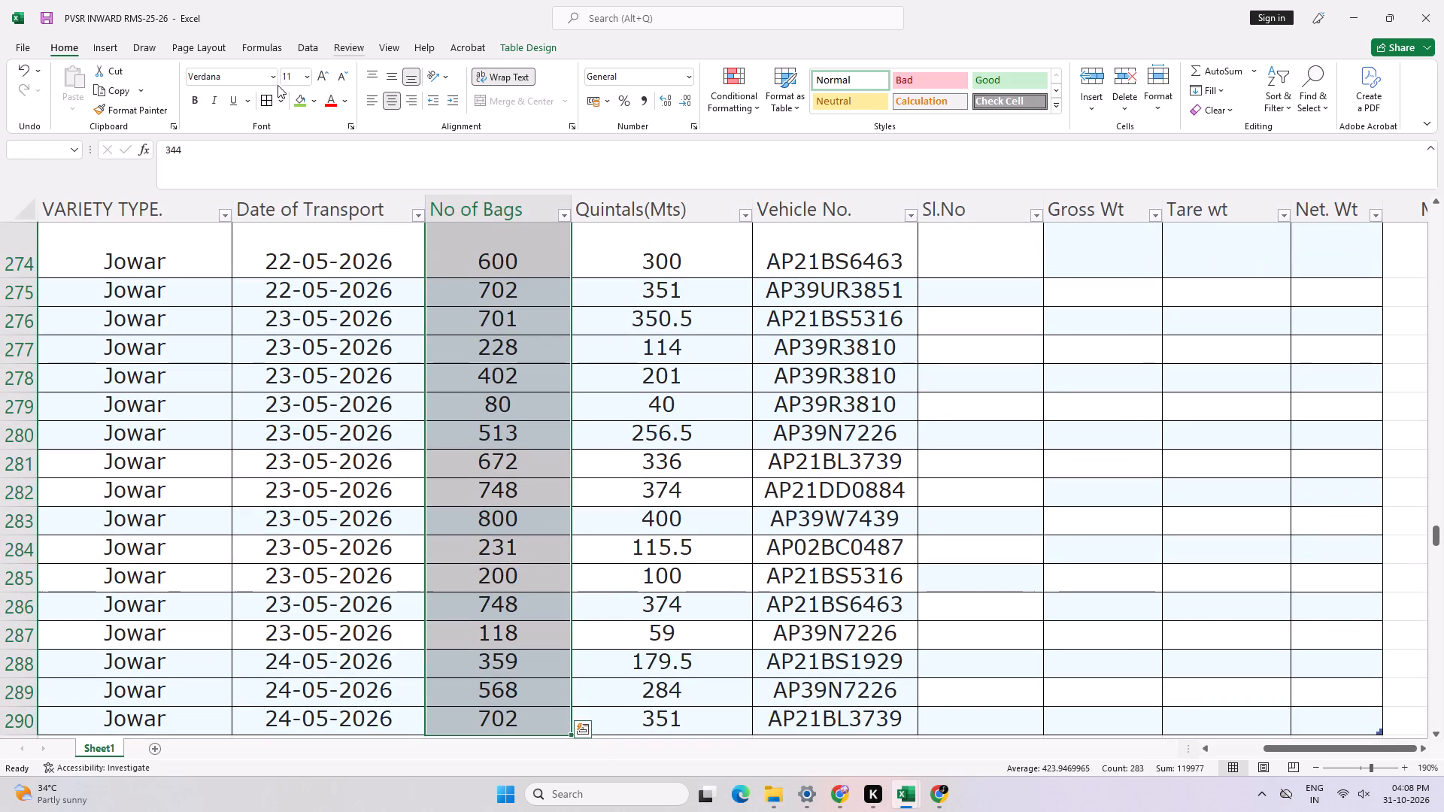
click(317, 102)
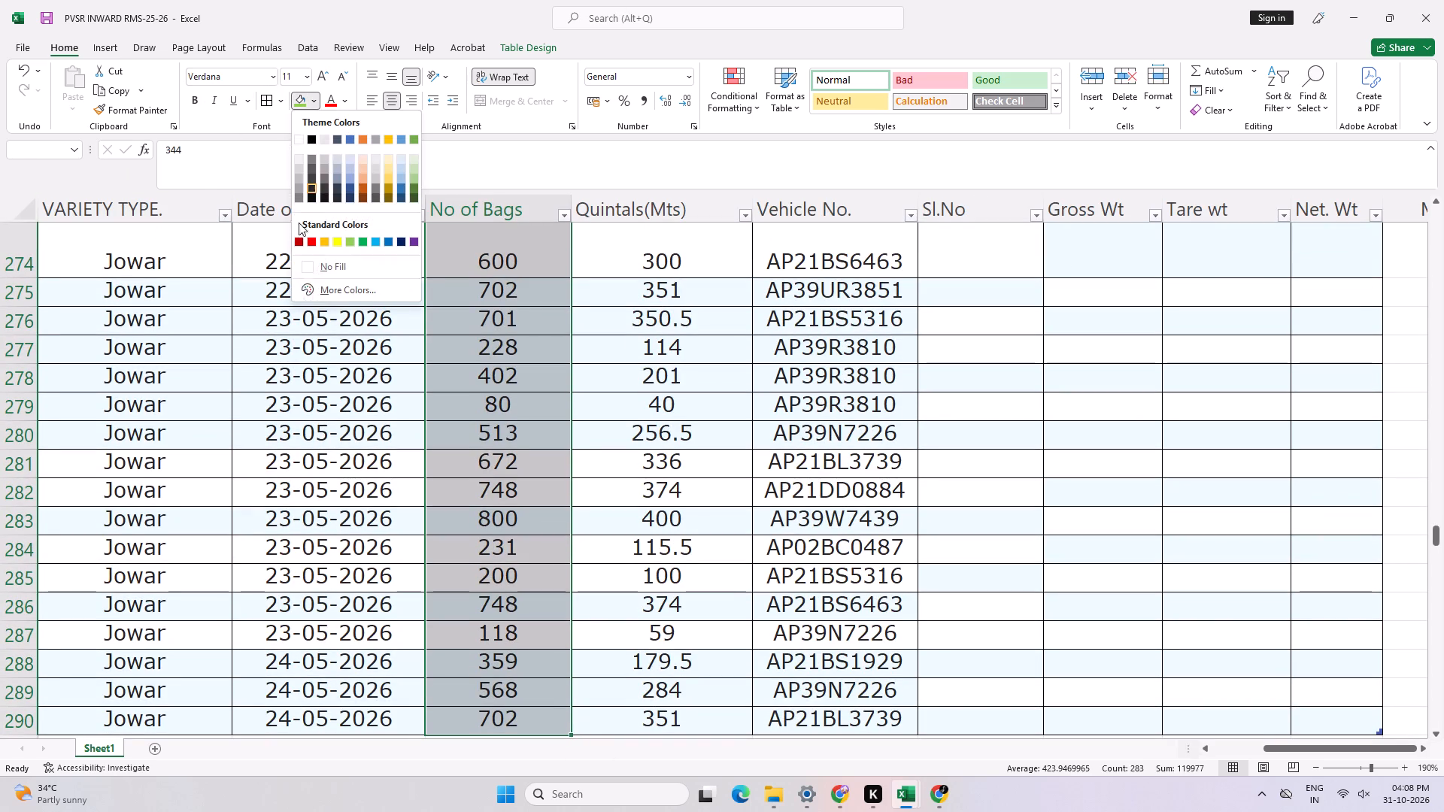
click(337, 241)
scroll(827, 454, down, 4)
scroll(883, 480, down, 3)
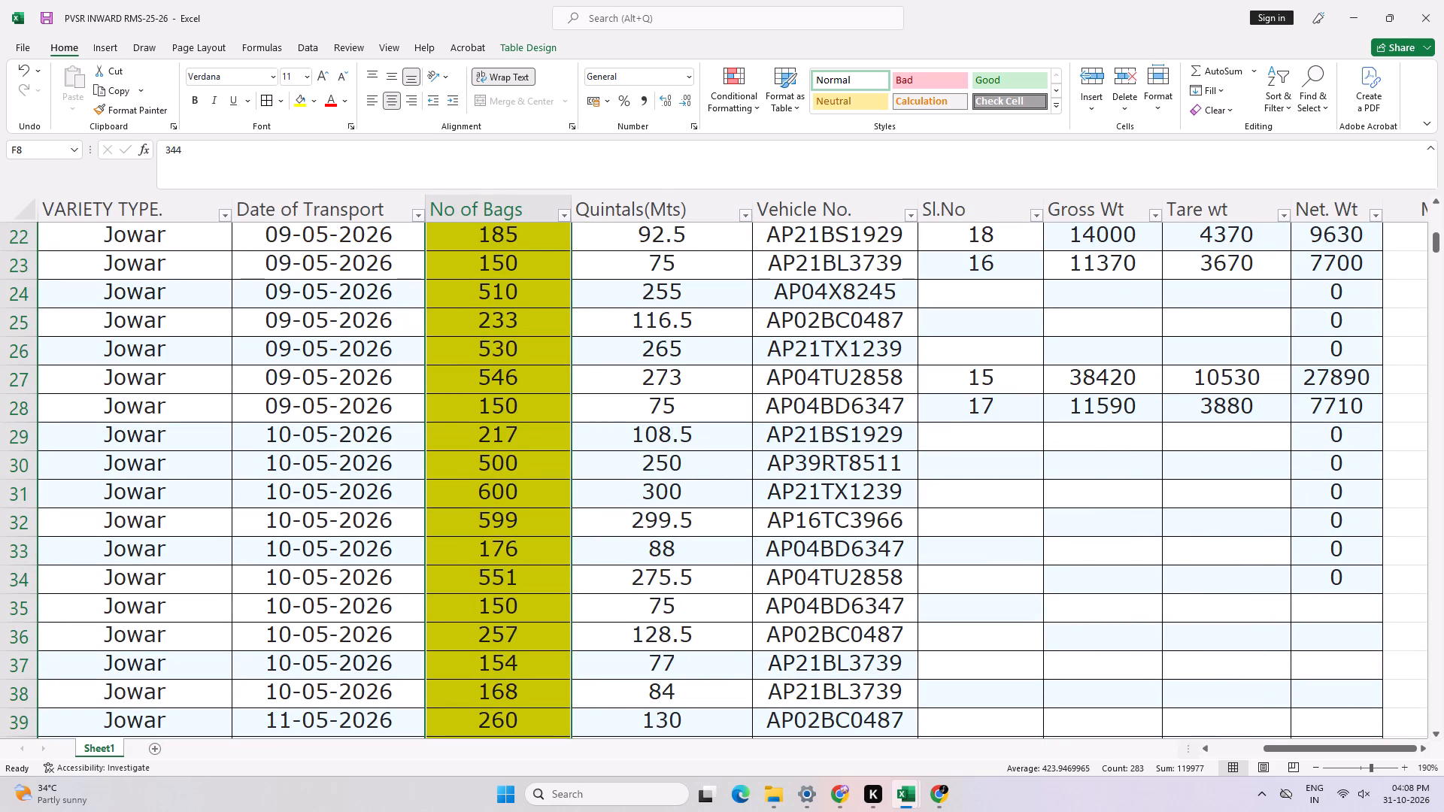
click(1115, 456)
click(1121, 426)
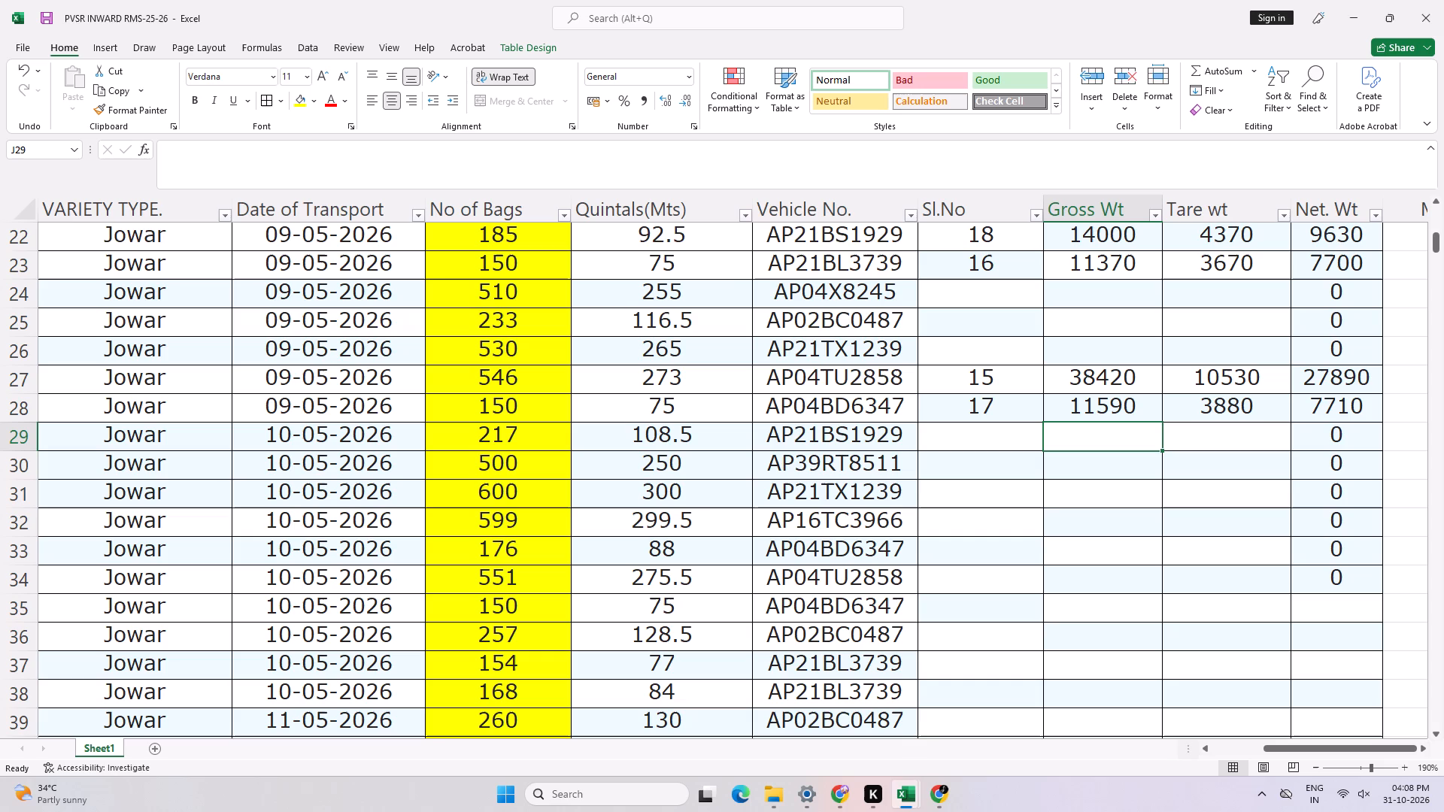
scroll(1024, 470, up, 1)
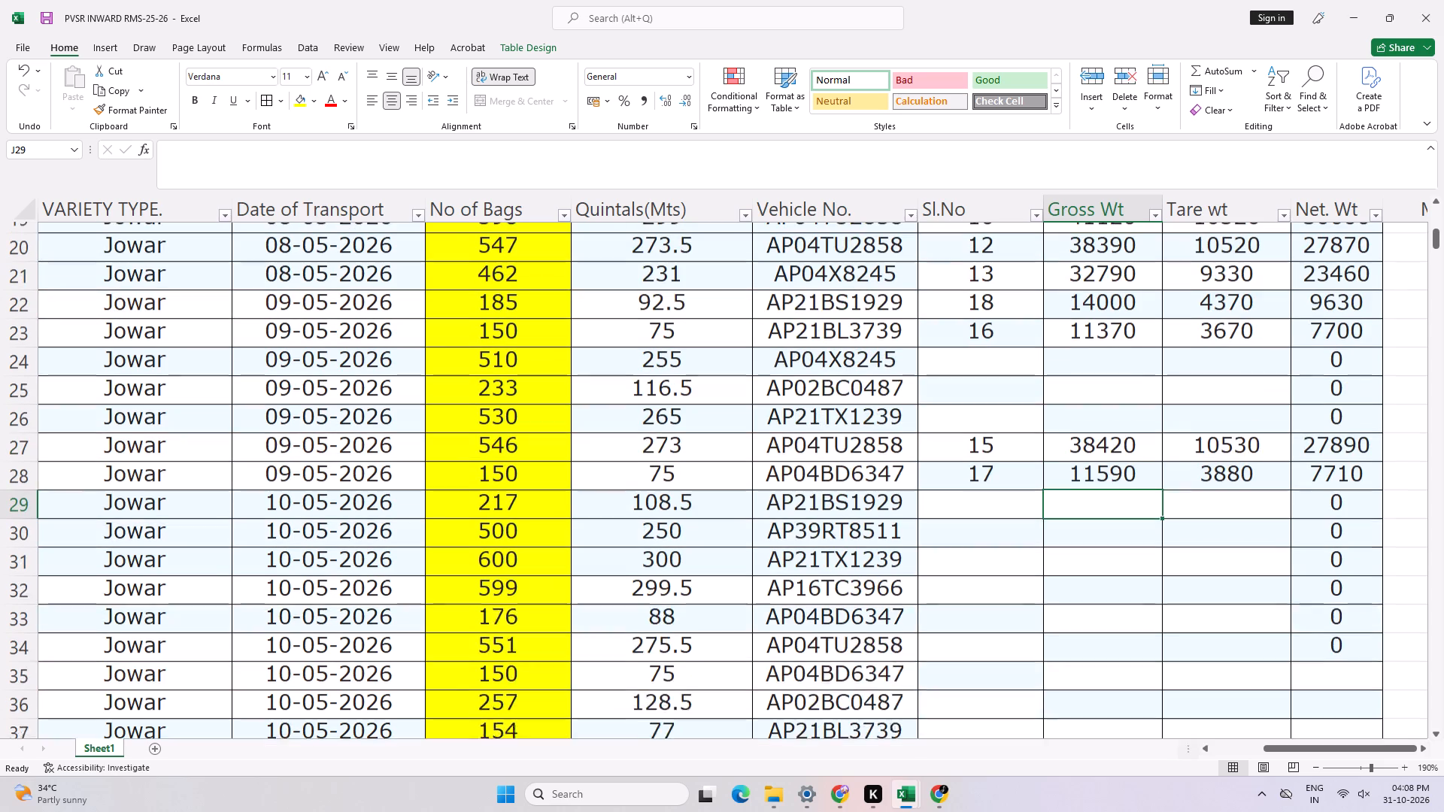
click(1003, 312)
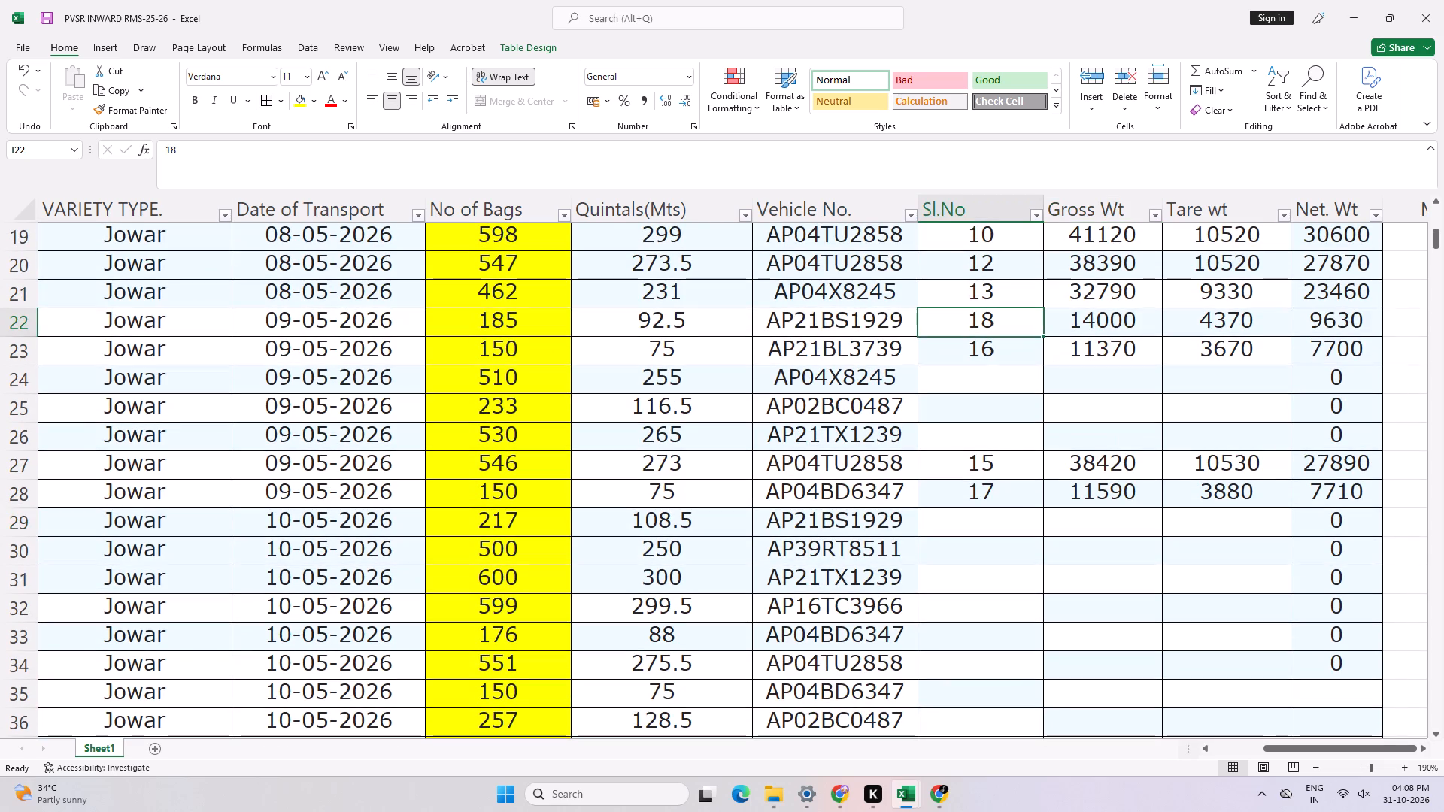
click(994, 368)
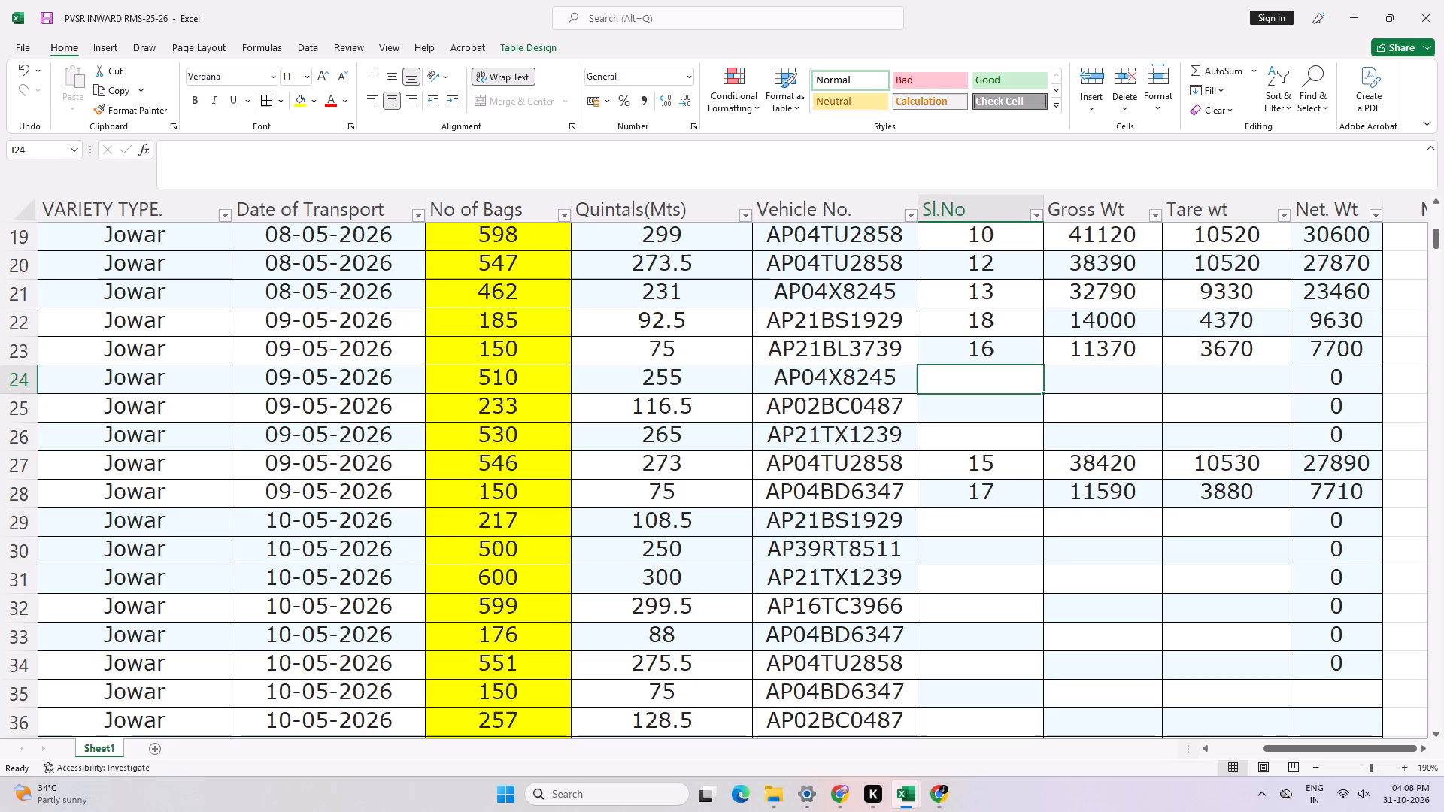
click(960, 445)
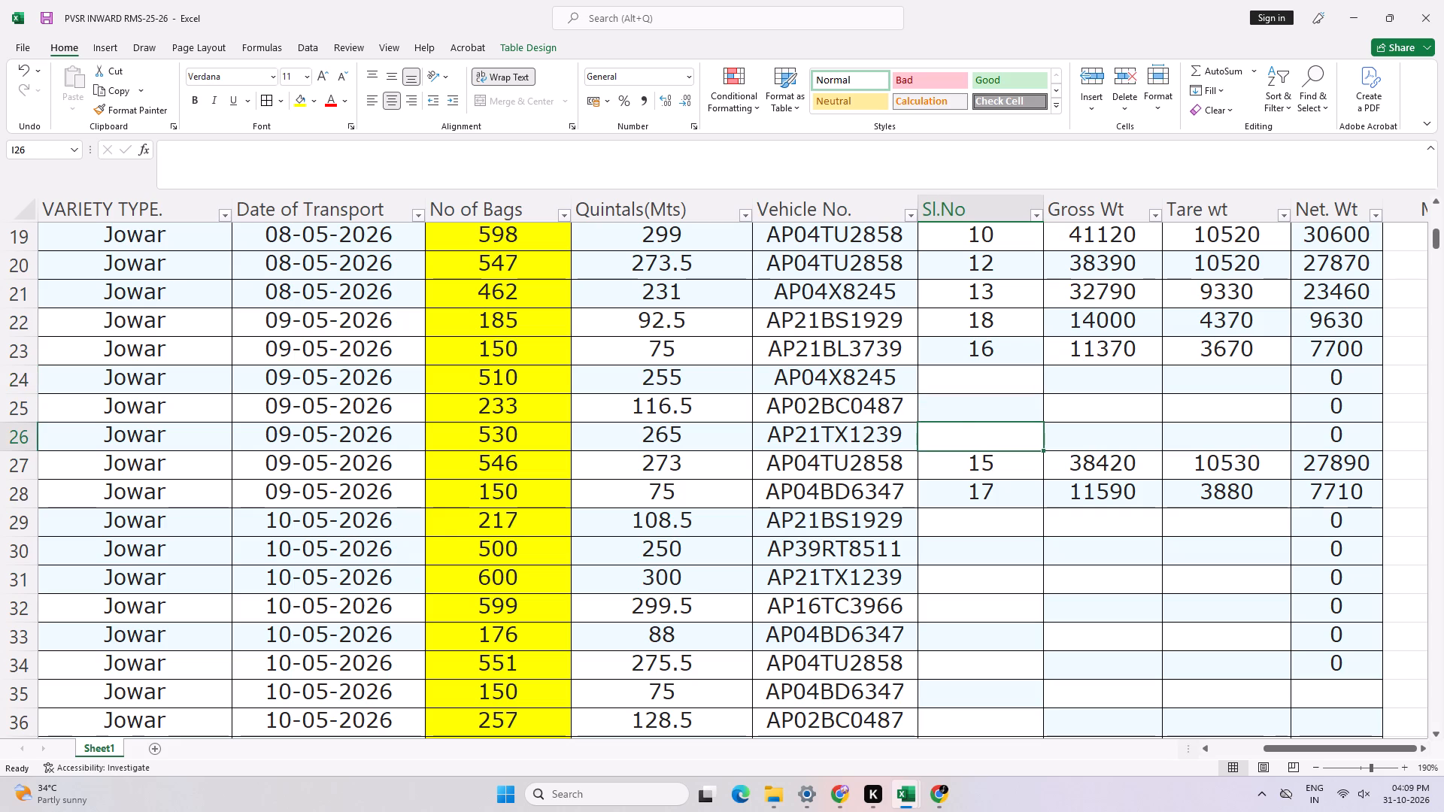
text(19)
key(Right)
text(37830)
key(Right)
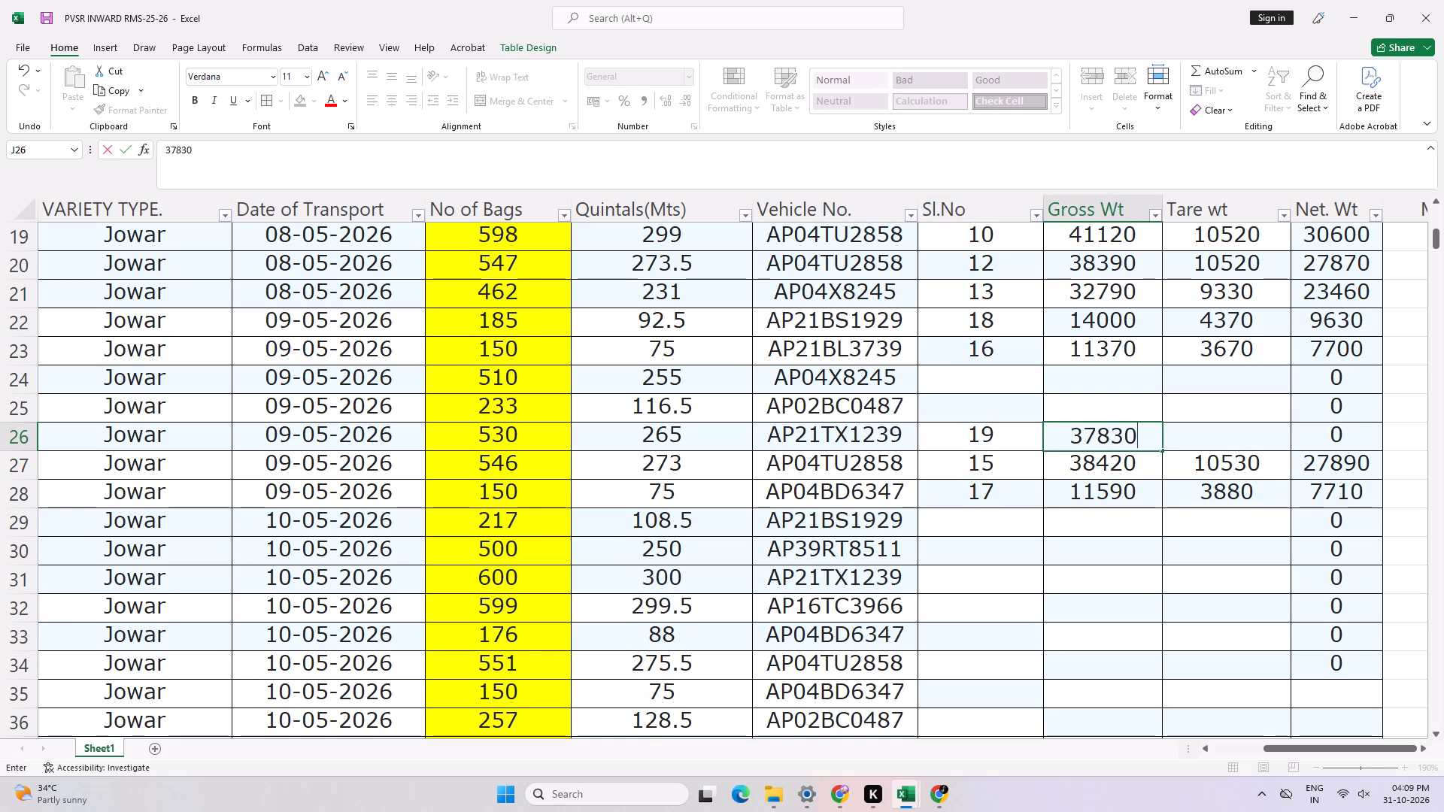
text(11080)
key(Return)
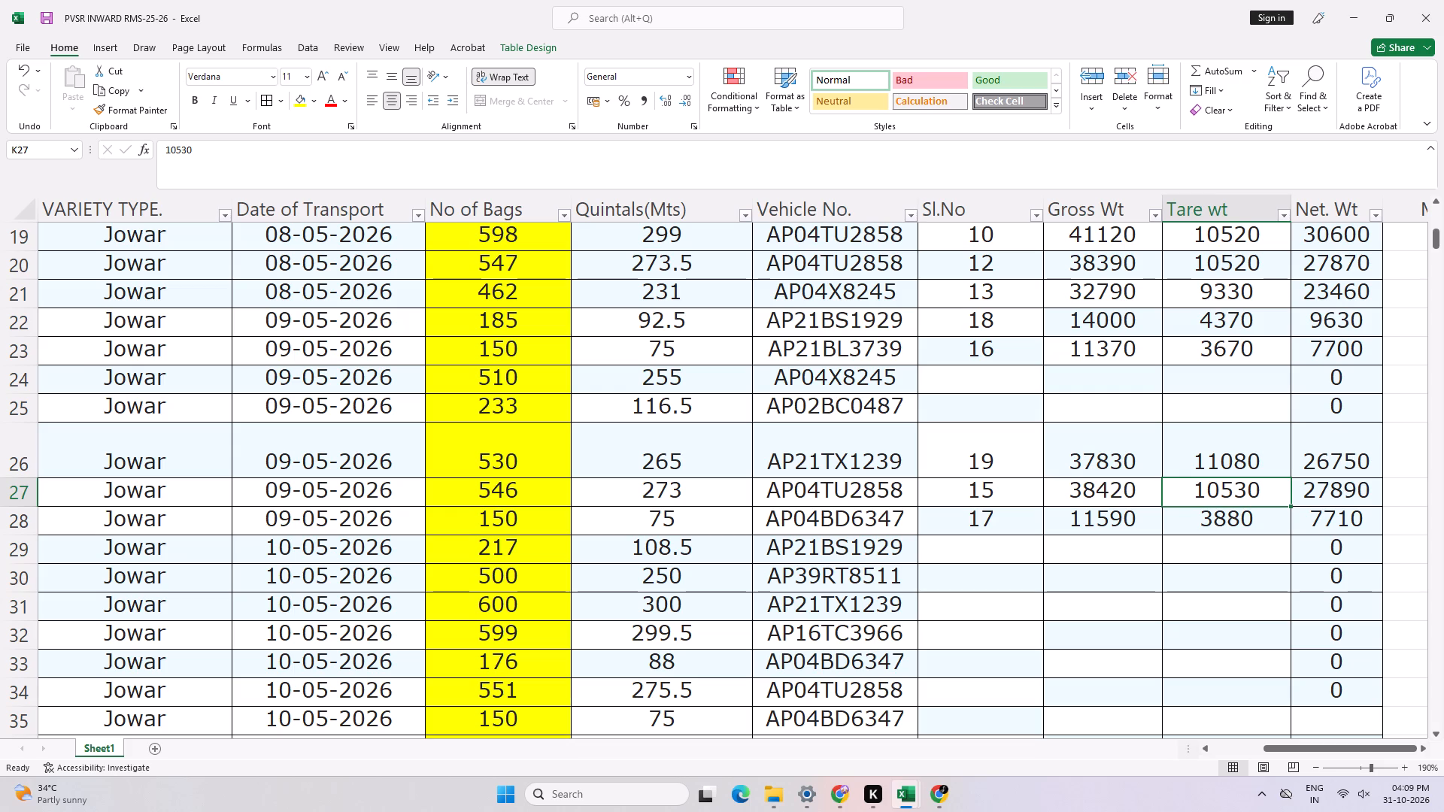
Increase the height of all the sheet's rows uniformly to about one and a half times.
key(ctrl+a)
key(ctrl+a)
key(ctrl+a)
key(ctrl+a)
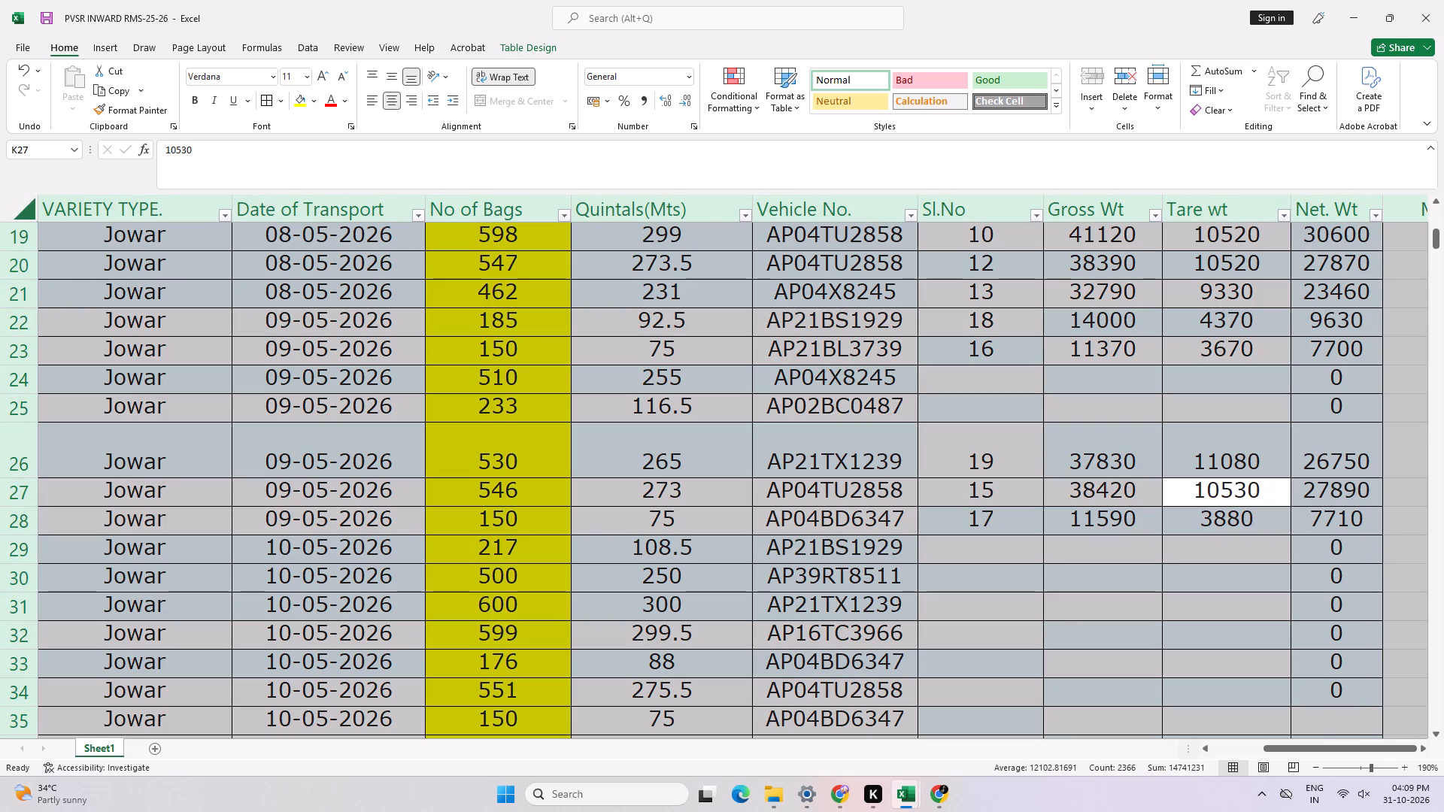
drag(13, 305, 13, 322)
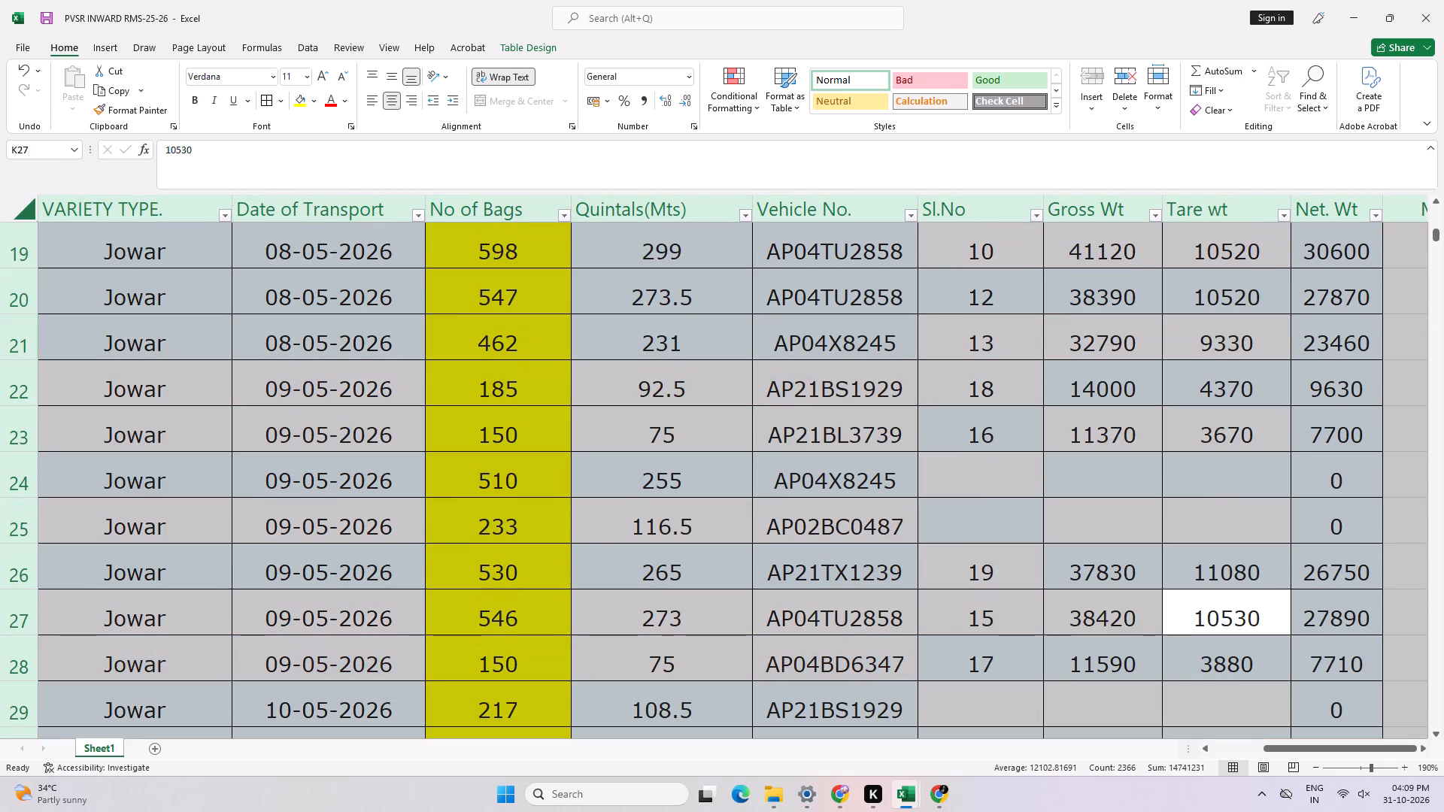
click(1154, 609)
click(990, 503)
scroll(1050, 571, down, 1)
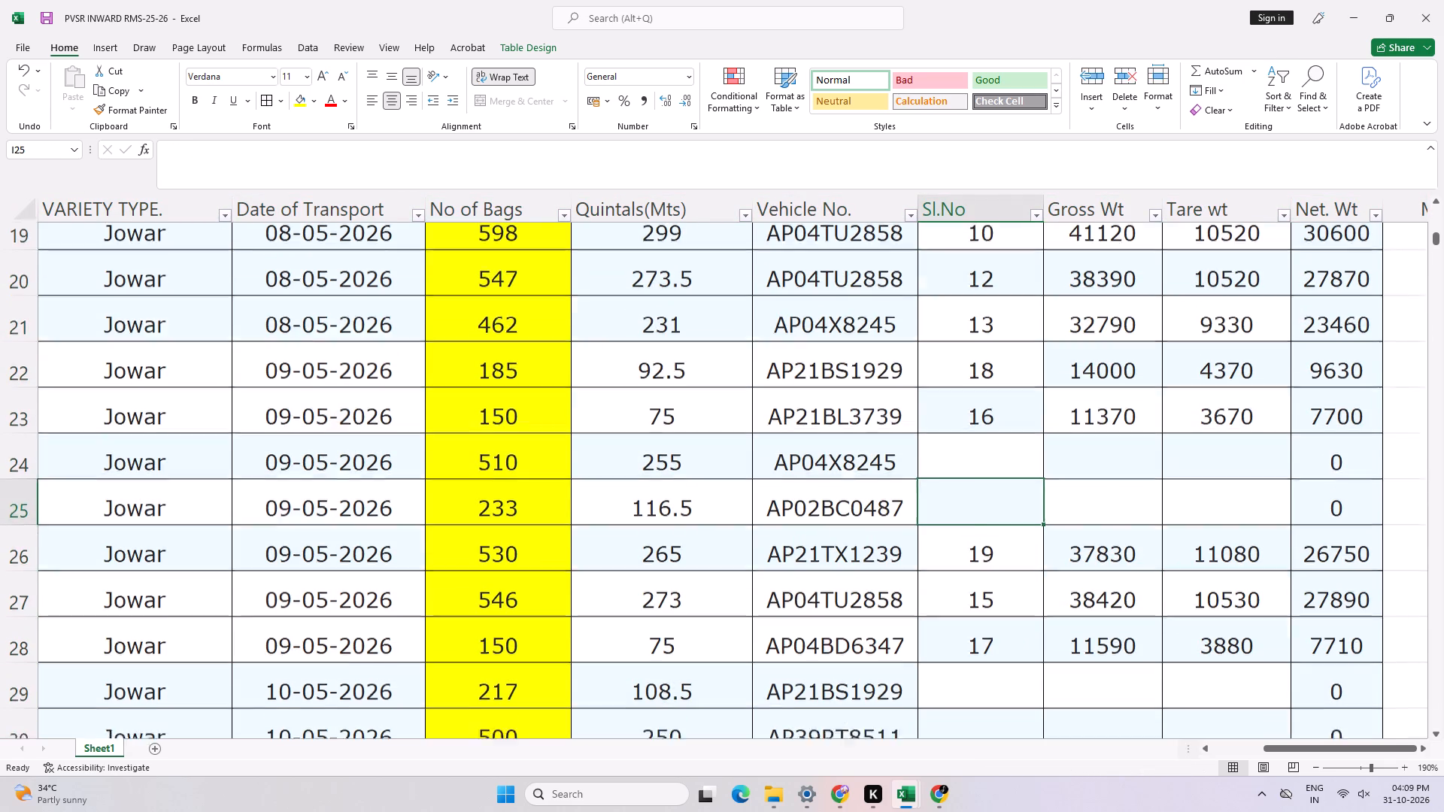
click(1010, 377)
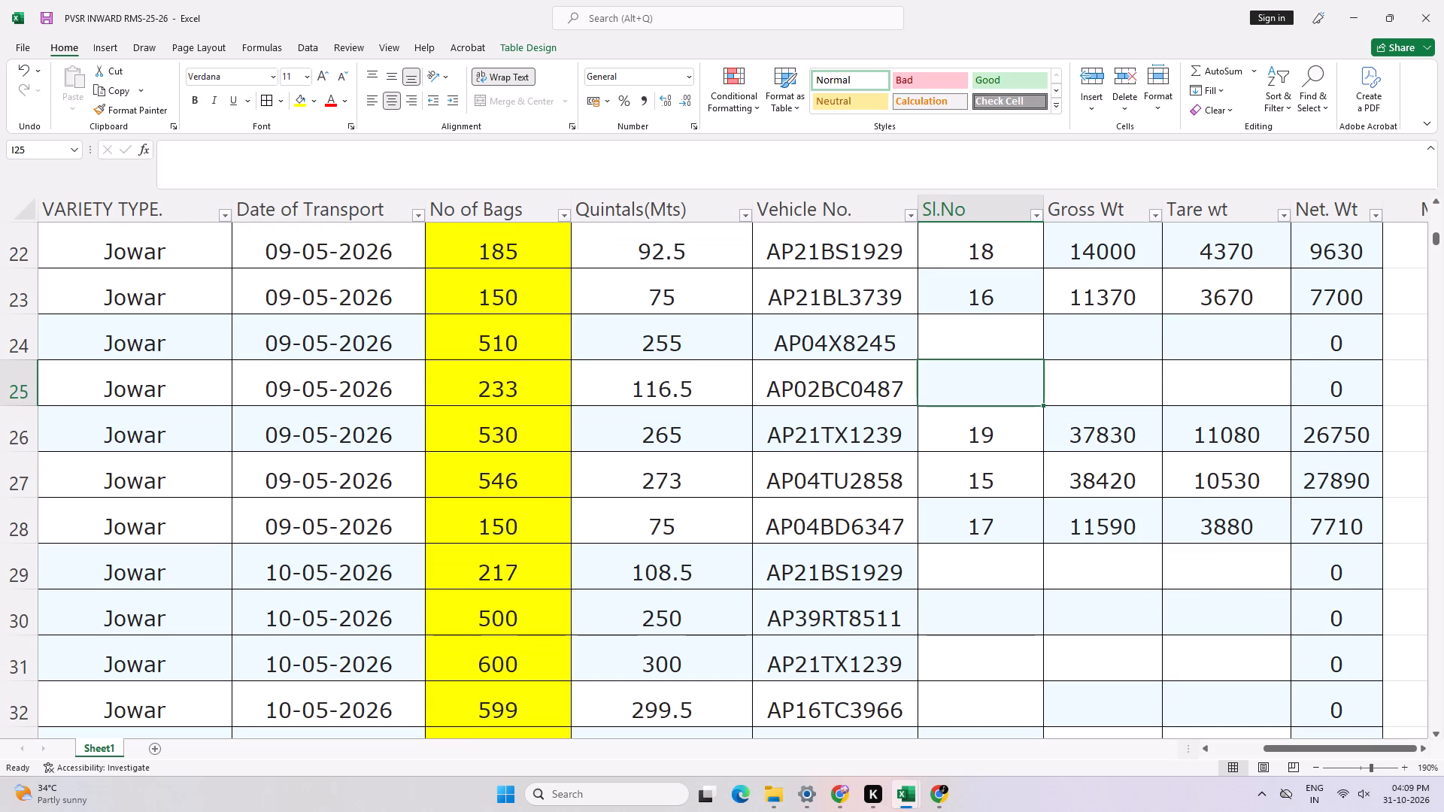
click(1001, 333)
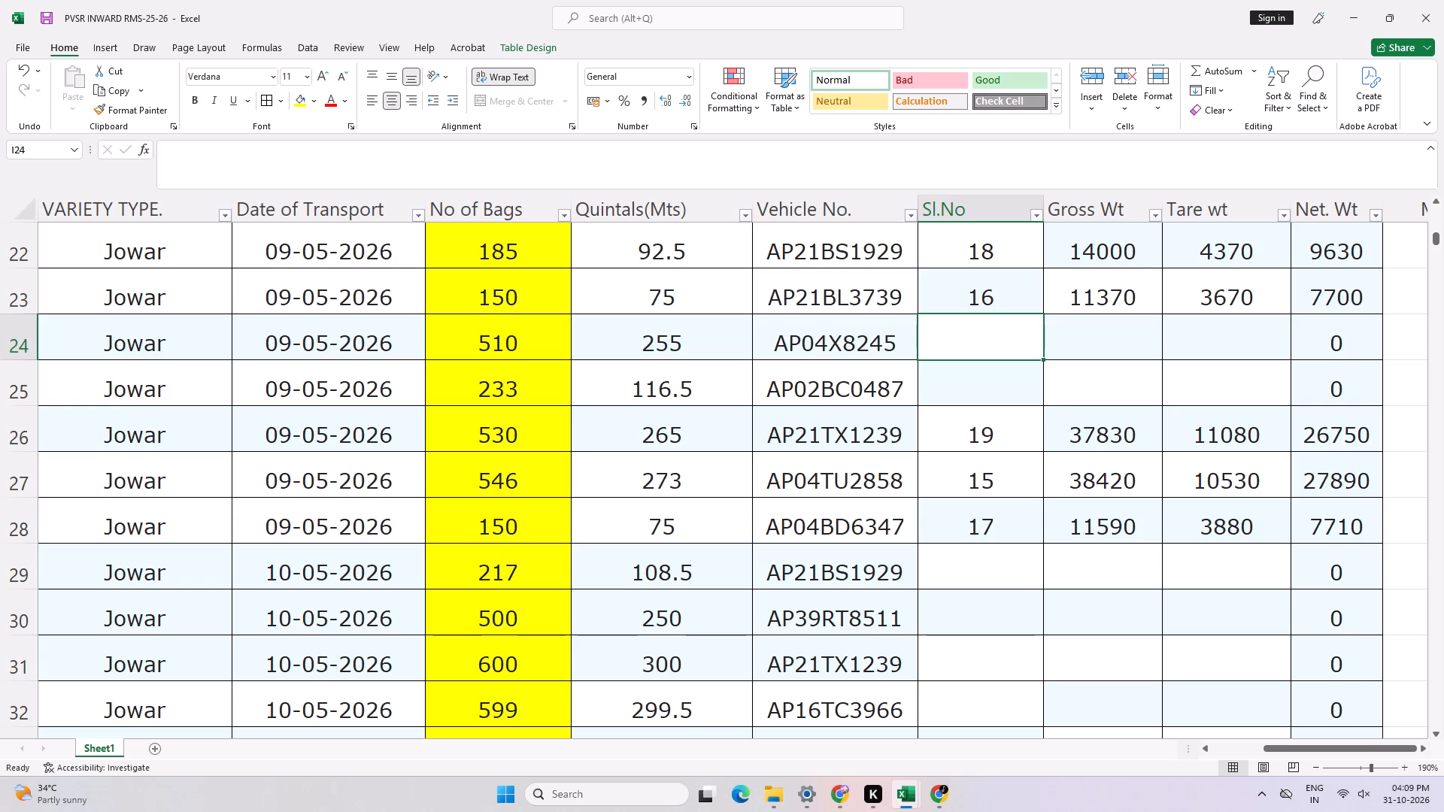
text(20)
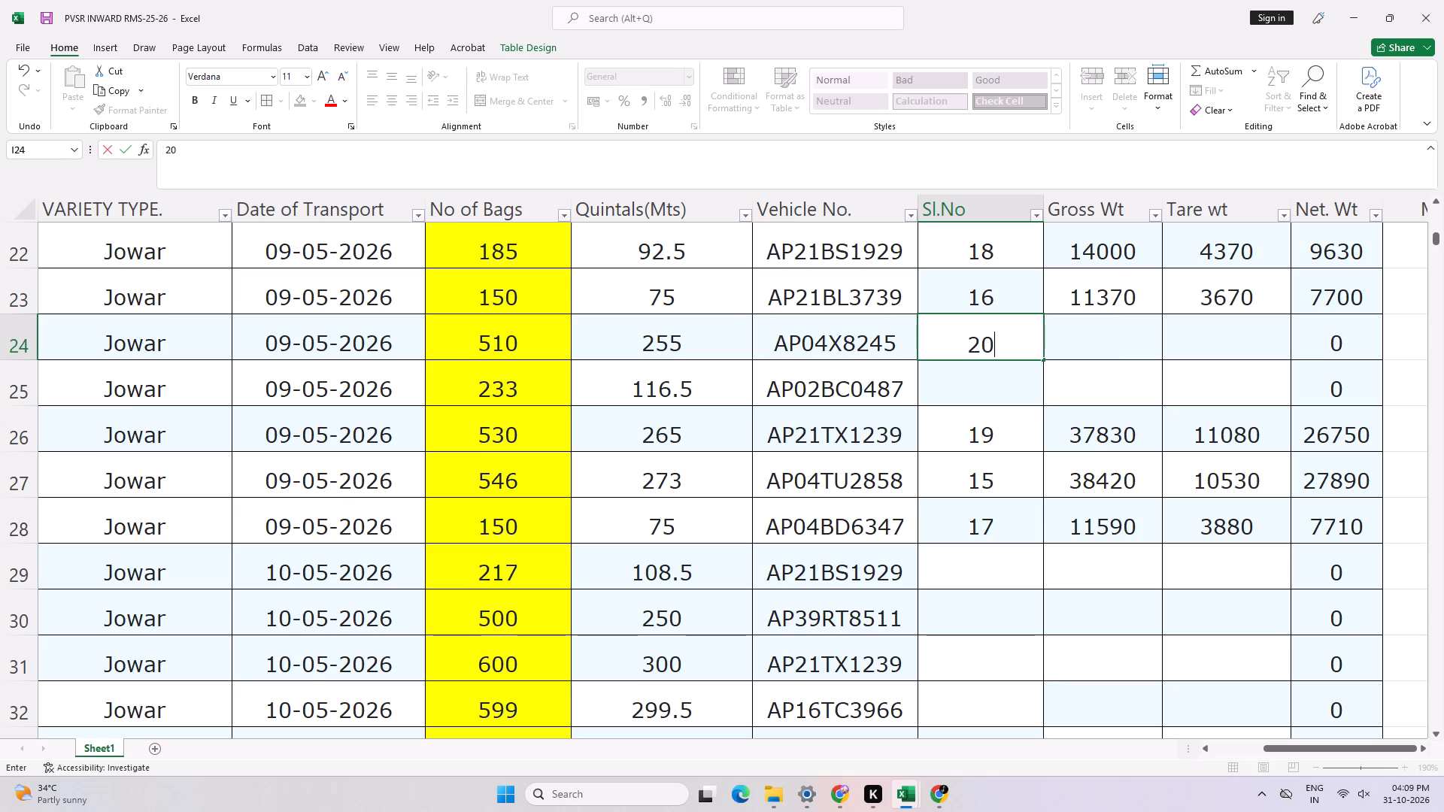
key(Right)
text(35)
text(470)
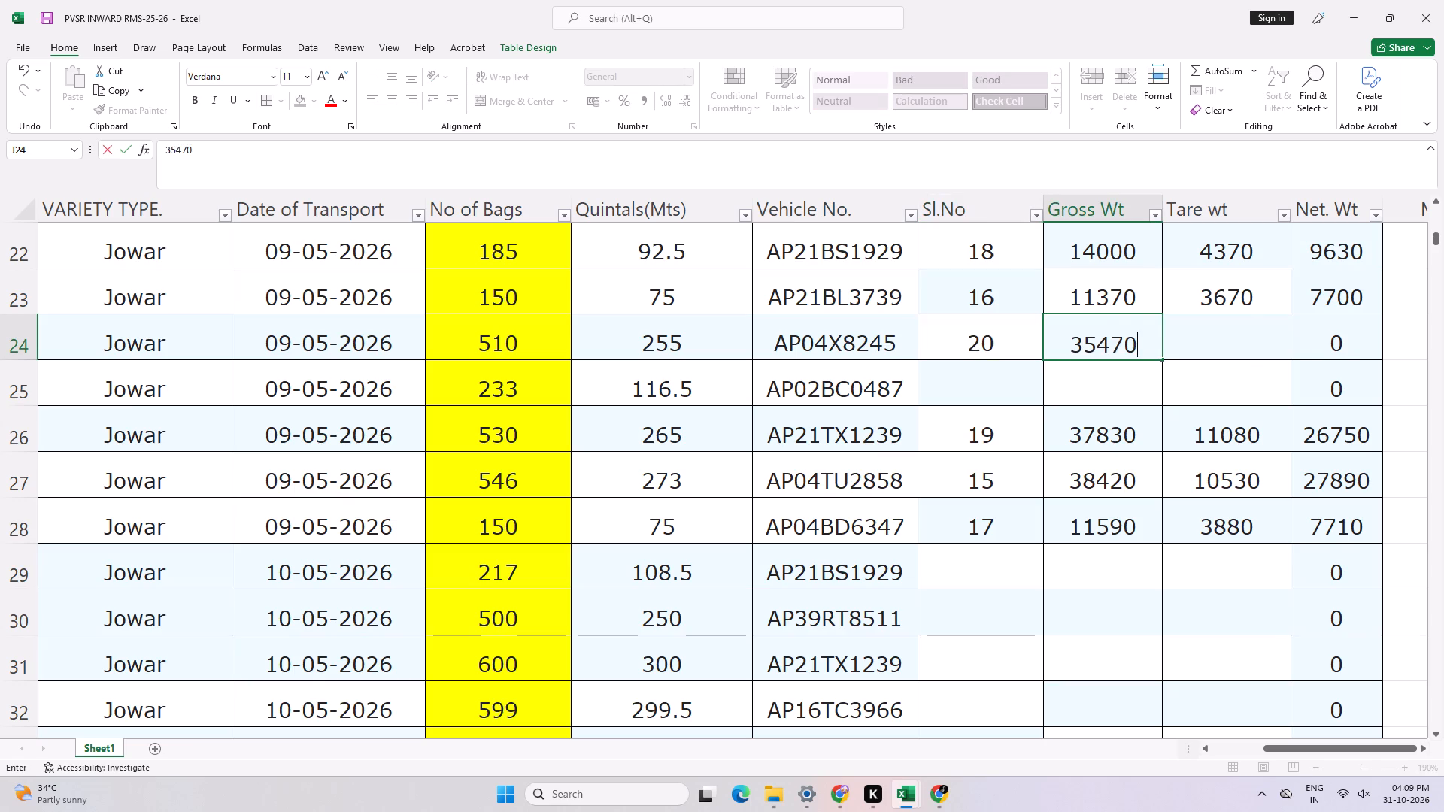
key(Right)
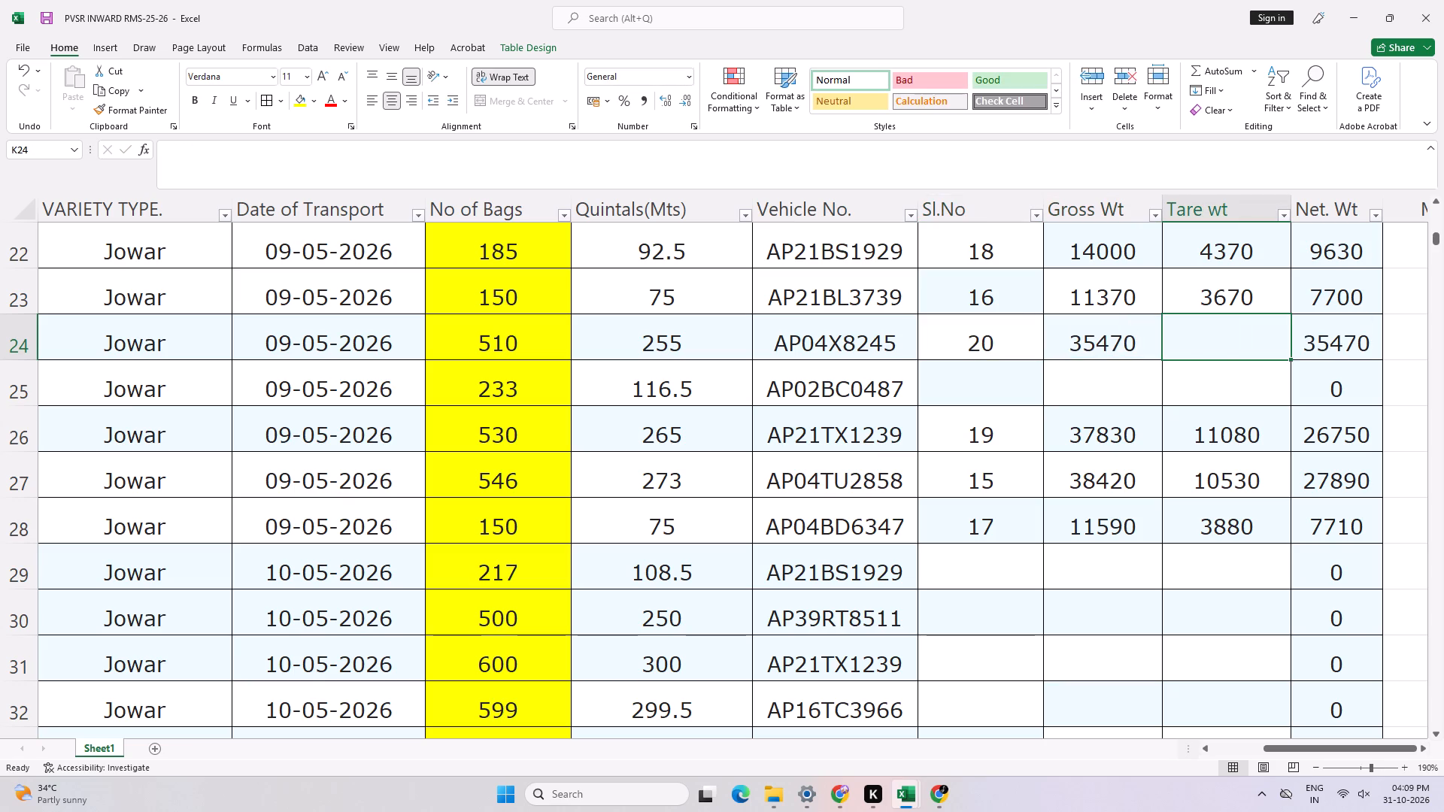
text(9320)
key(Return)
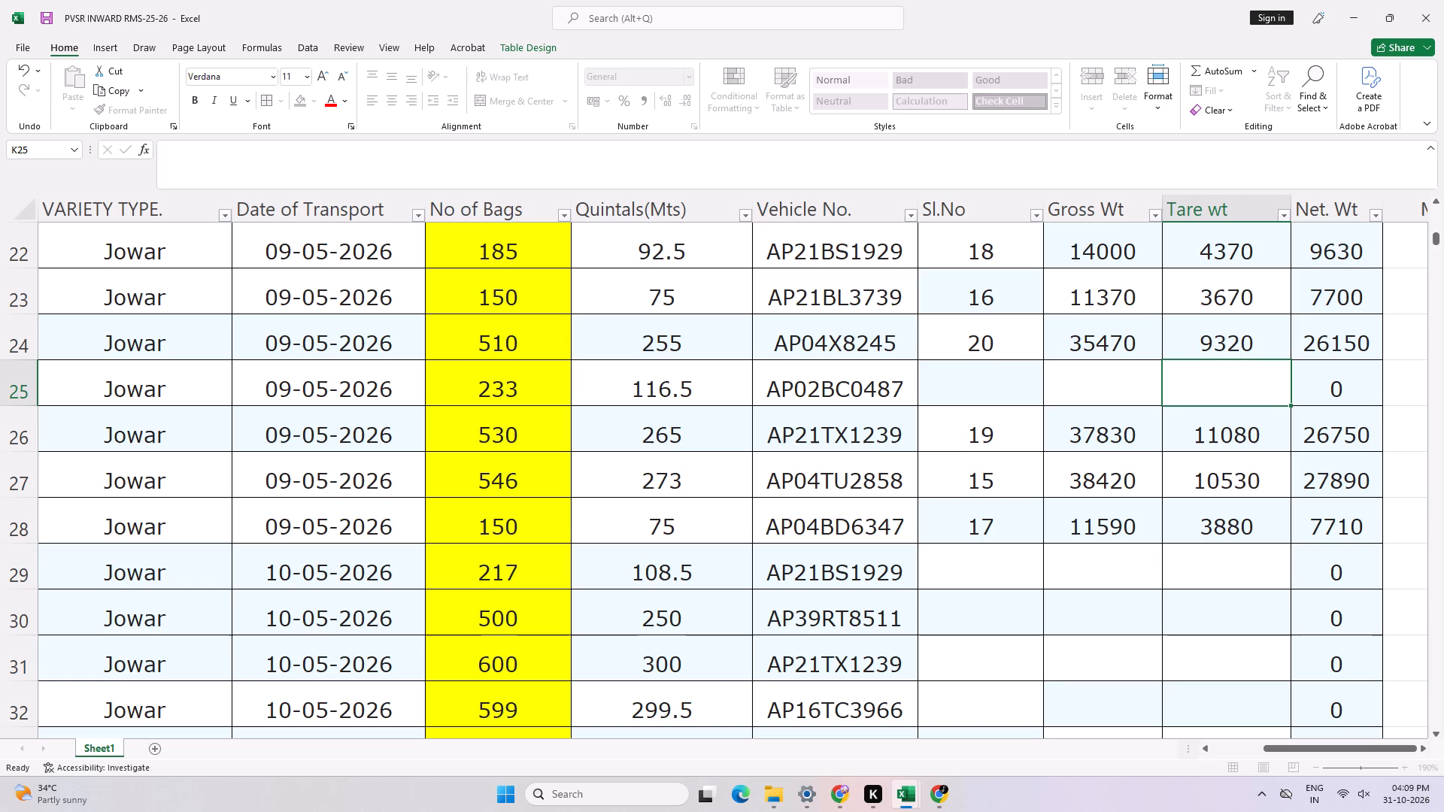
key(Left)
key(Left)
key(Right)
key(Right)
key(Left)
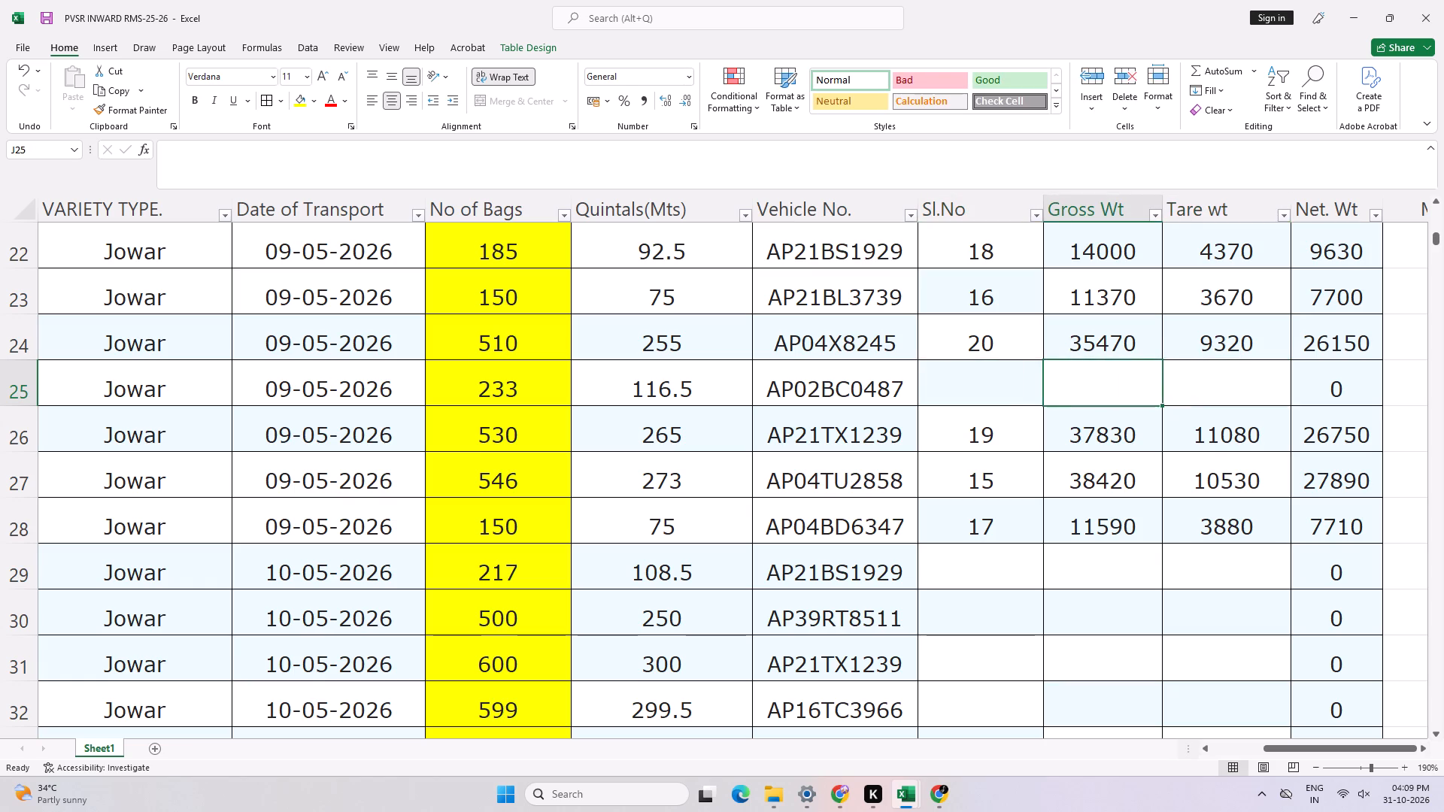
key(Left)
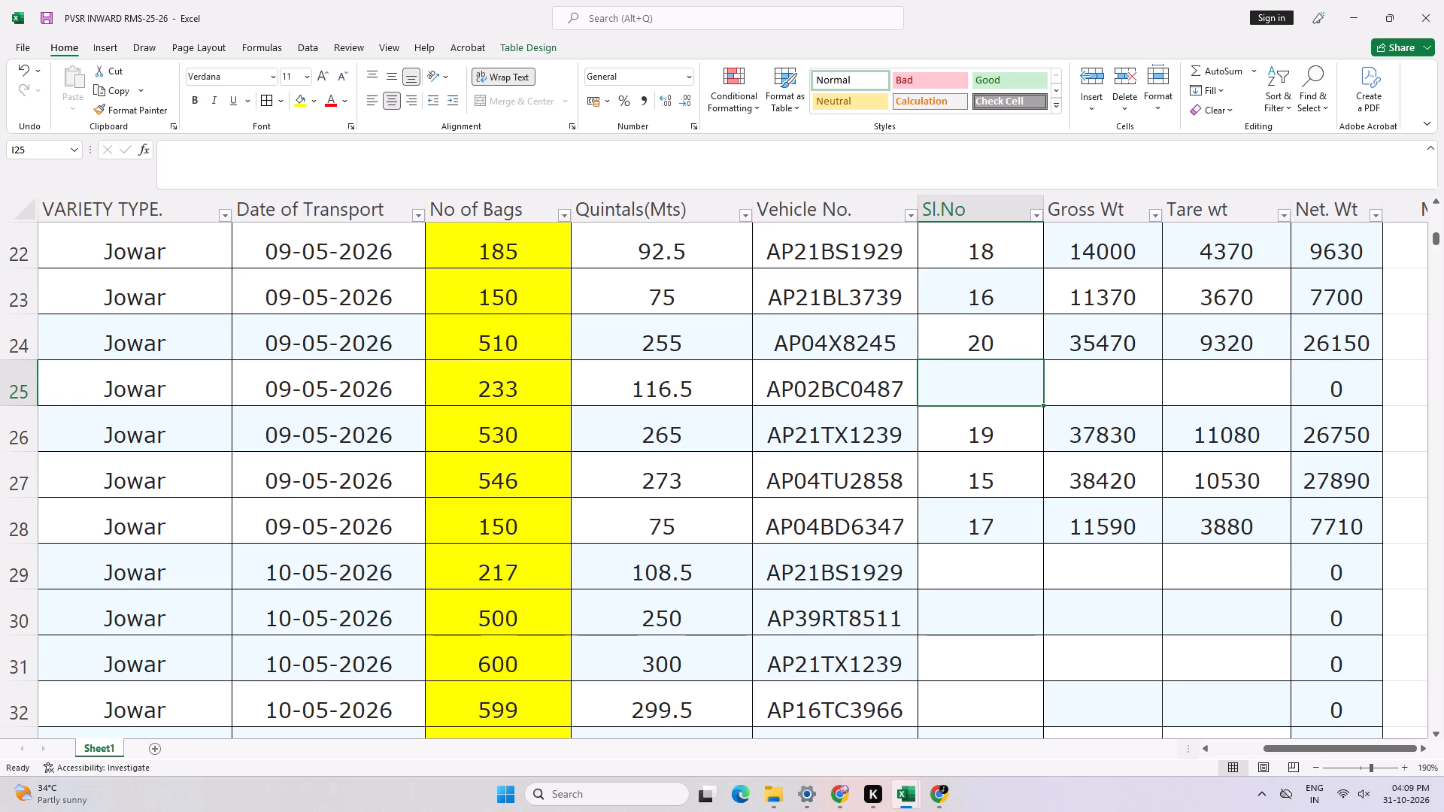
key(Left)
key(Right)
key(Left)
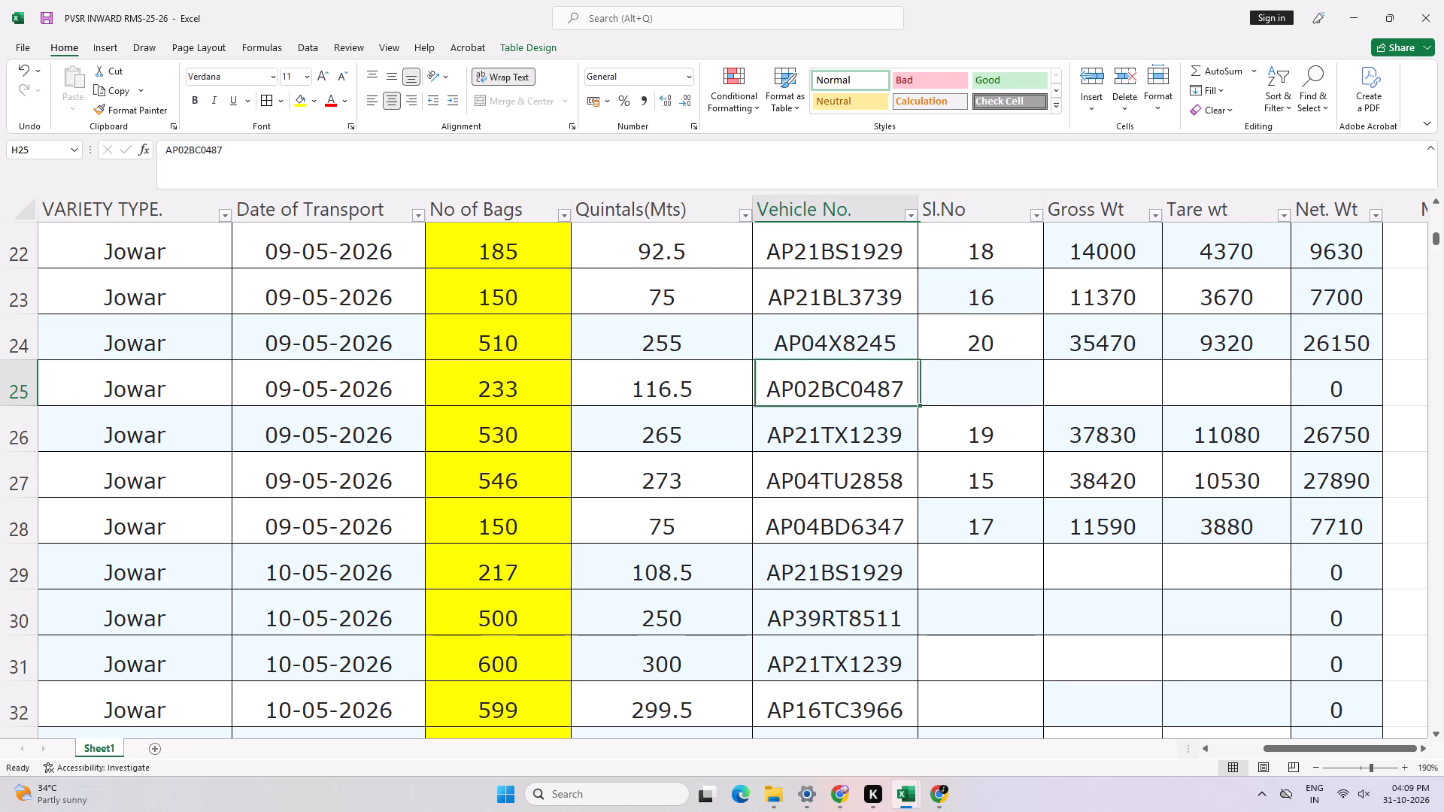
key(Right)
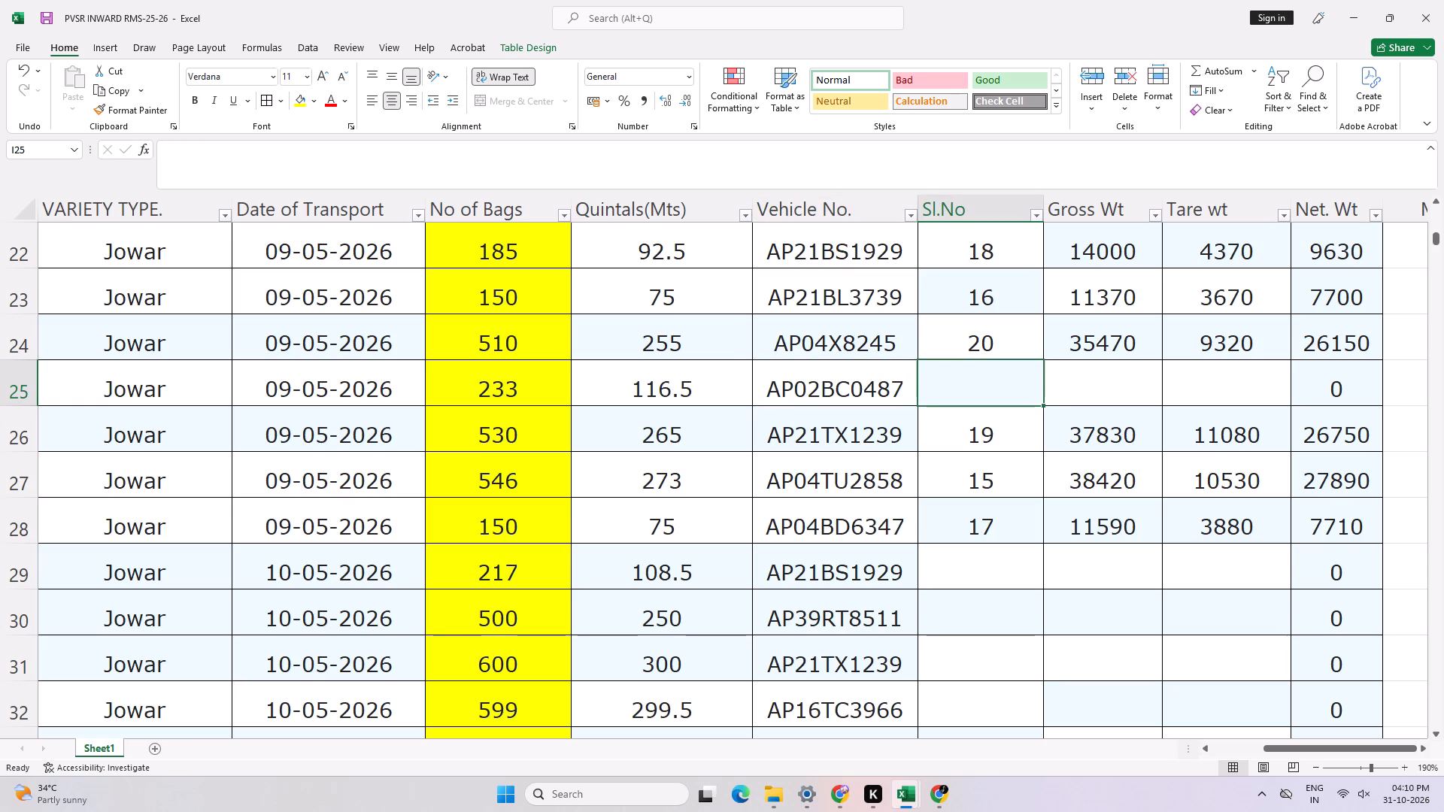
text(21)
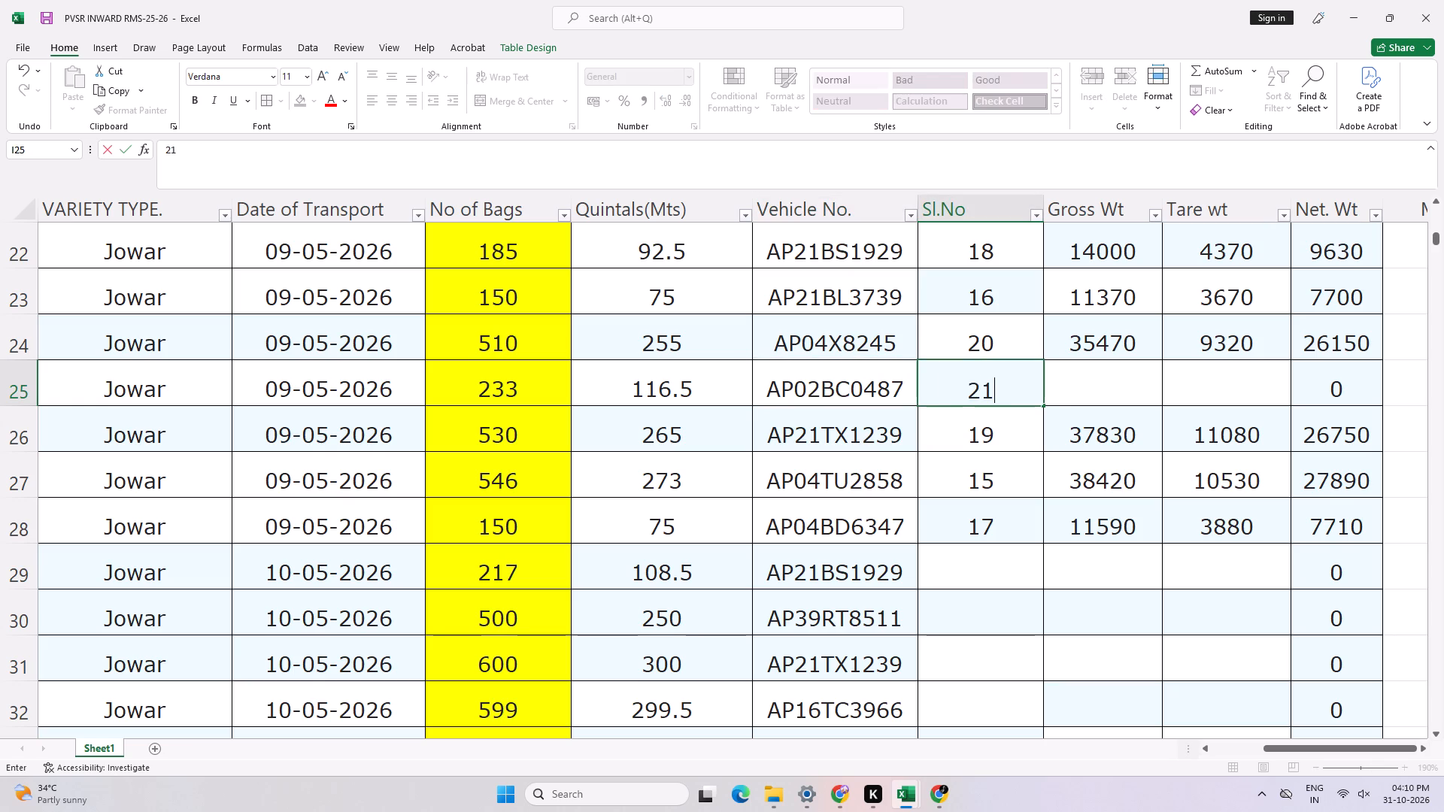
key(Right)
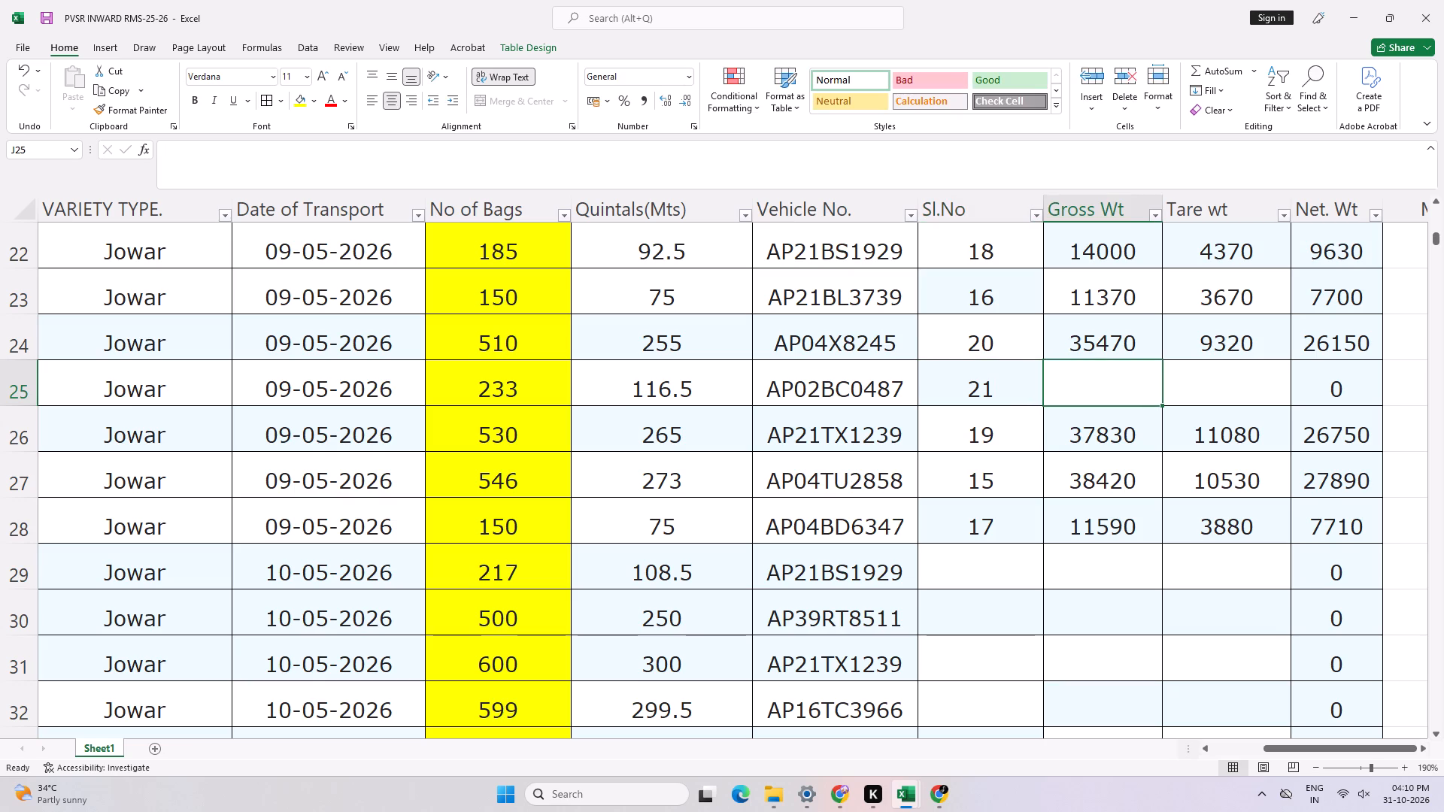
text(16360)
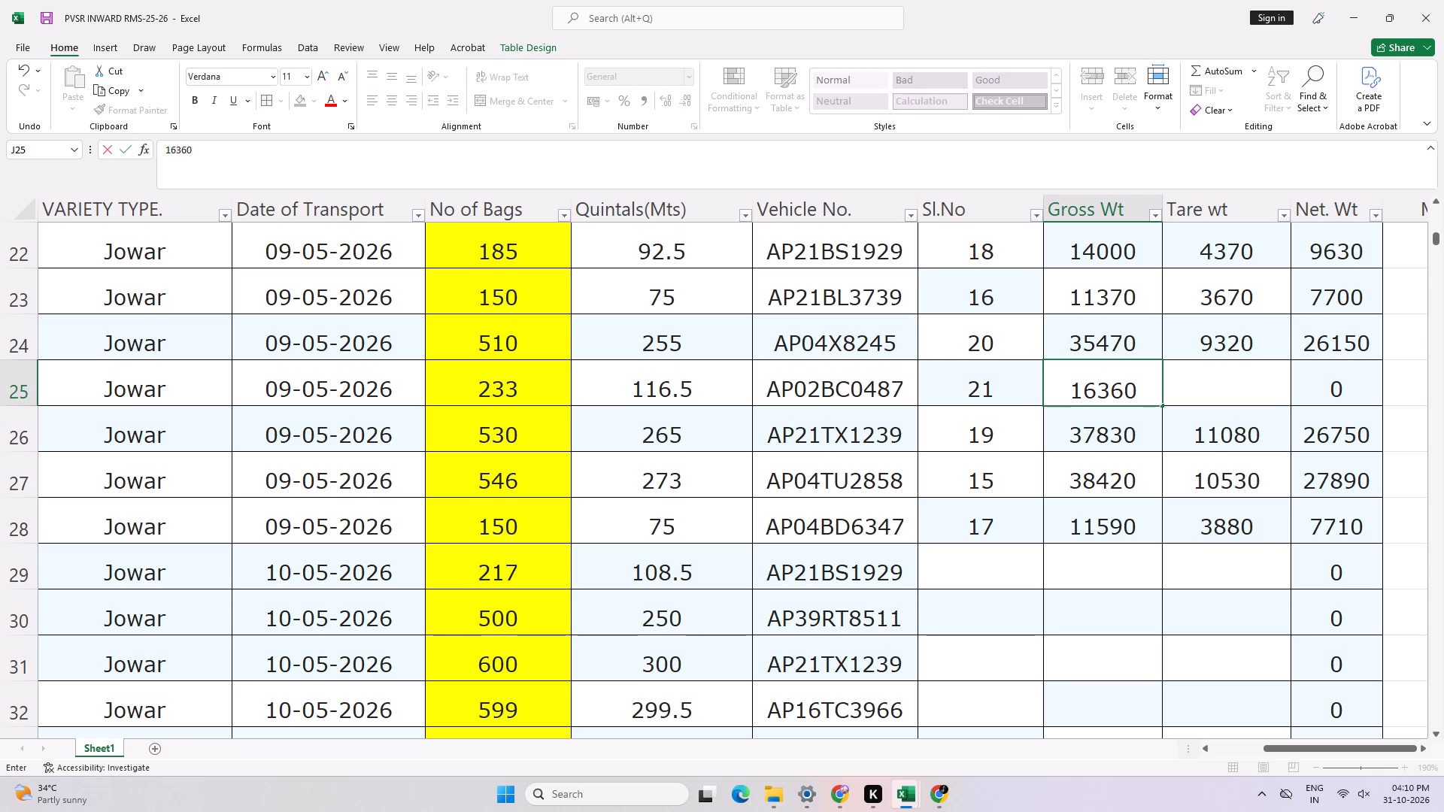
key(Right)
text(4400)
key(Return)
Look through the vehicle numbers and transport dates of the Jowar rows around rows 22 to 36 for the next entry's row.
key(Left)
key(Left)
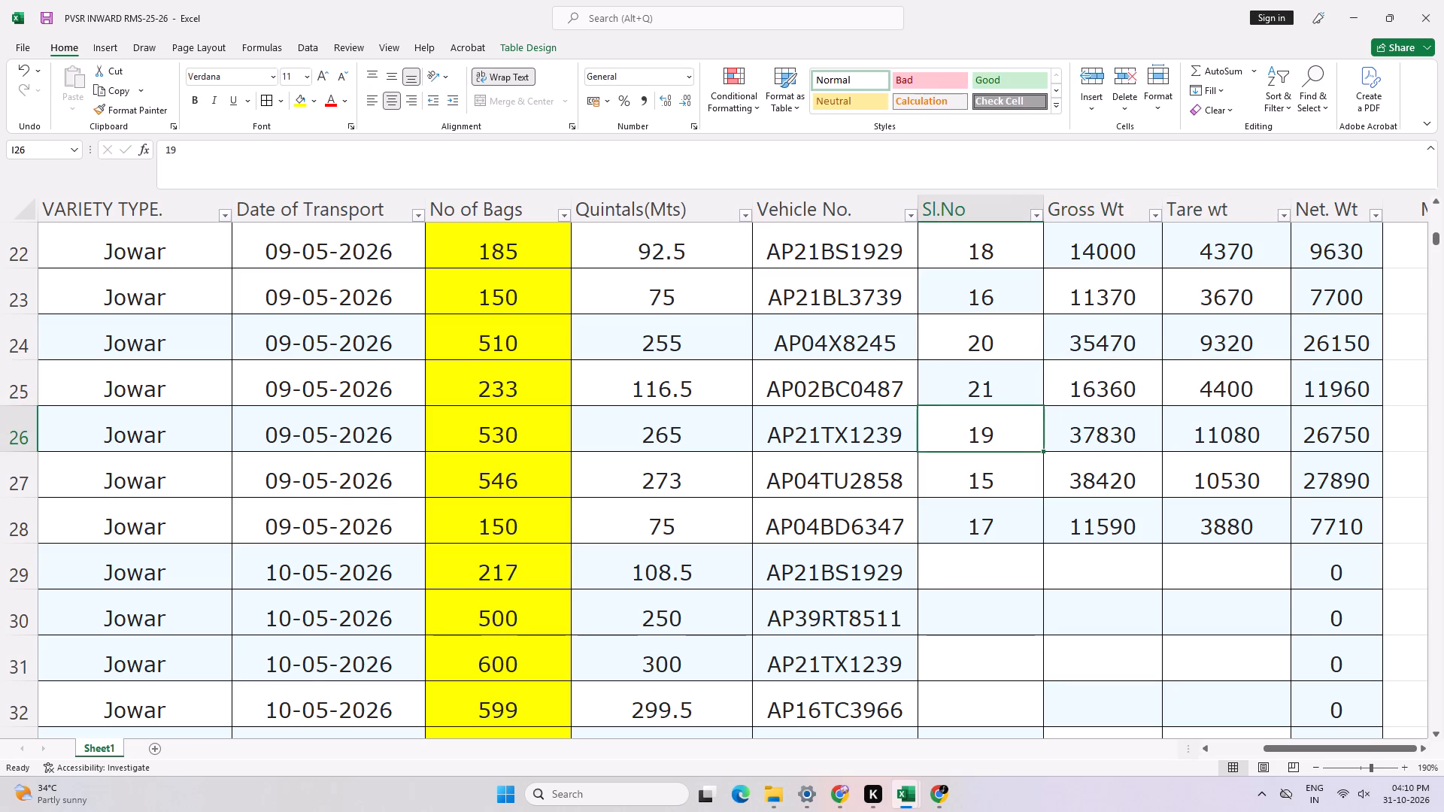
key(Down)
key(Down)
key(Down)
key(Down)
key(Up)
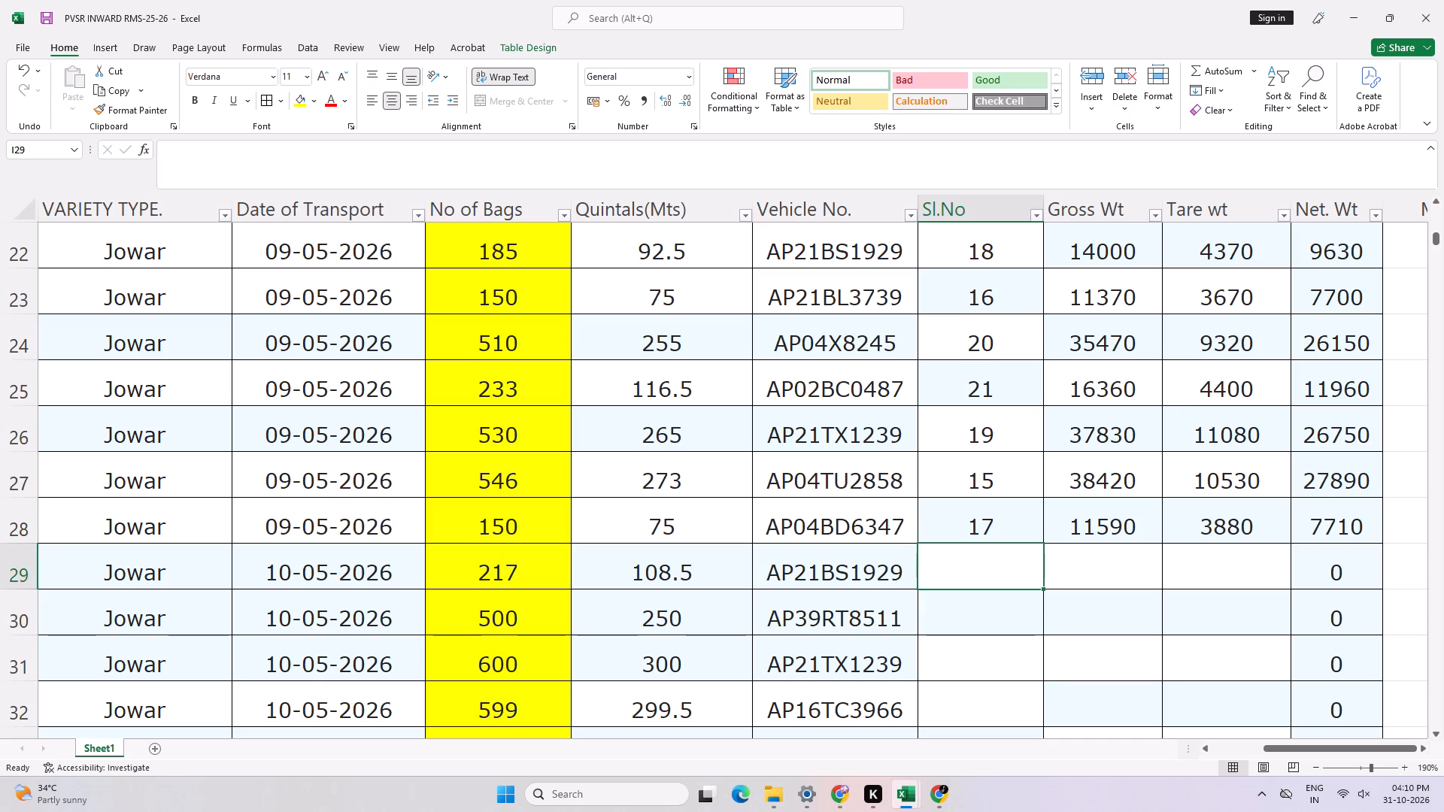
key(Down)
key(Down)
key(Down)
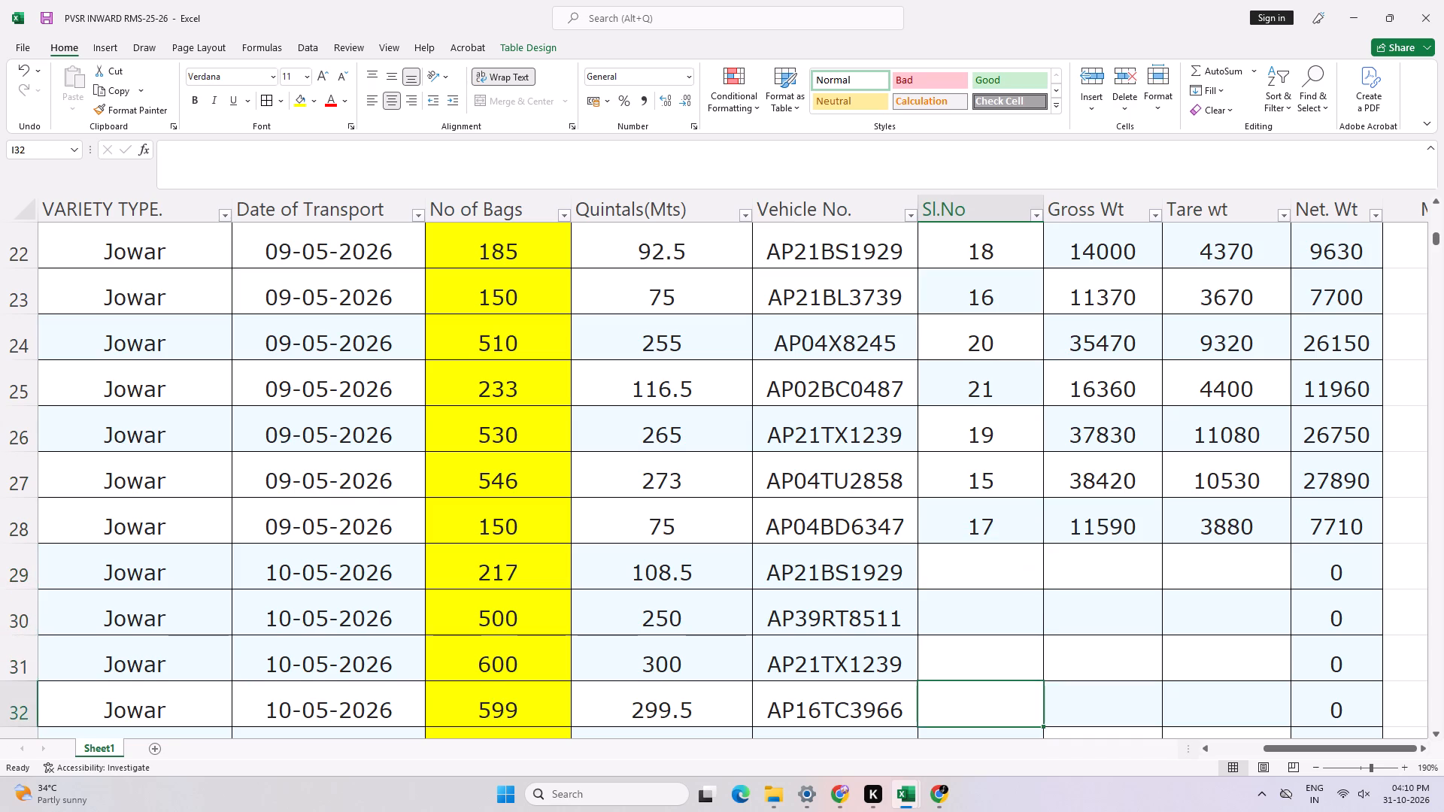
key(Down)
key(Down)
key(Down)
key(Down)
key(Up)
key(Up)
key(Up)
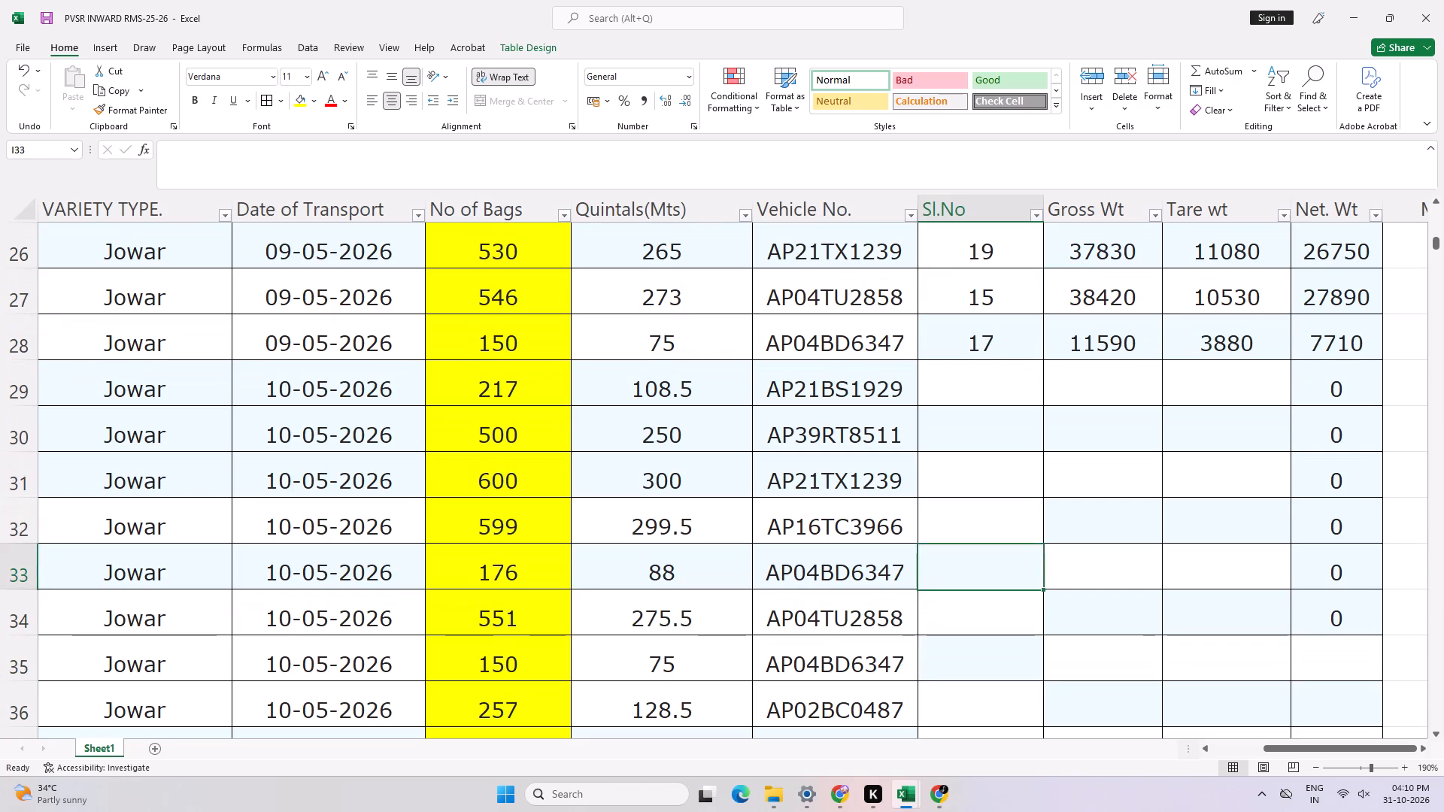
key(Up)
key(Up)
key(Up)
key(Up)
key(Up)
key(Up)
key(Up)
key(Up)
key(Up)
key(Up)
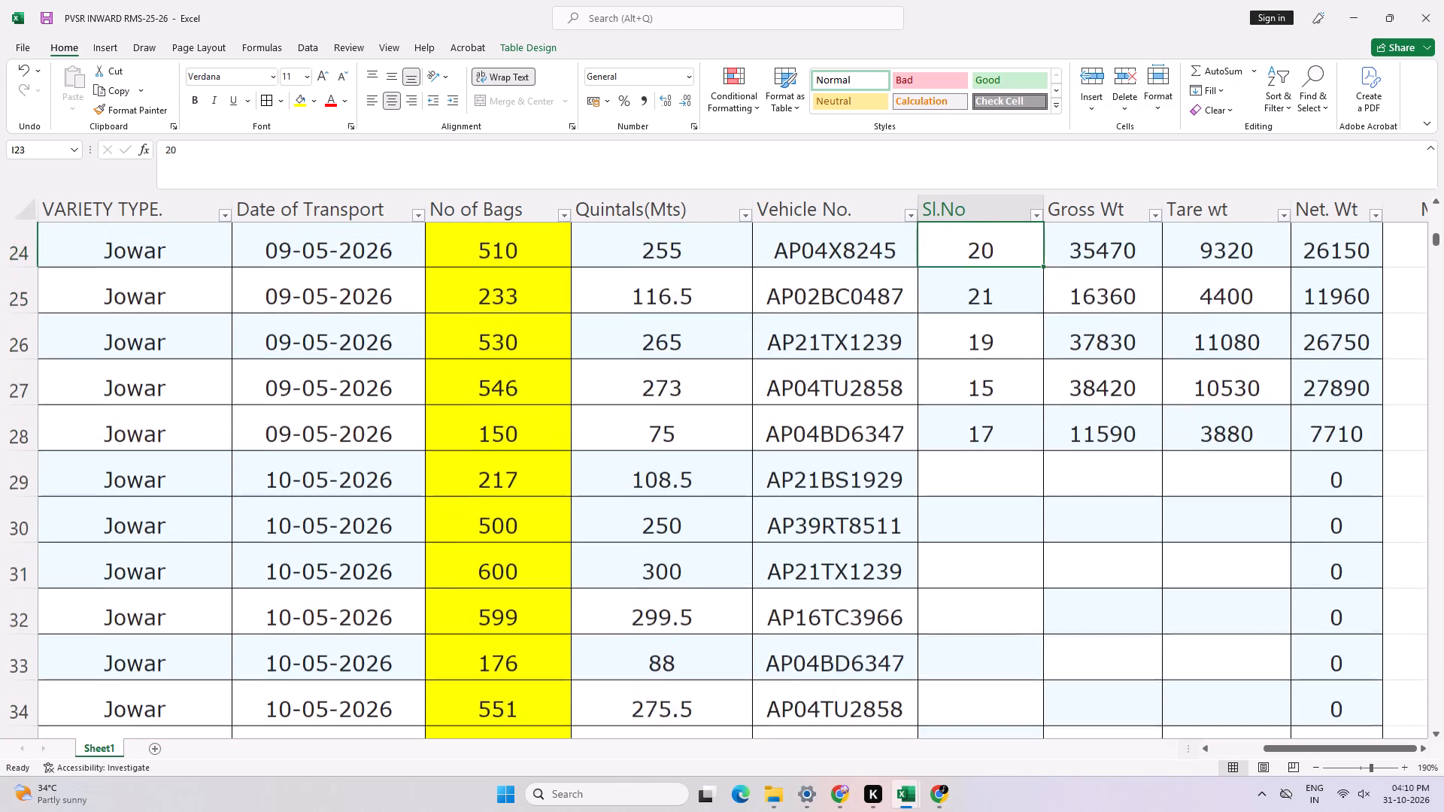
key(Up)
key(Up)
key(Up)
key(Down)
key(Down)
key(Down)
key(Down)
key(Down)
key(Down)
key(Down)
key(Down)
key(Down)
key(Down)
key(Down)
key(Down)
key(Down)
key(Down)
key(Down)
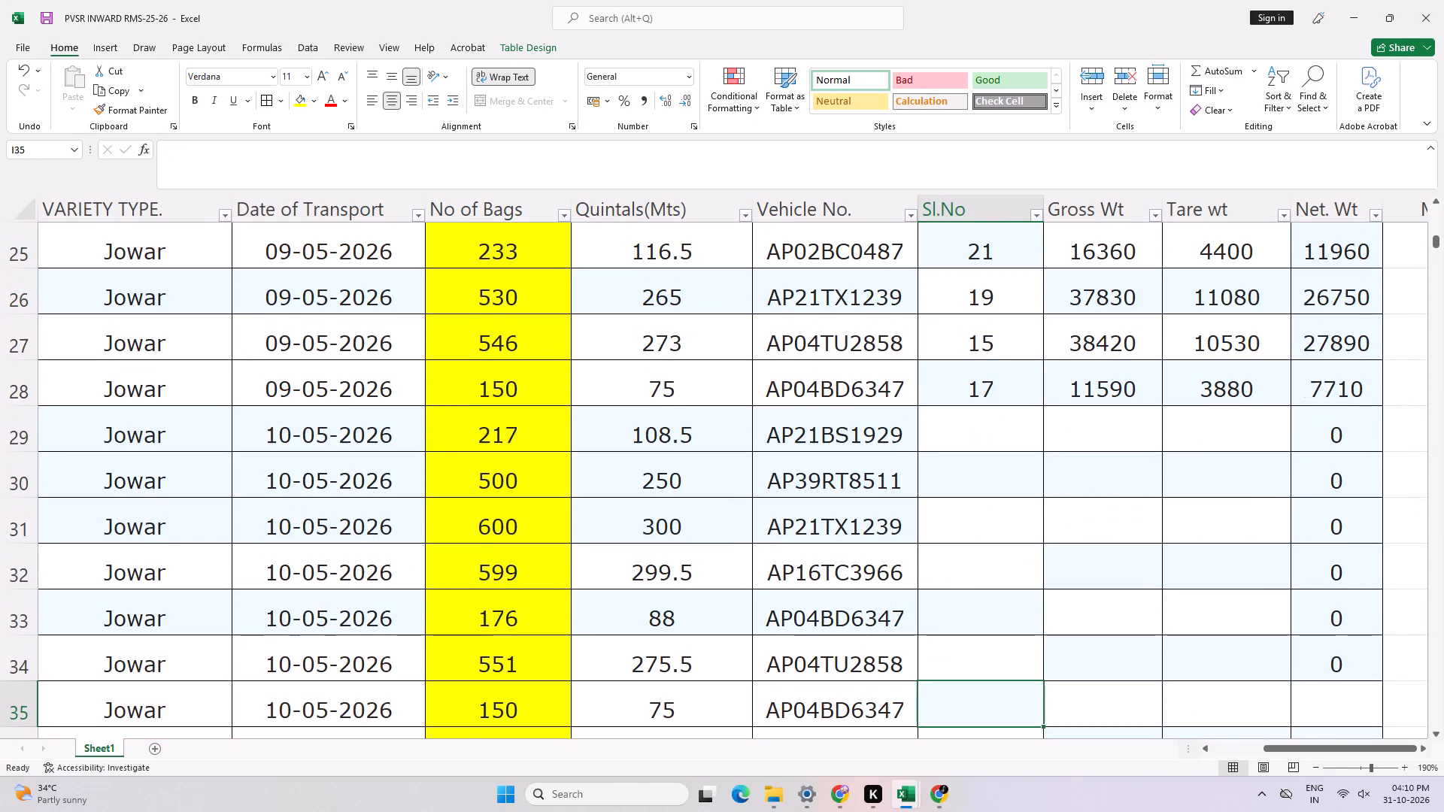
key(Up)
key(Up)
key(Up)
key(Up)
key(Up)
key(Up)
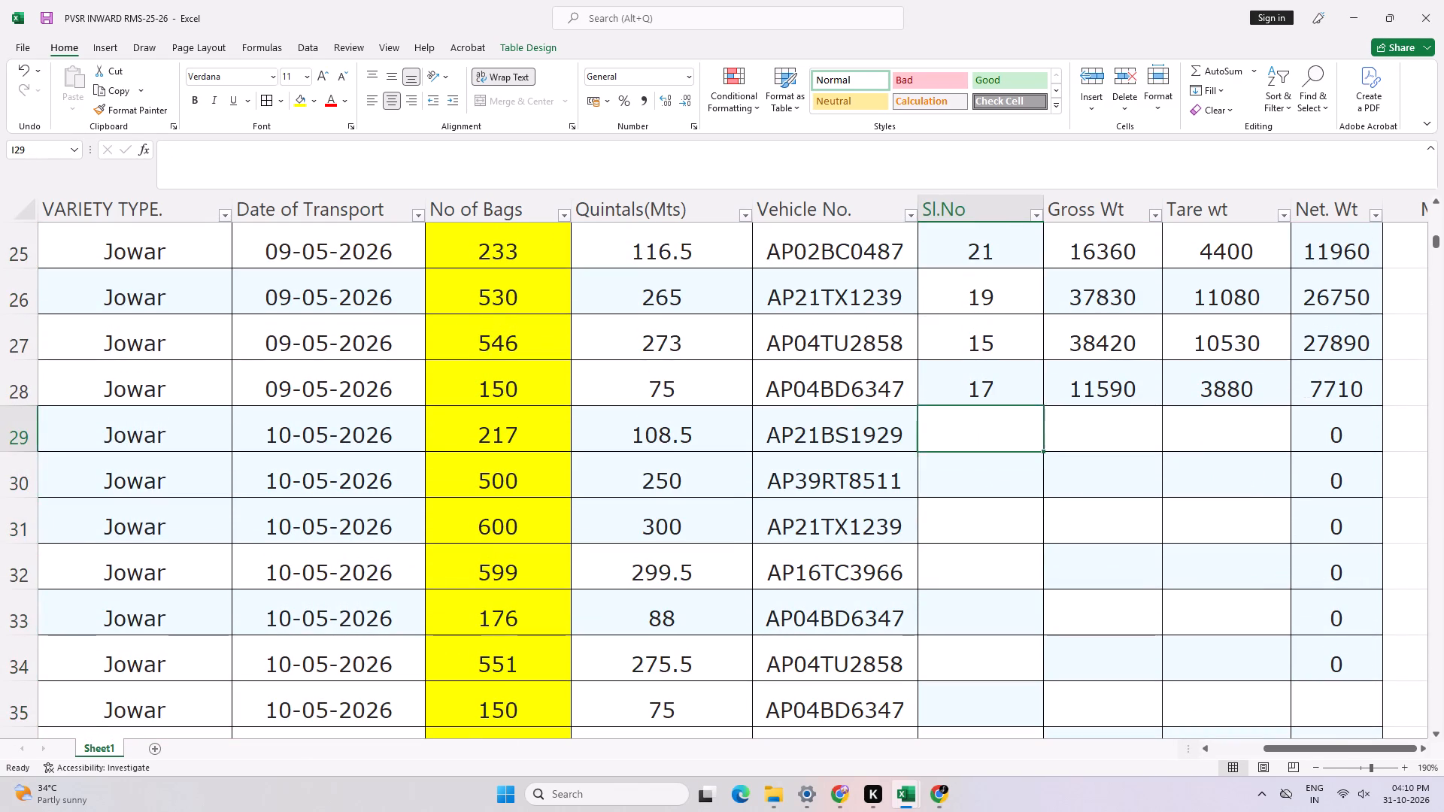
key(Down)
key(Down)
key(Down)
key(Down)
key(Down)
key(Down)
key(Down)
key(Down)
key(Down)
key(Down)
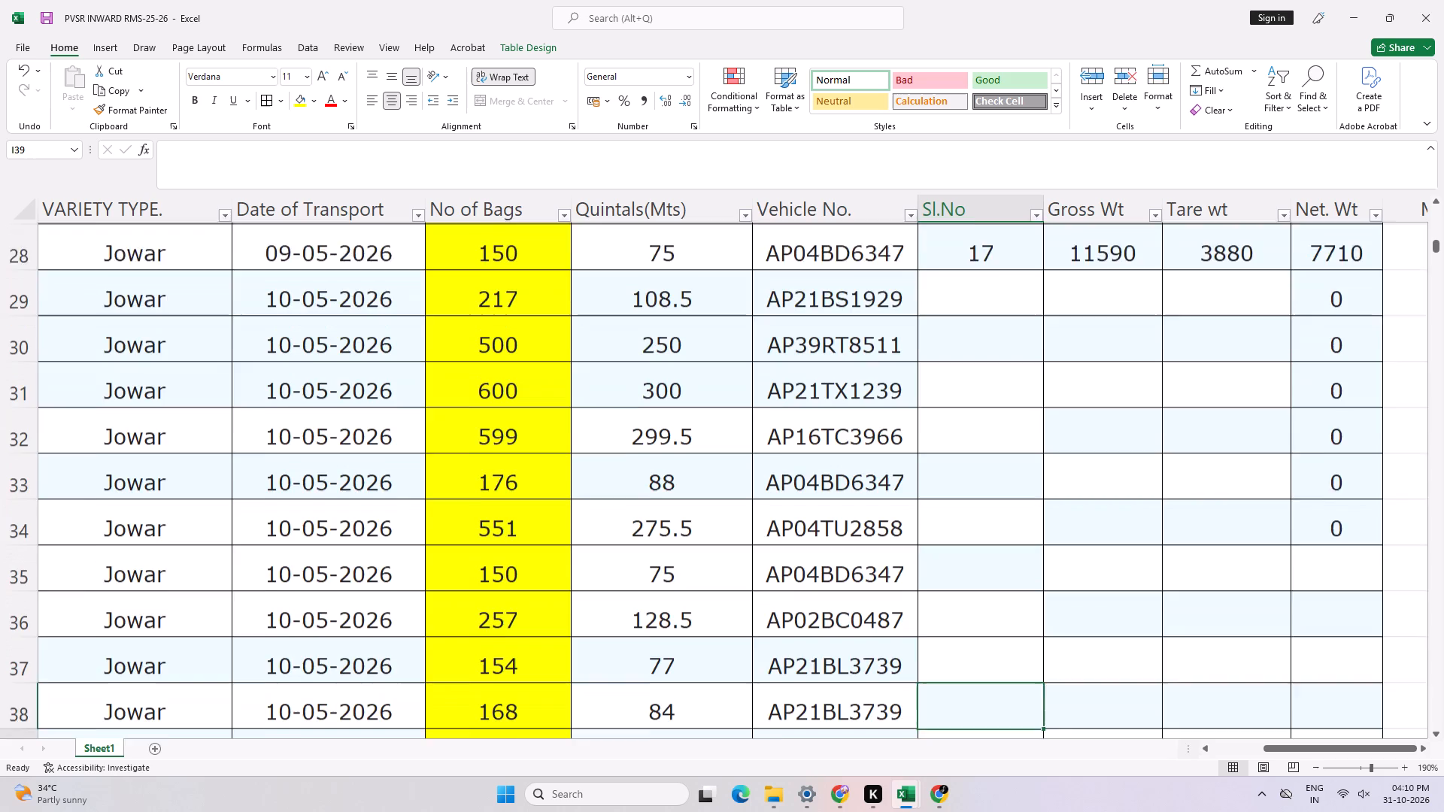
key(Down)
key(Up)
key(Up)
key(Up)
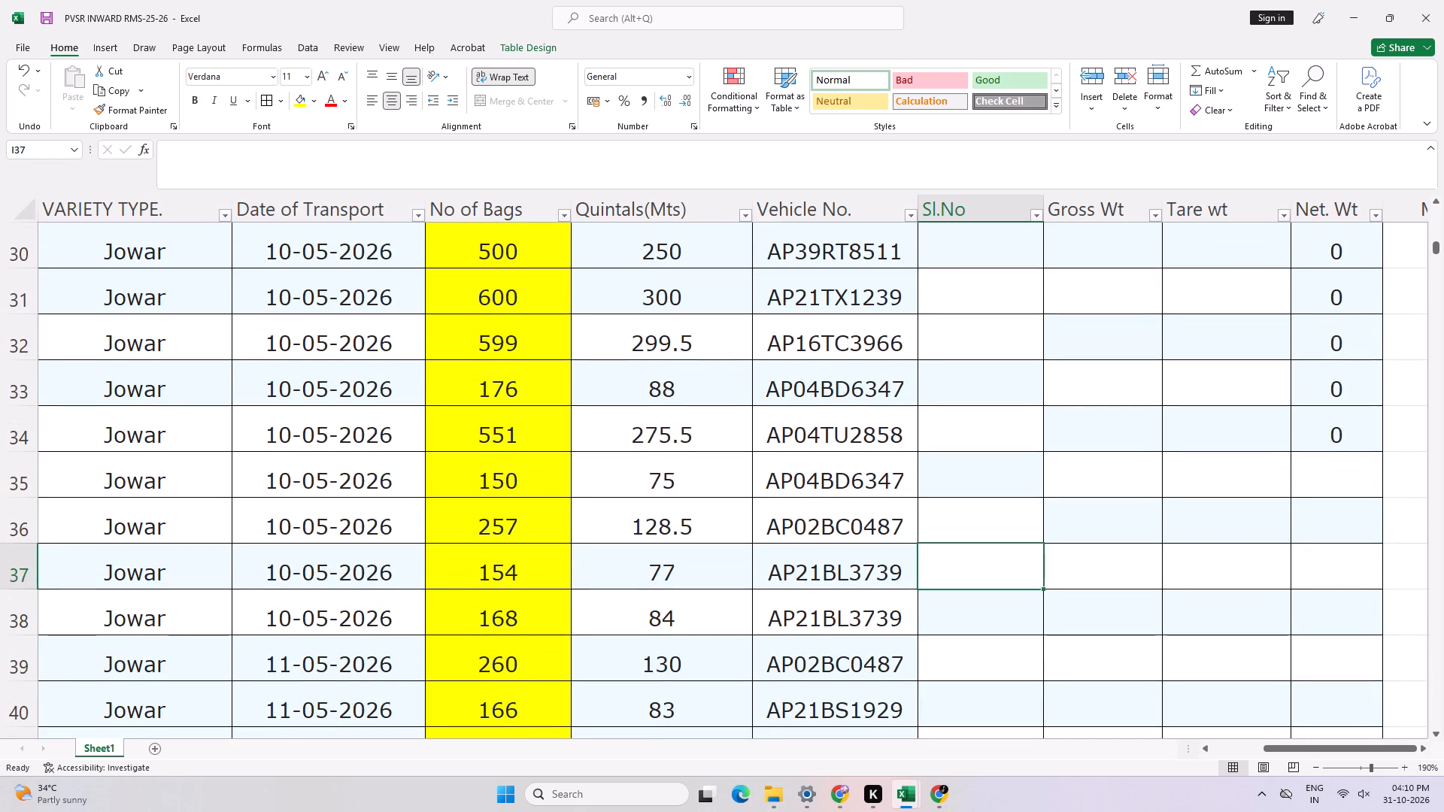
key(Down)
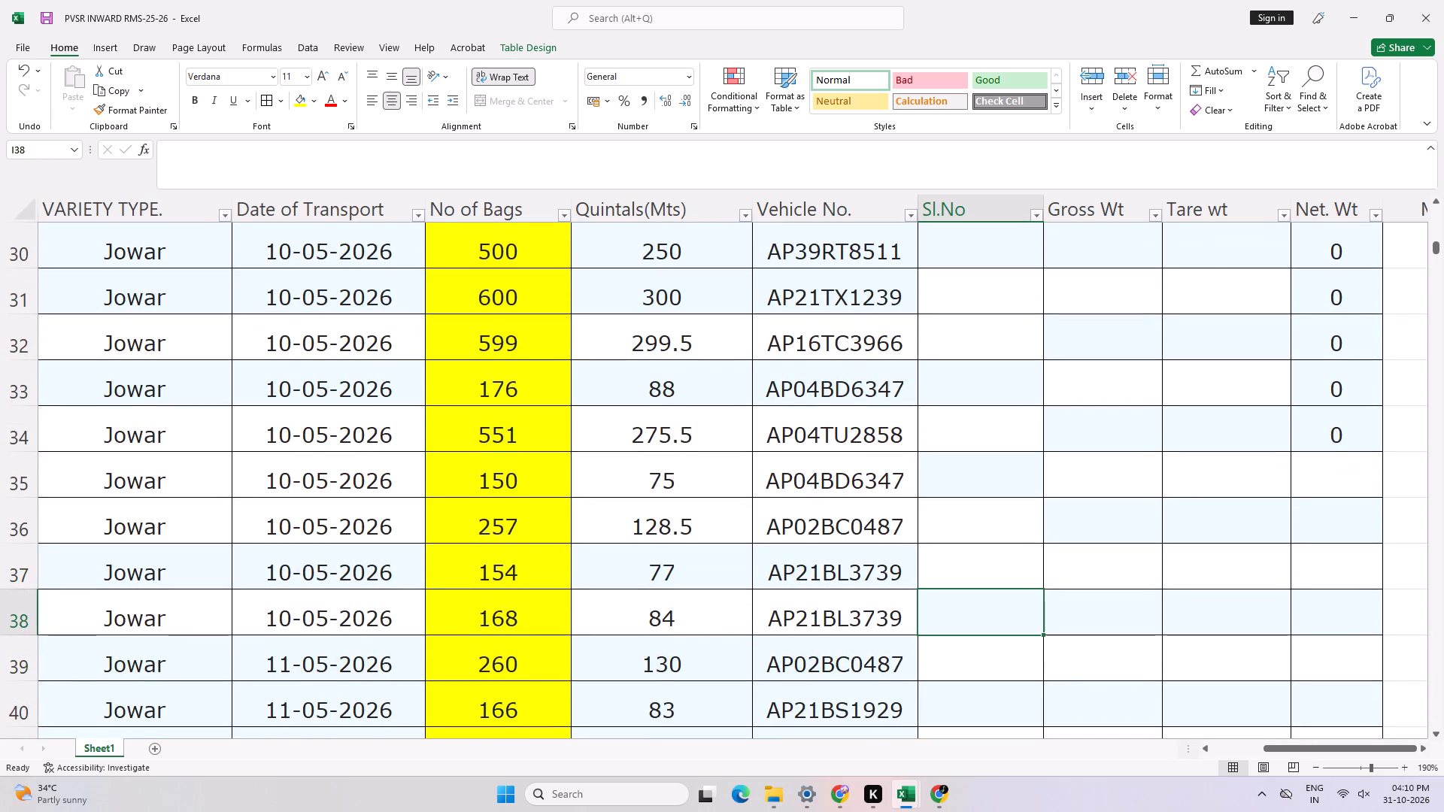
text(22)
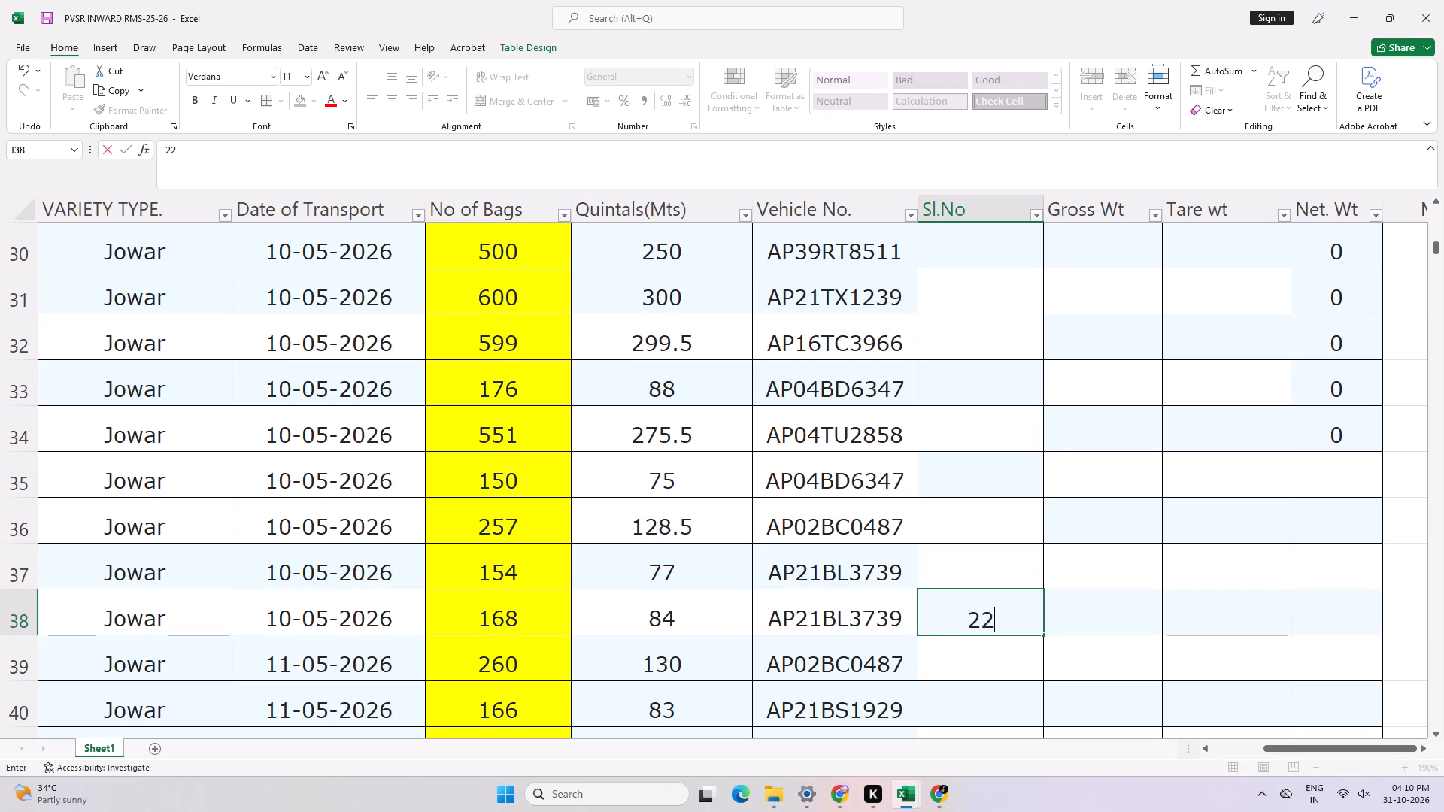
key(Right)
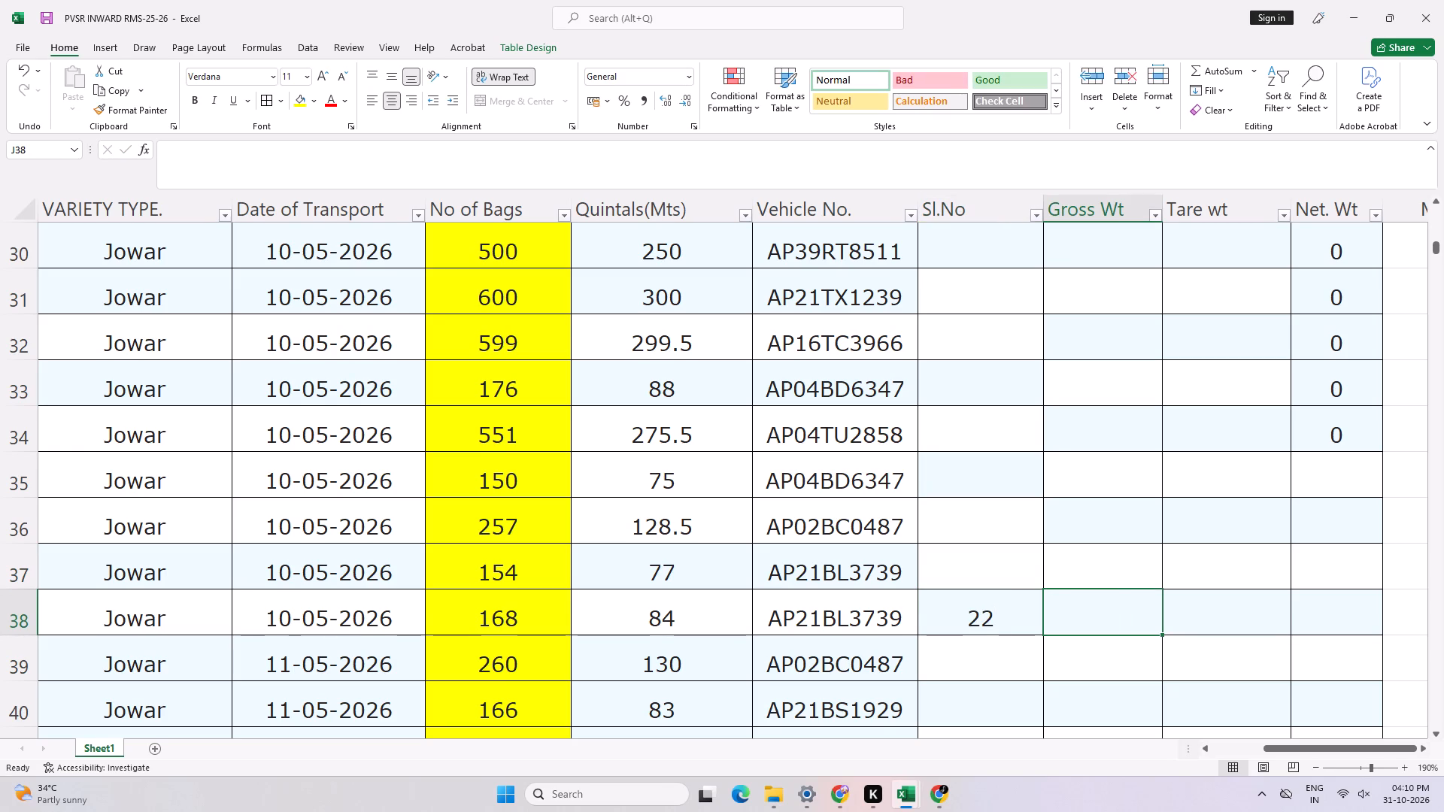
text(12290)
key(Right)
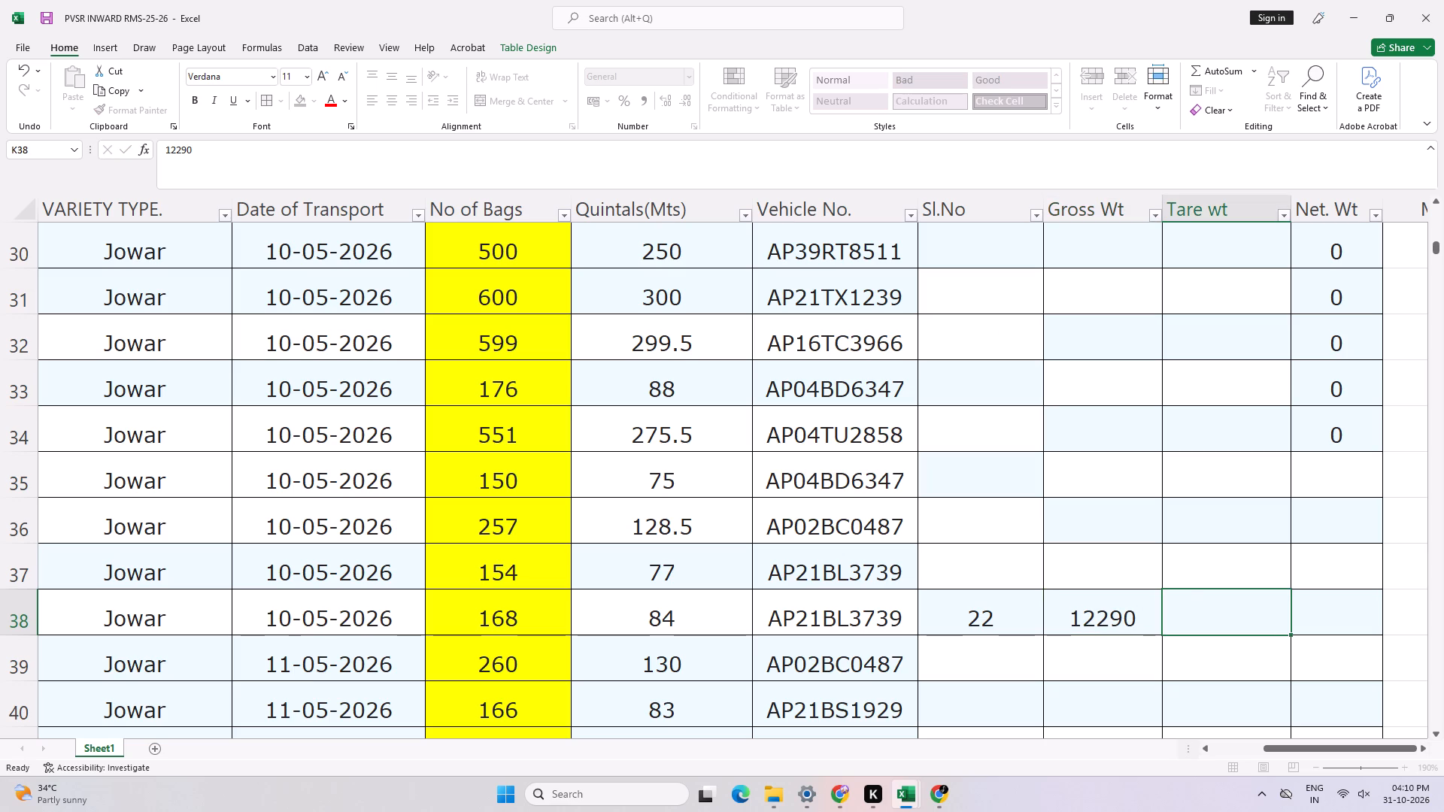
text(3670)
key(Return)
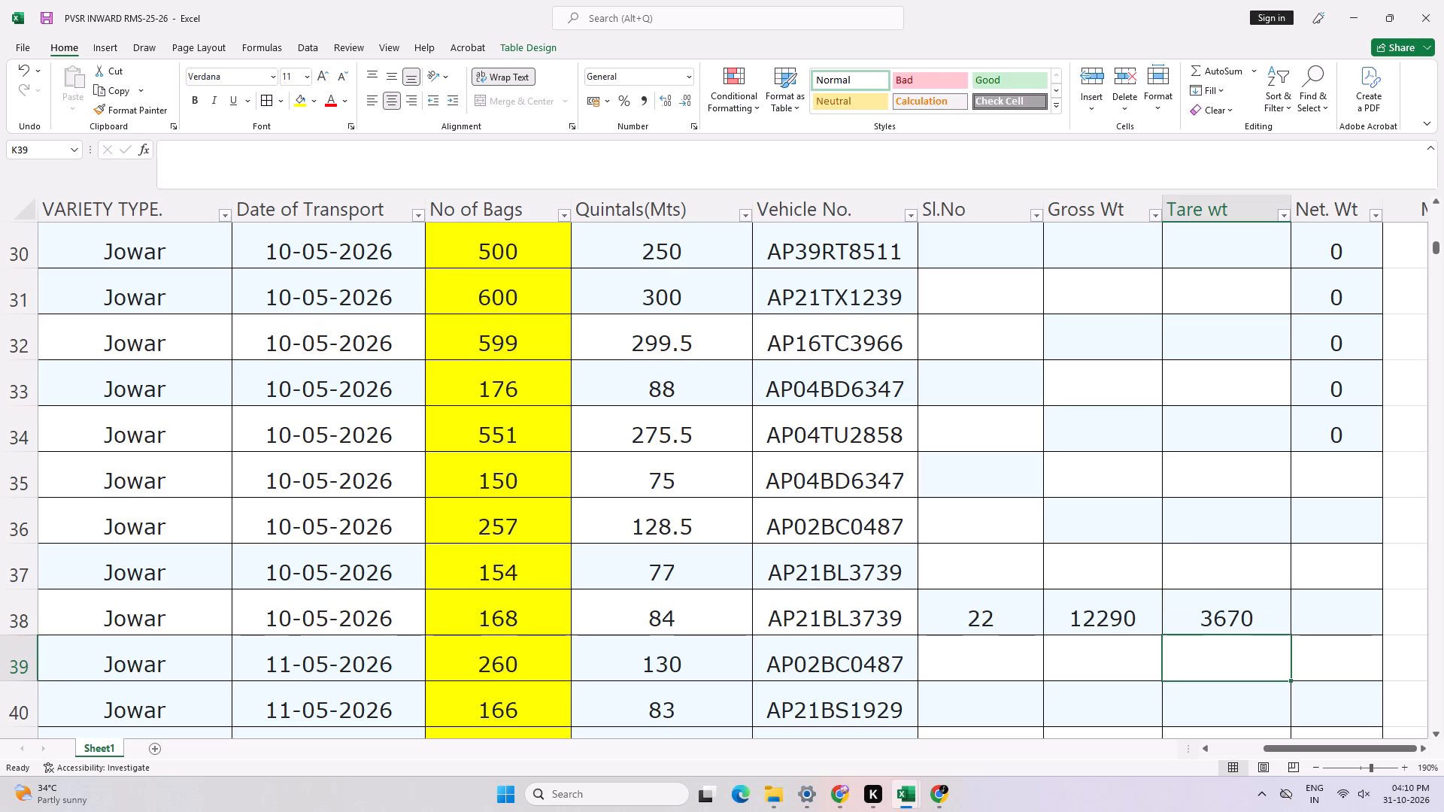
Extend the Net. Wt formula down the column from row 34 through row 47.
key(Up)
key(Right)
key(Right)
key(Left)
key(Left)
key(Up)
key(Up)
key(Up)
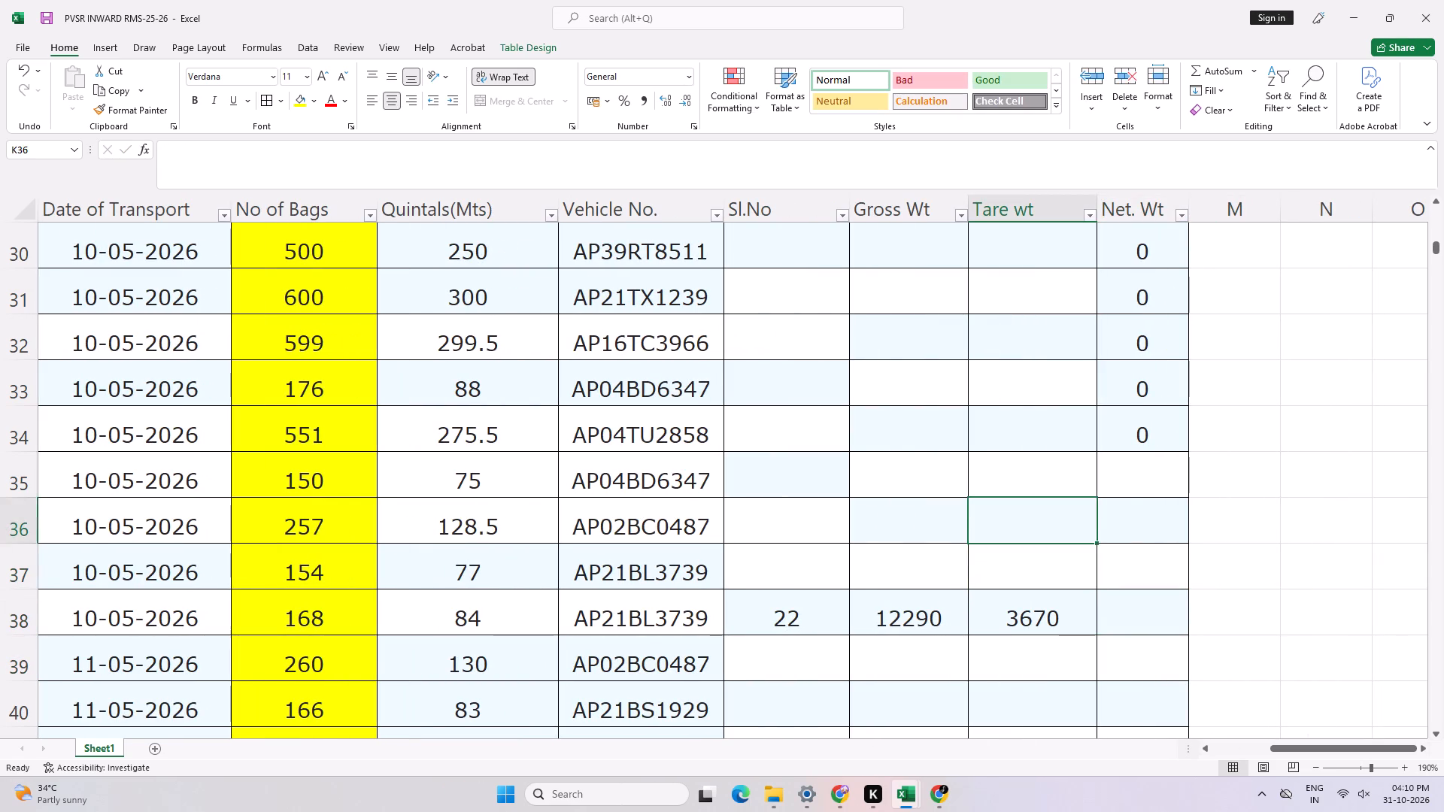
key(Right)
key(ctrl+d)
key(Down)
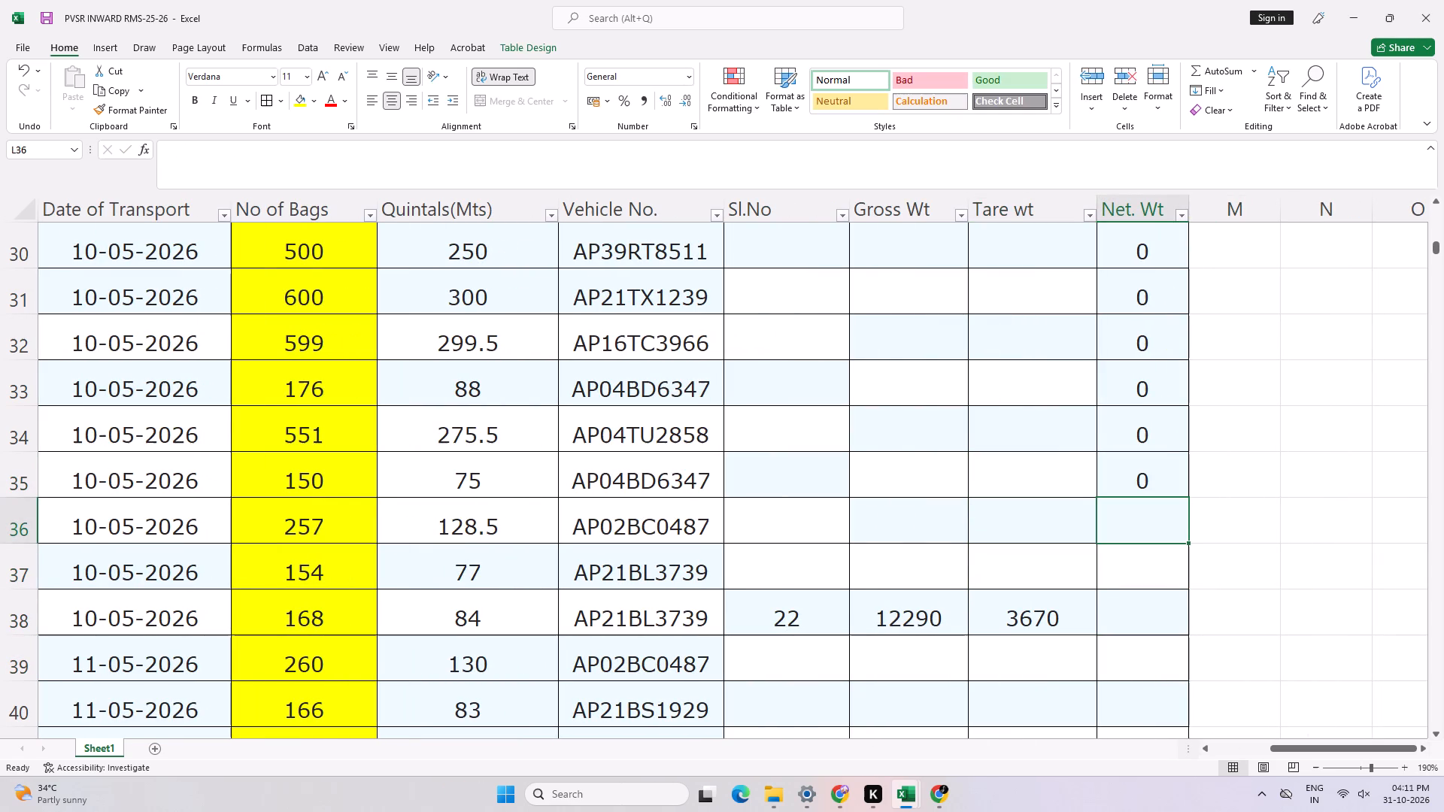
click(1171, 475)
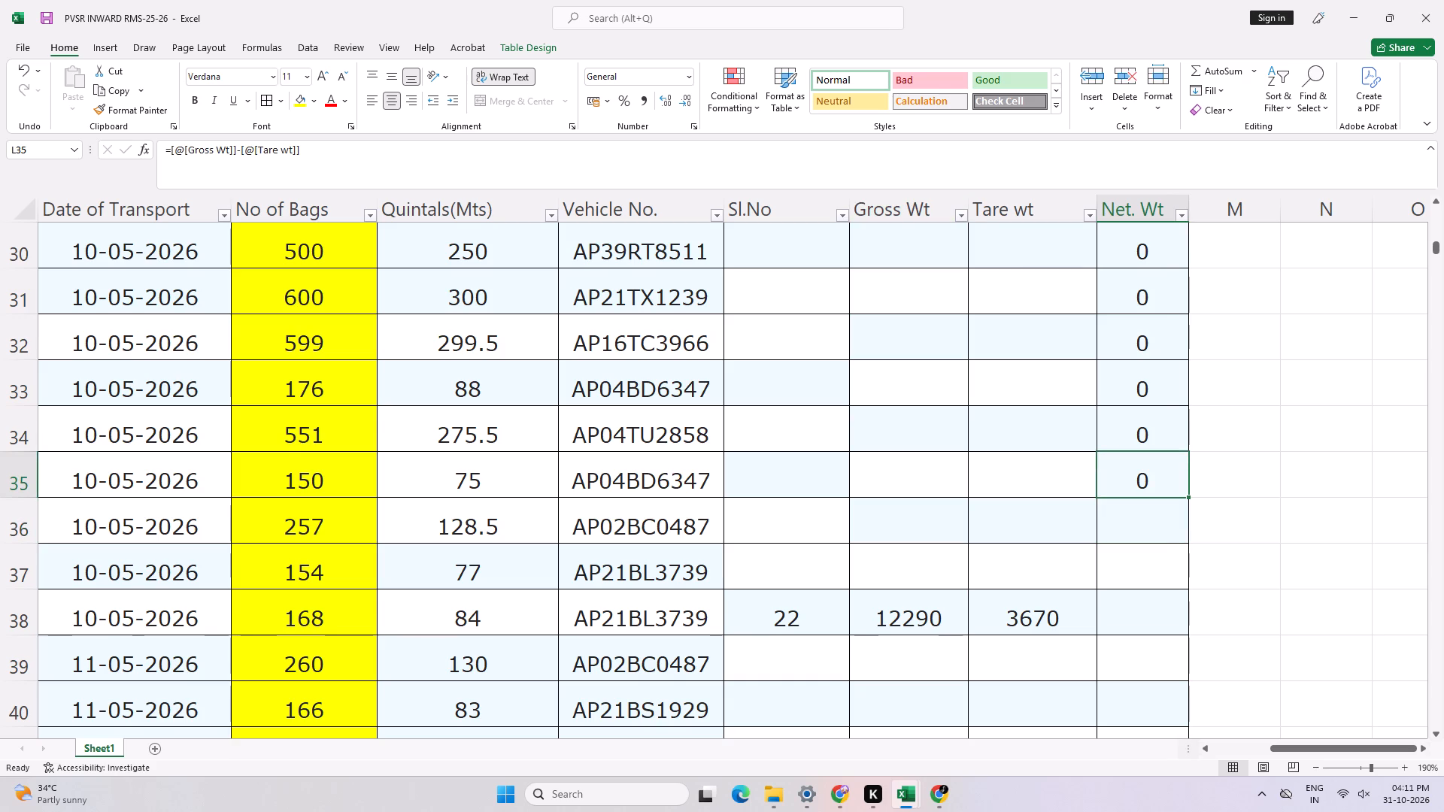
drag(1189, 498, 1173, 759)
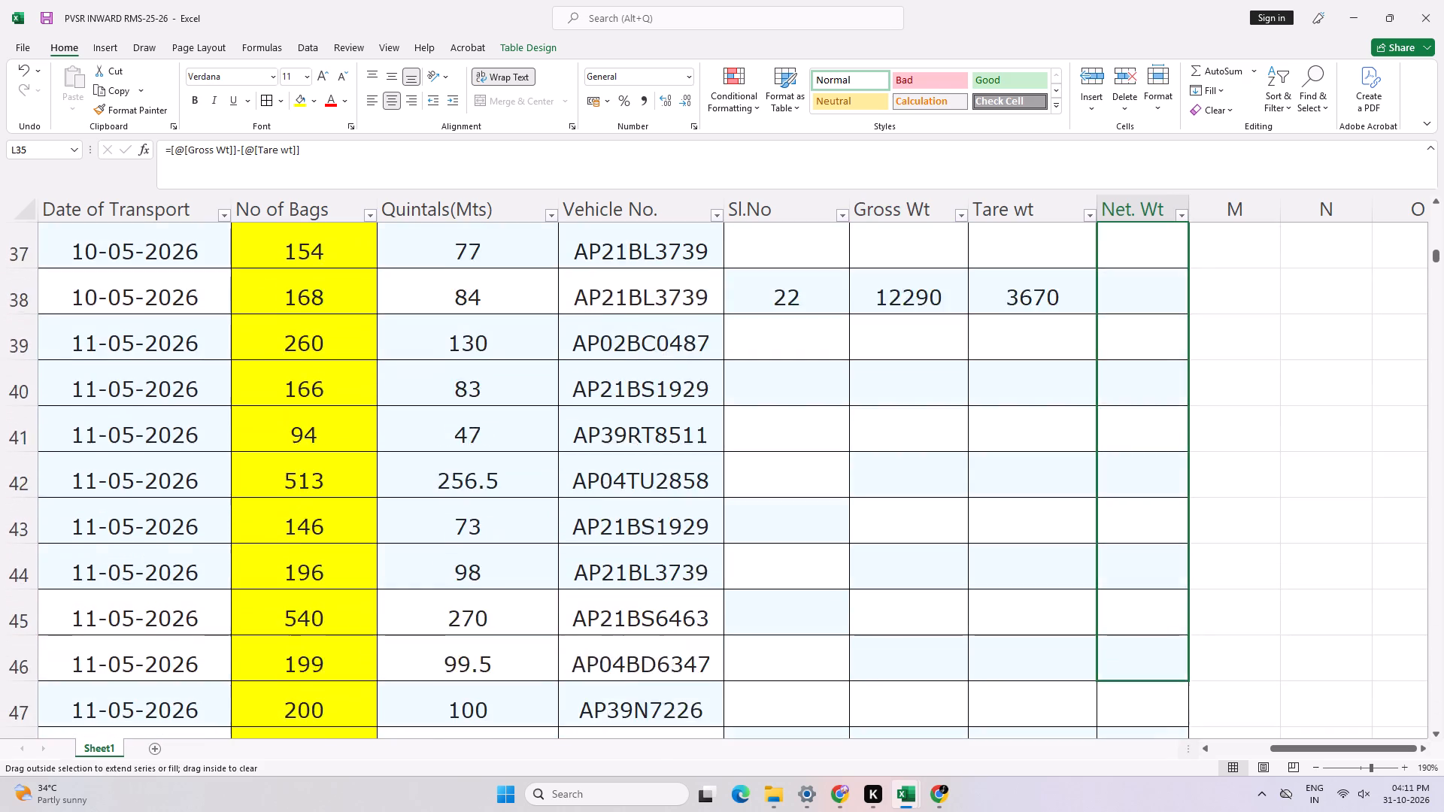
scroll(931, 580, up, 5)
scroll(843, 601, down, 3)
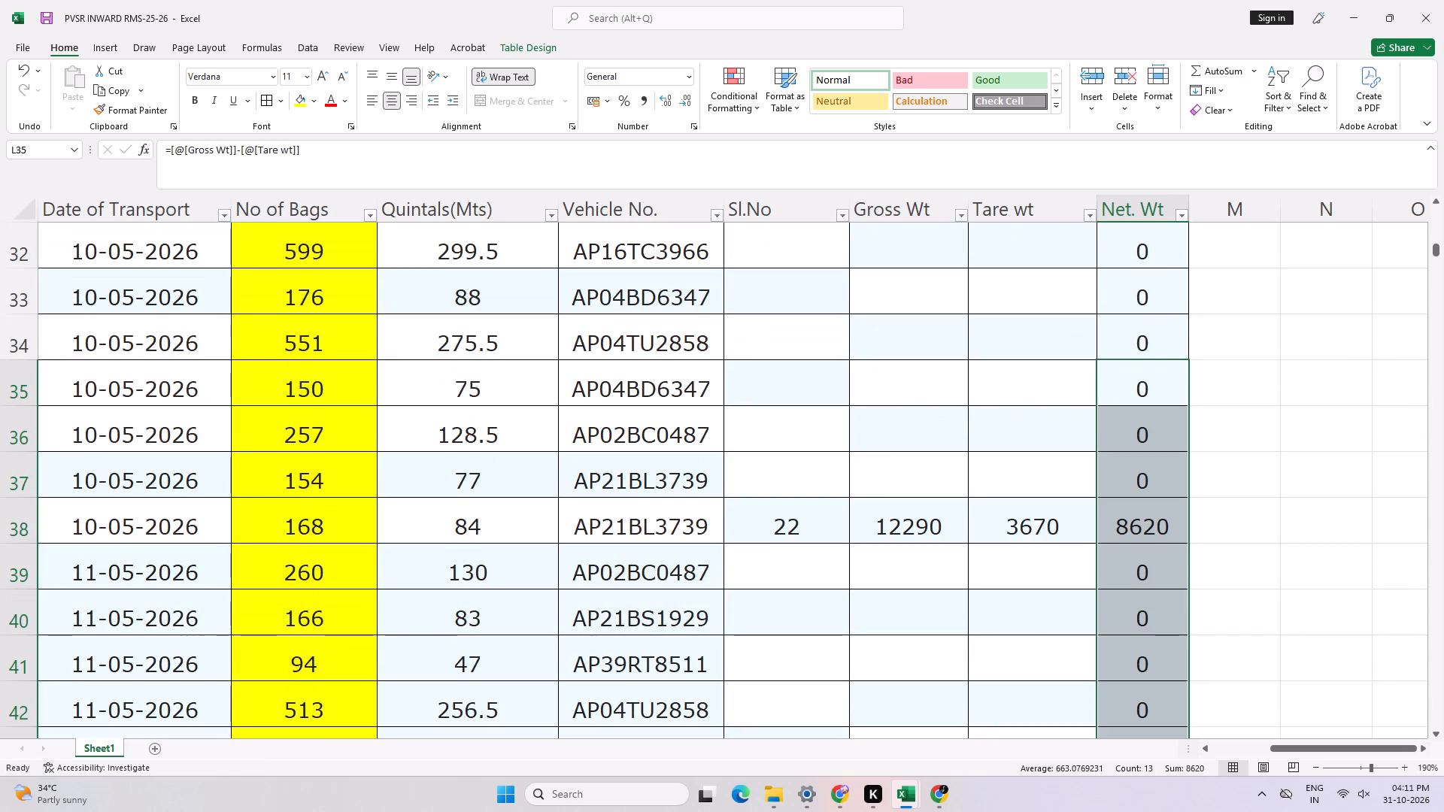
click(754, 477)
scroll(787, 500, up, 1)
click(762, 519)
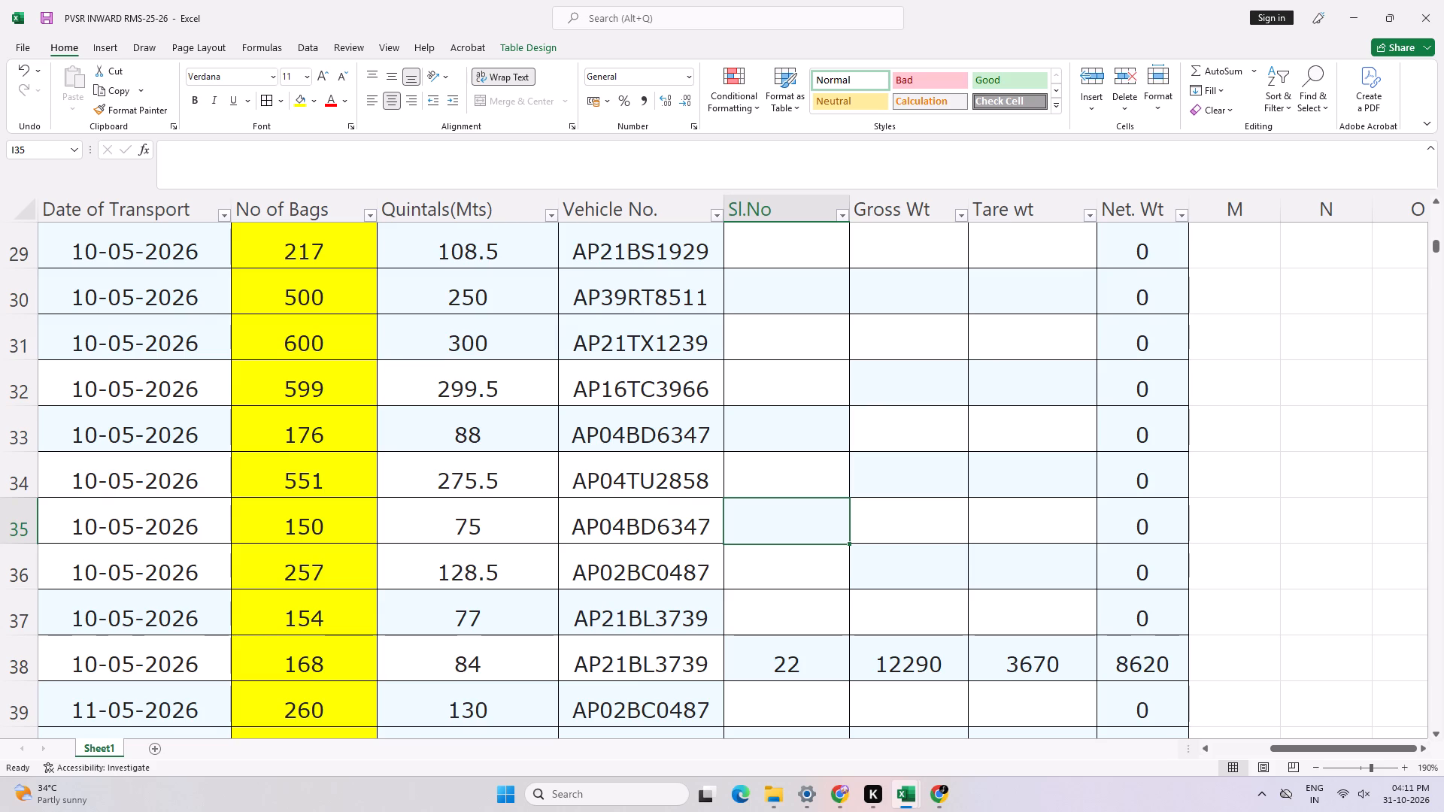
text(23)
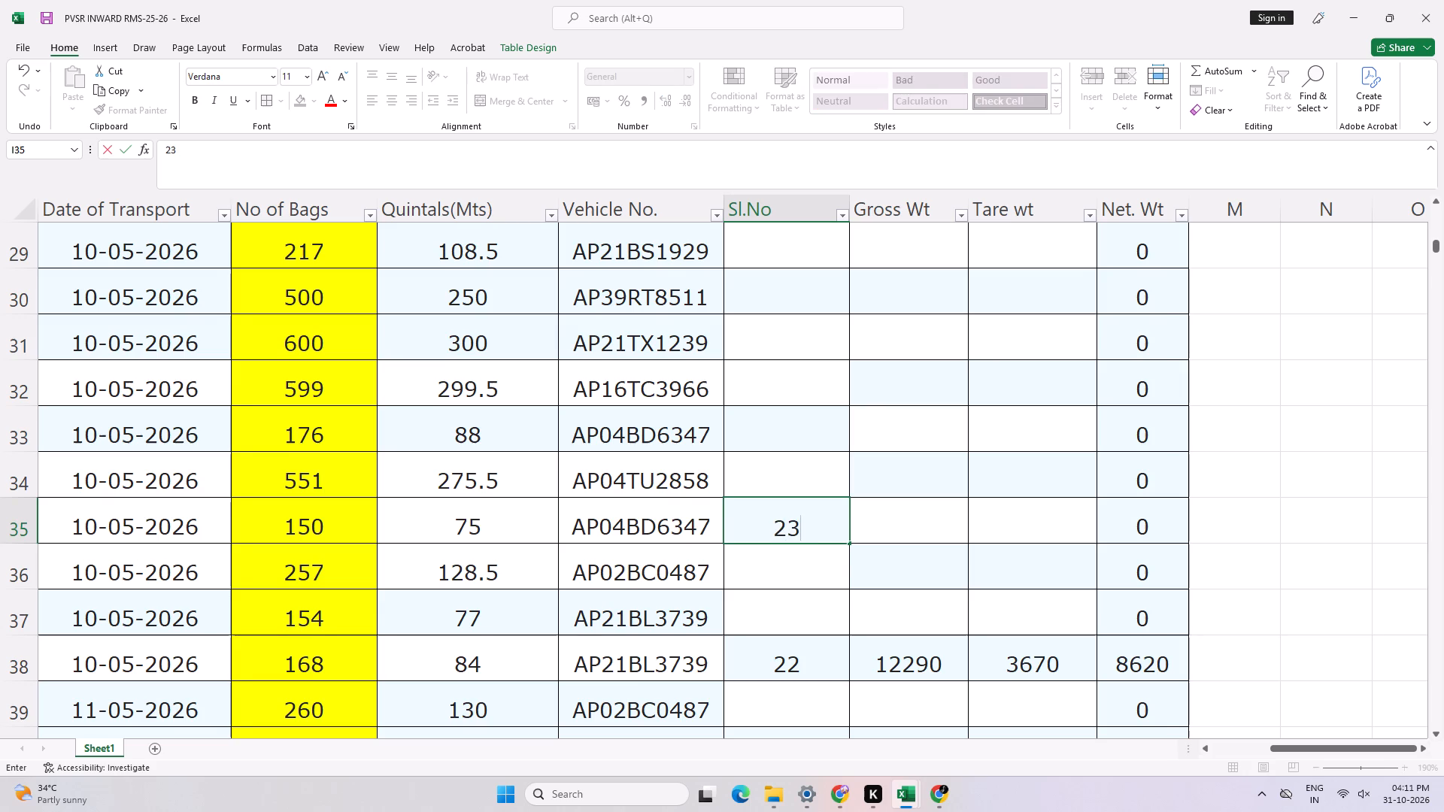
key(Right)
text(11570)
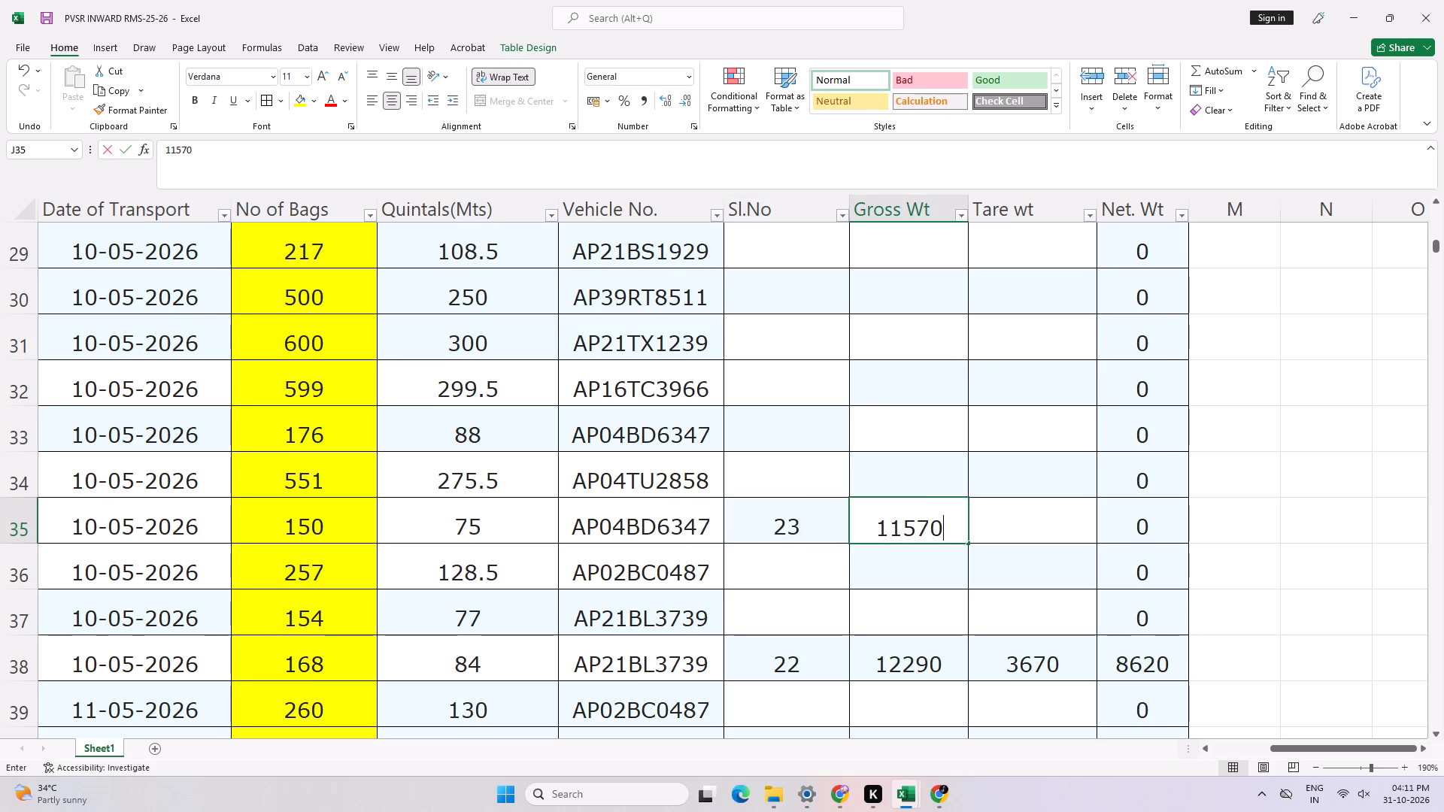
key(Right)
text(3890)
key(Return)
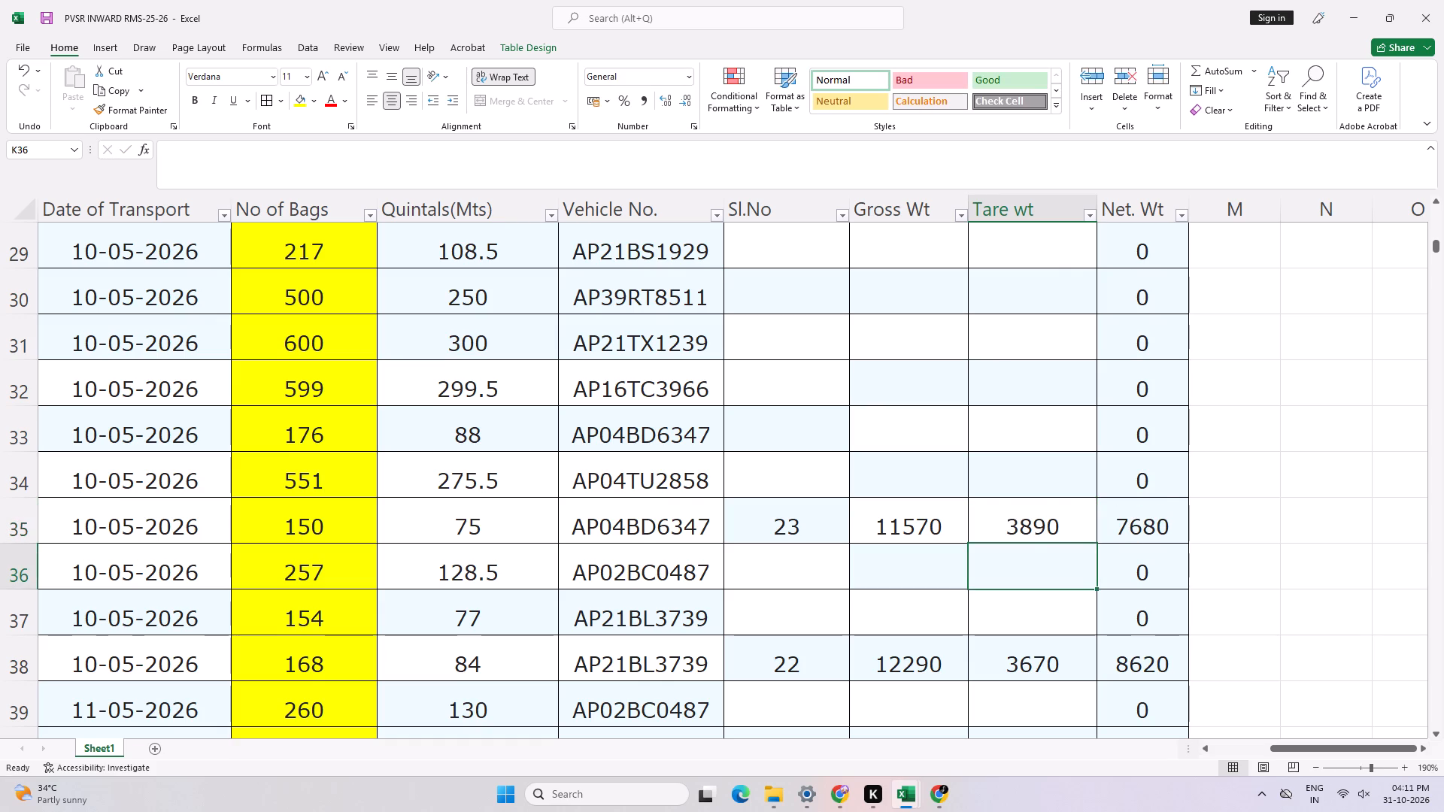
key(Left)
key(Left)
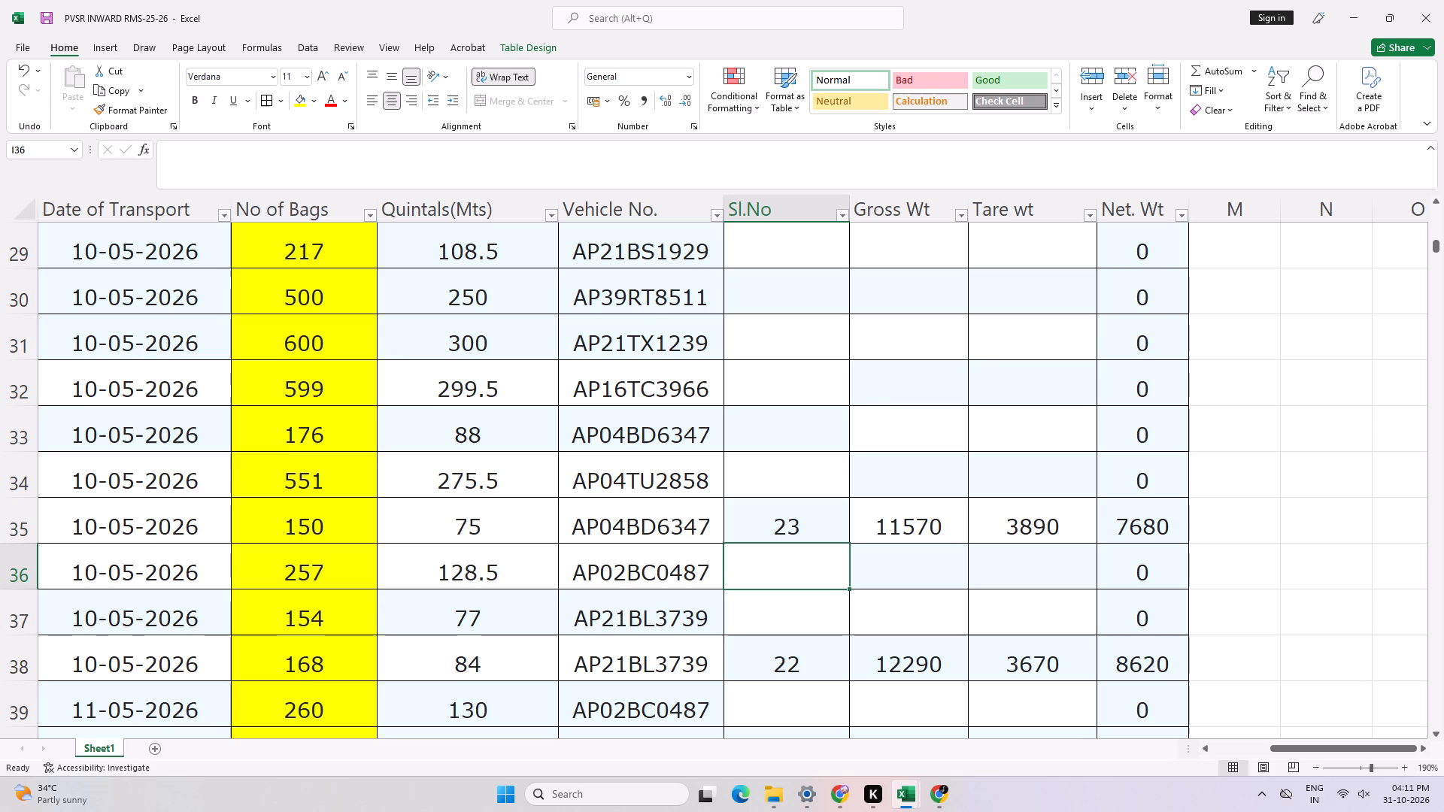
key(Up)
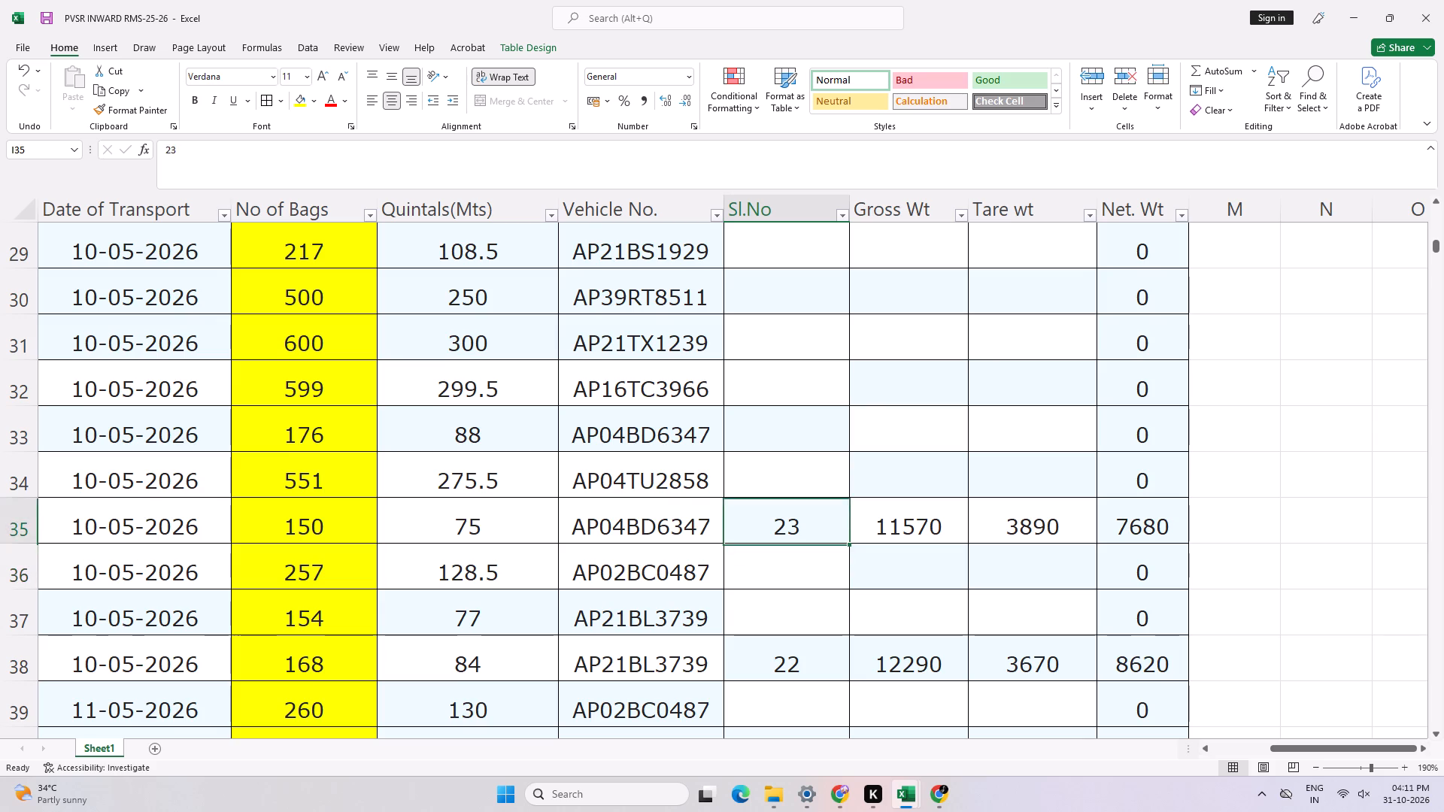
key(Up)
key(Up)
key(Up)
key(Up)
key(Up)
key(Up)
key(Up)
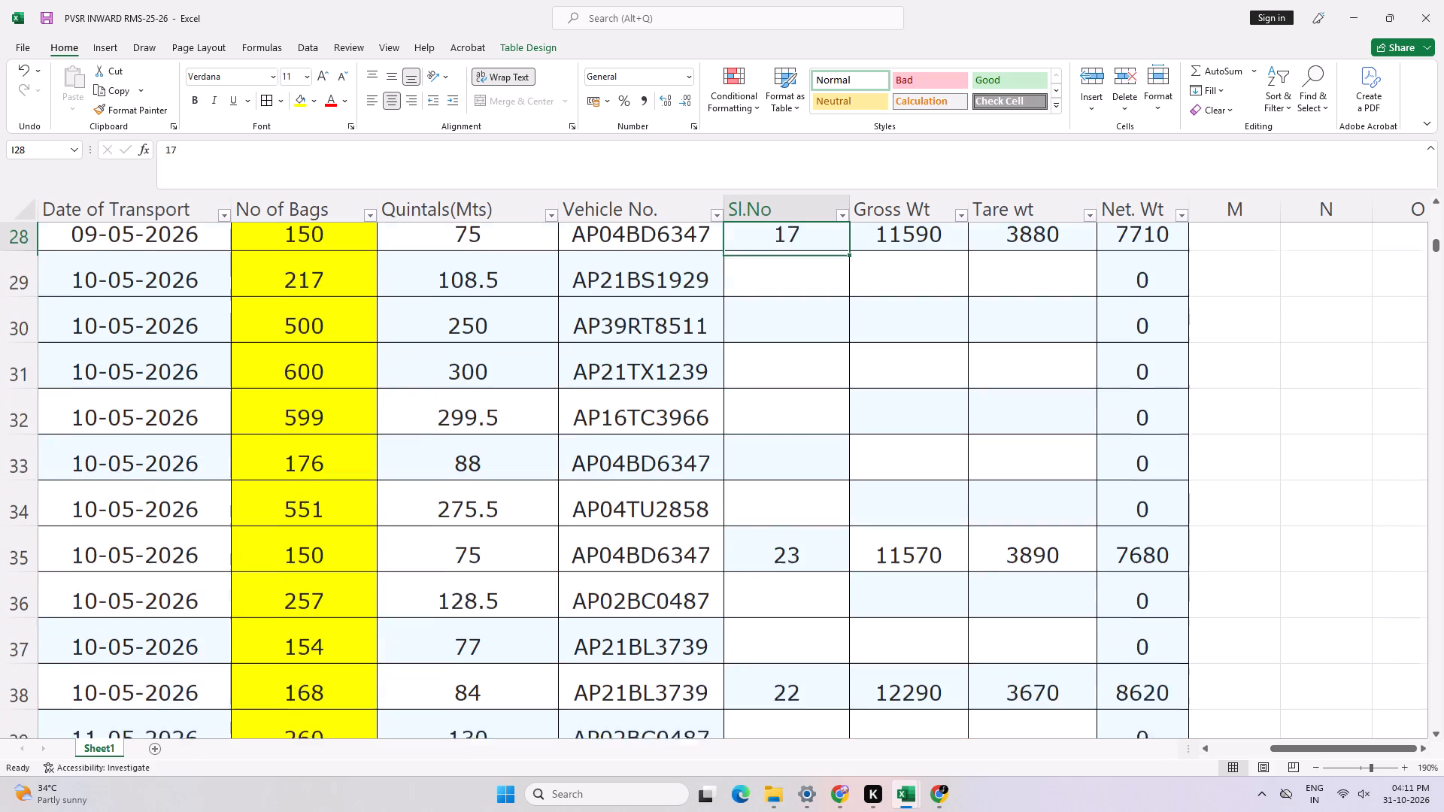
key(Down)
text(24)
key(Right)
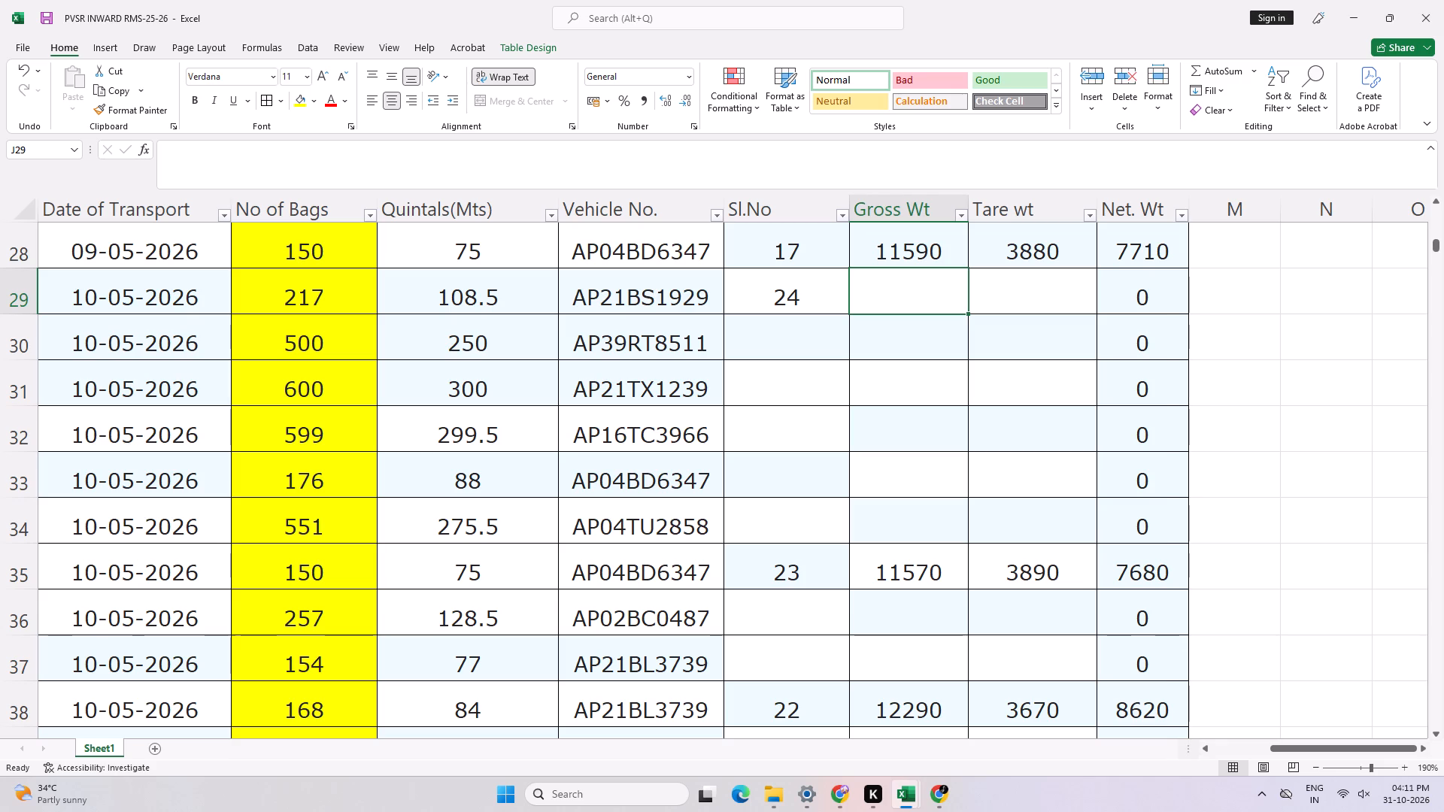
text(21)
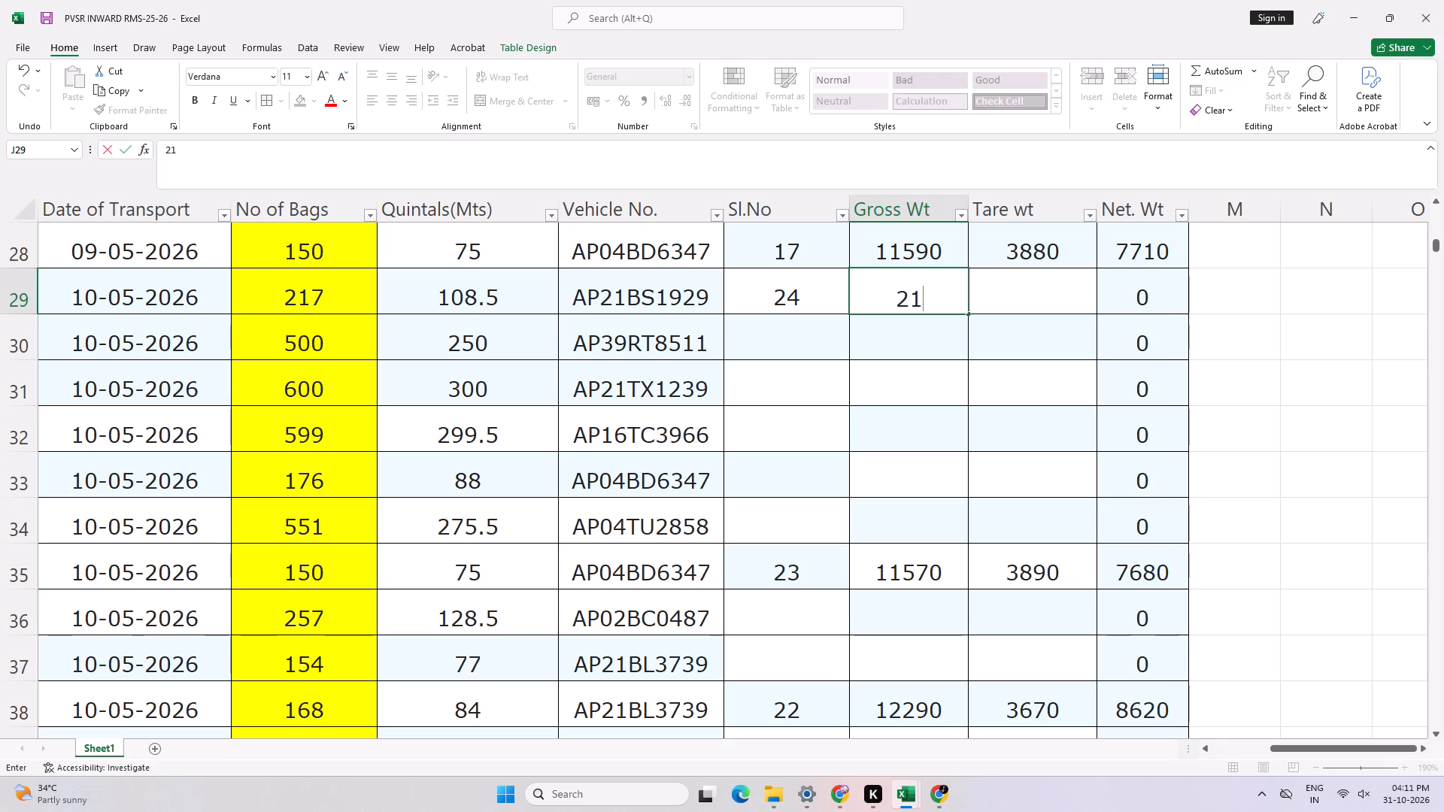
key(BackSpace)
key(BackSpace)
text(15460)
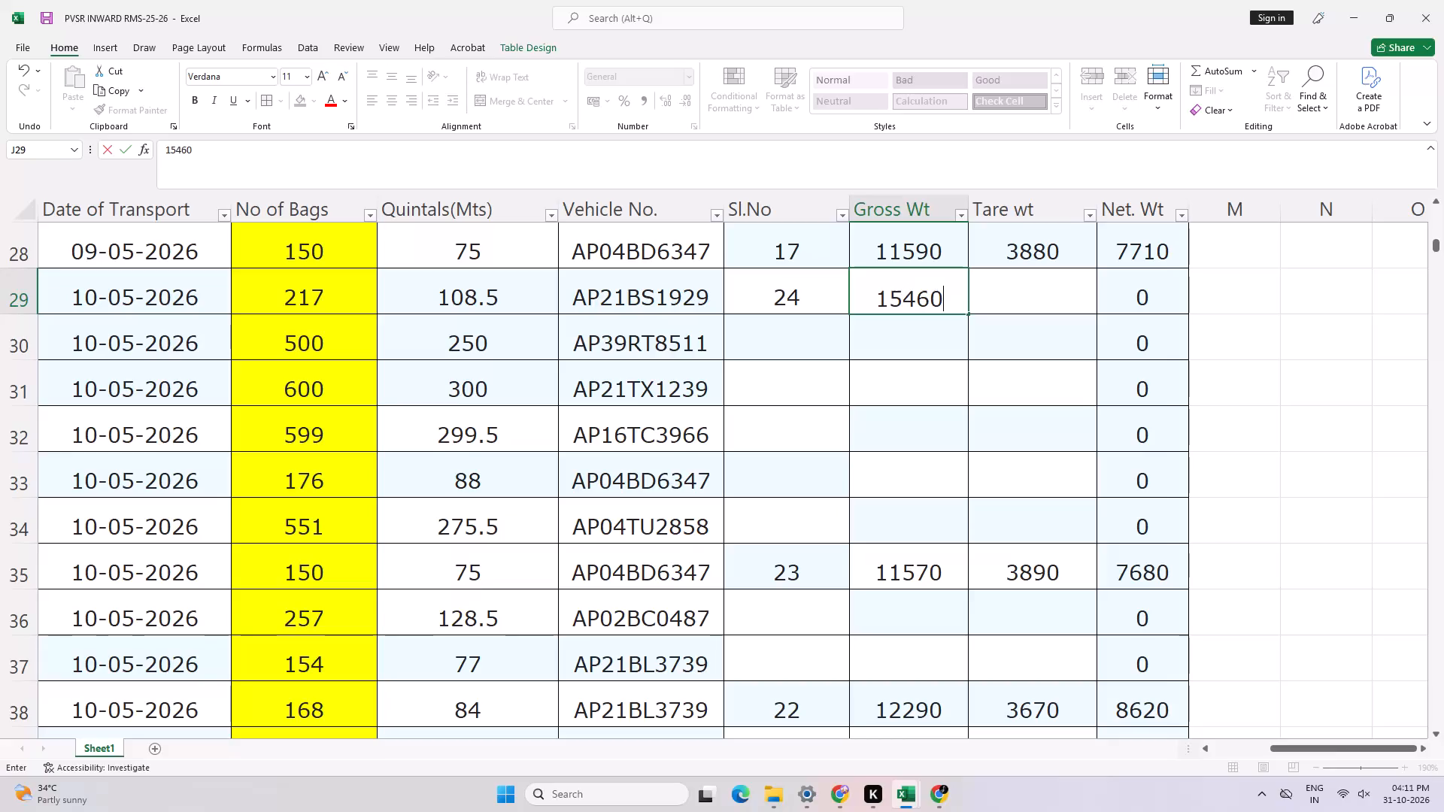
key(Right)
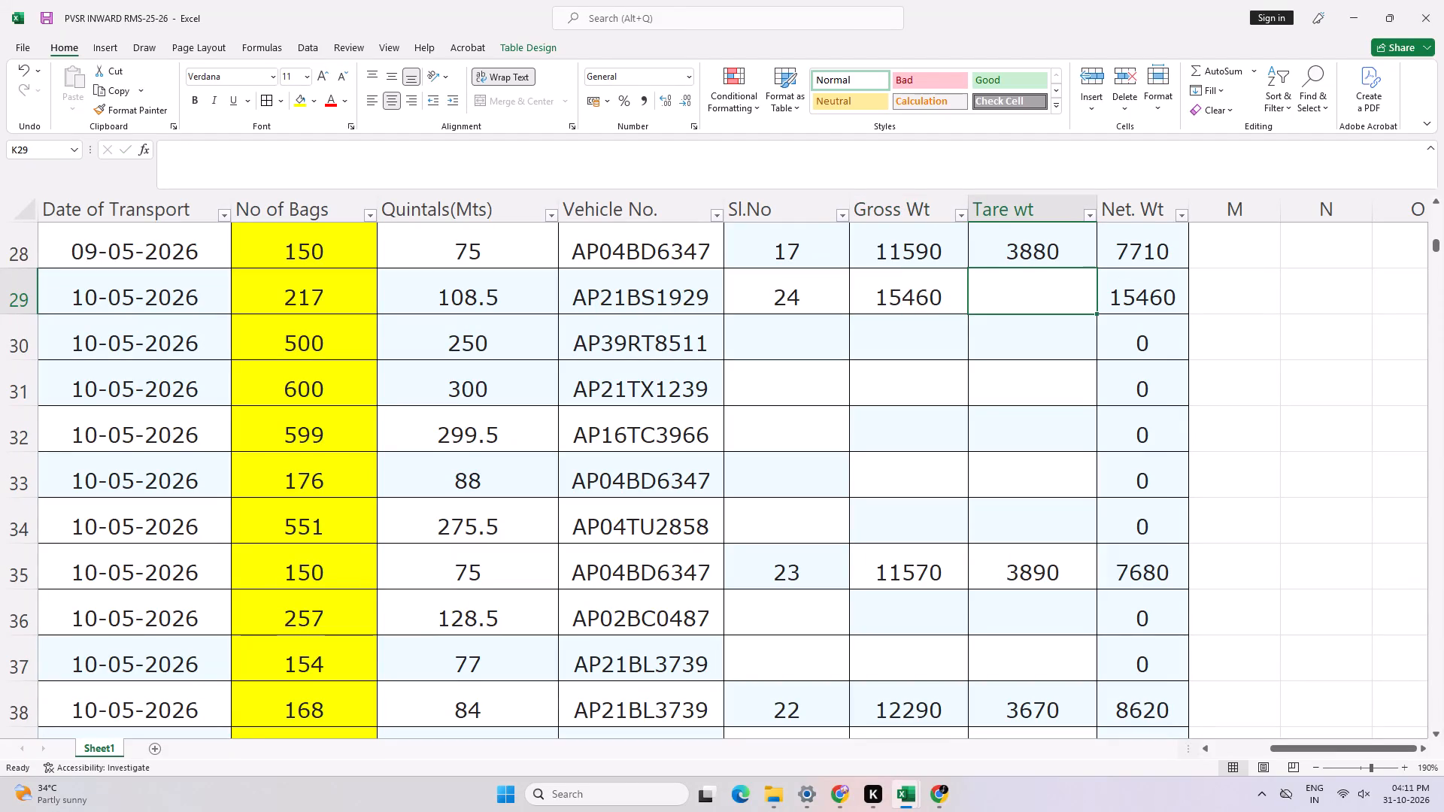
text(4350)
key(Return)
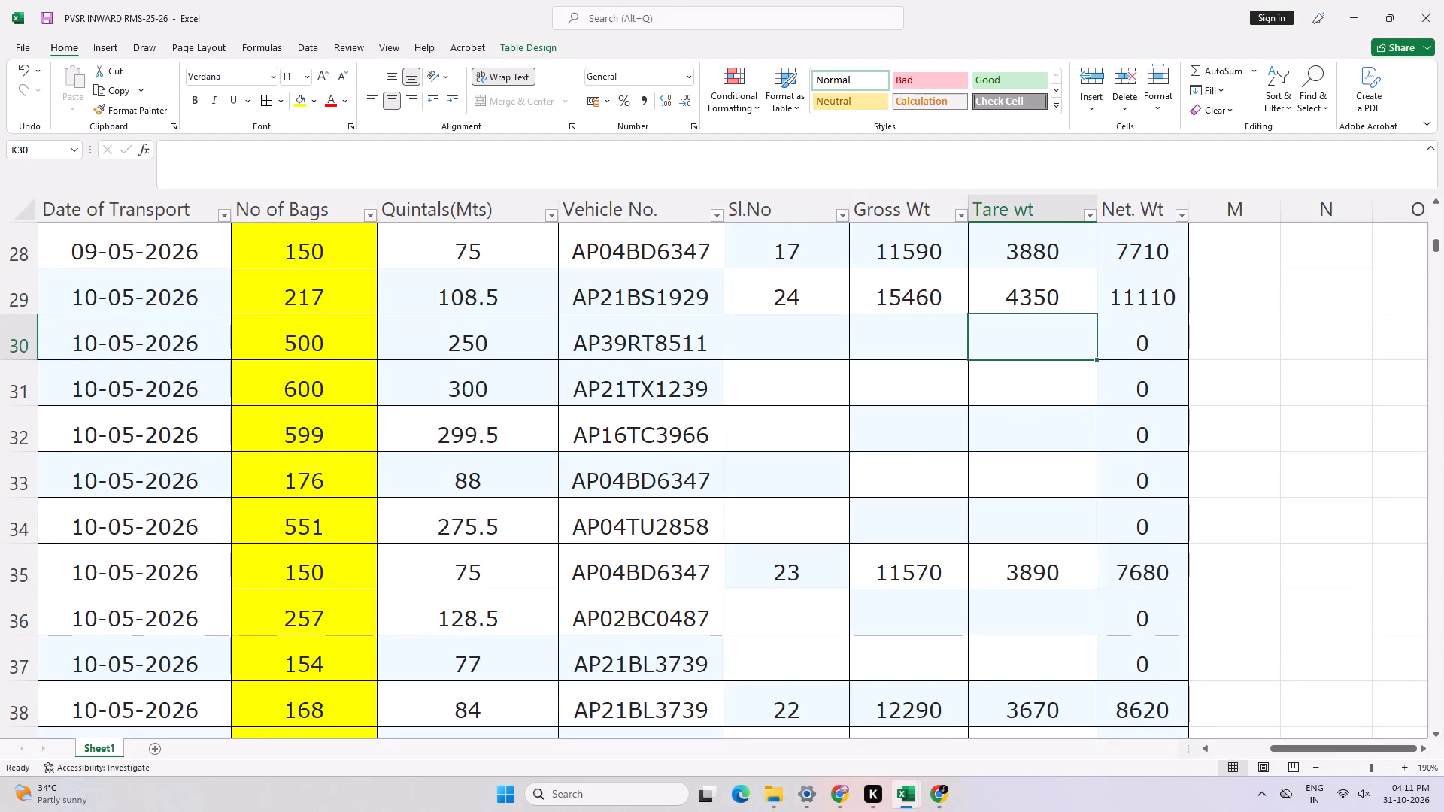
key(Left)
key(Left)
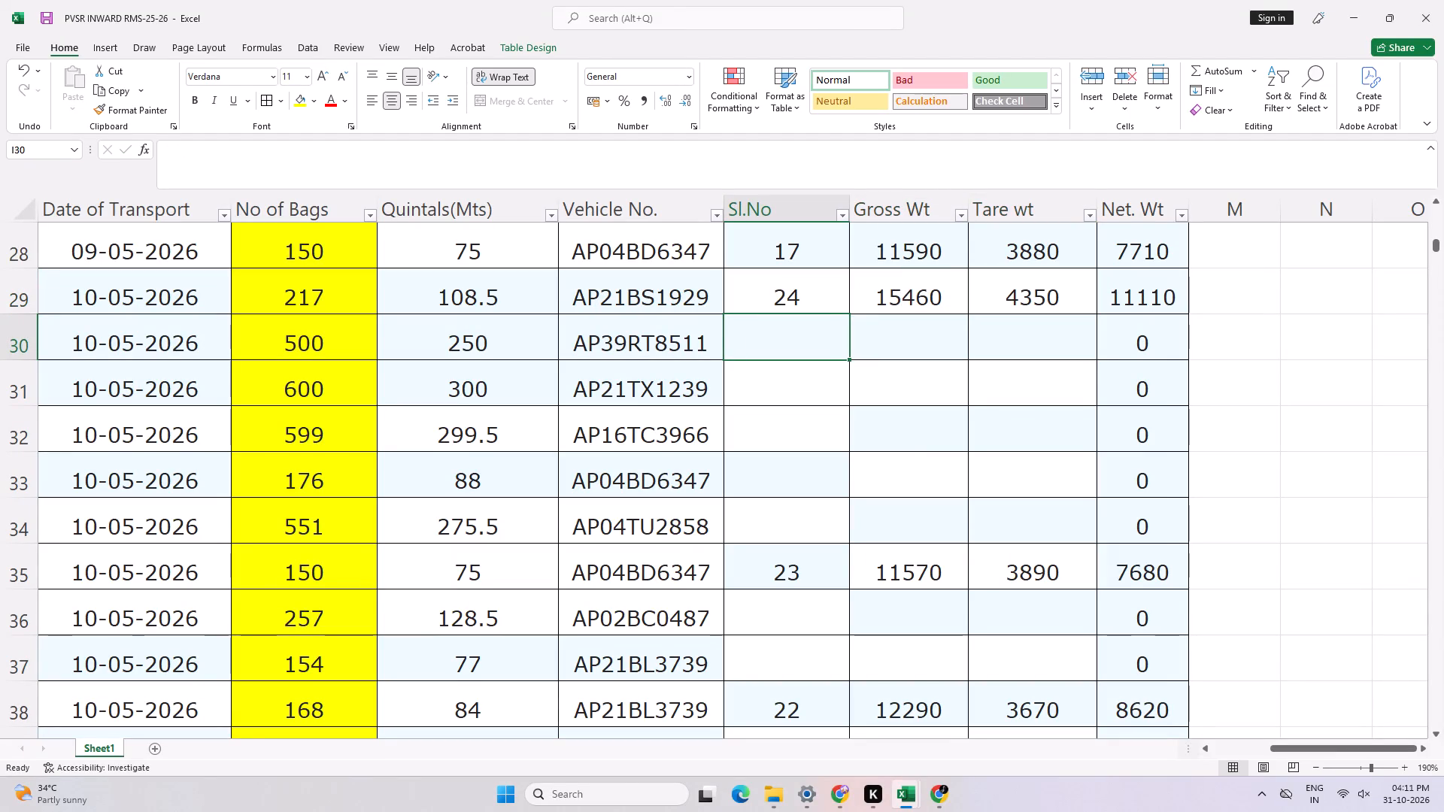
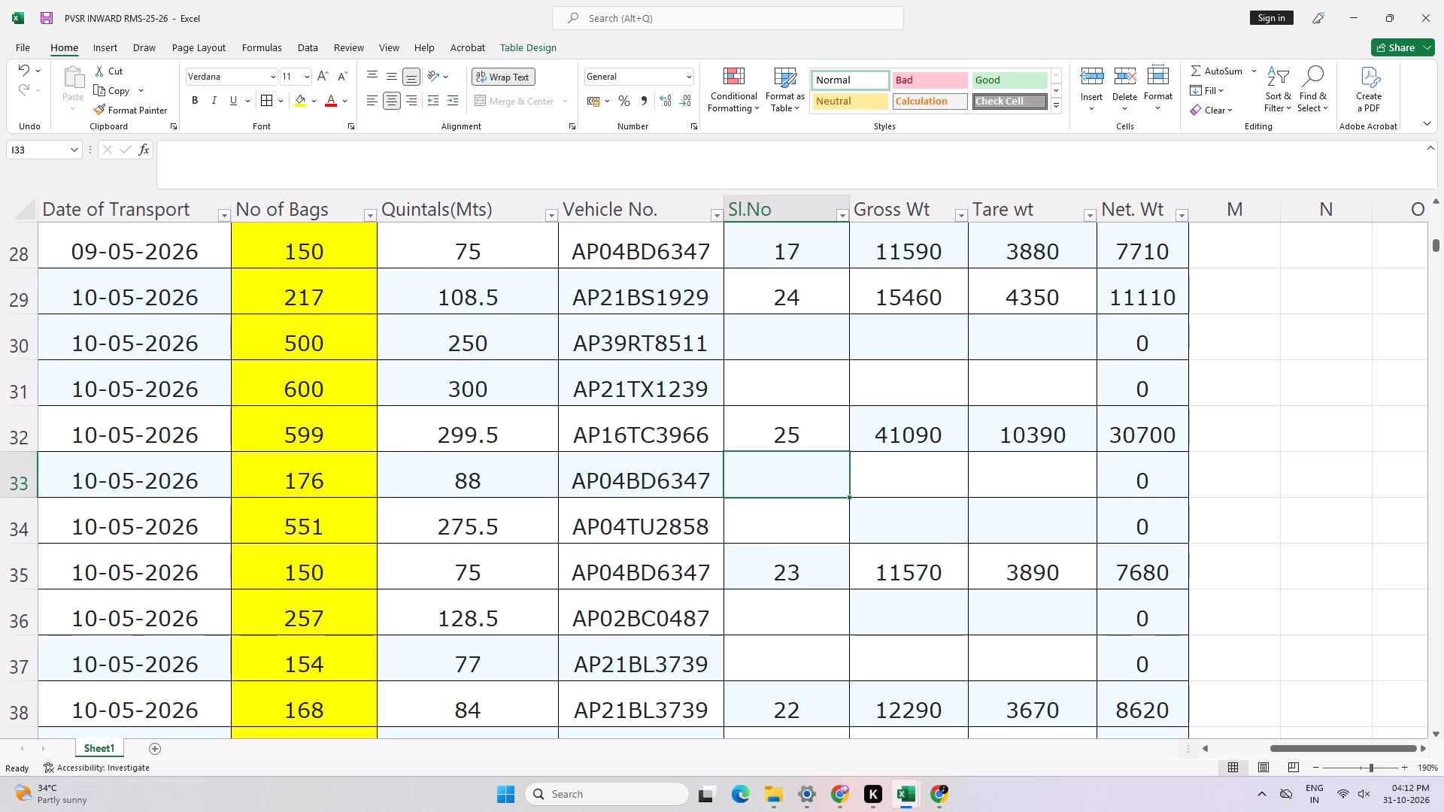
key(Down)
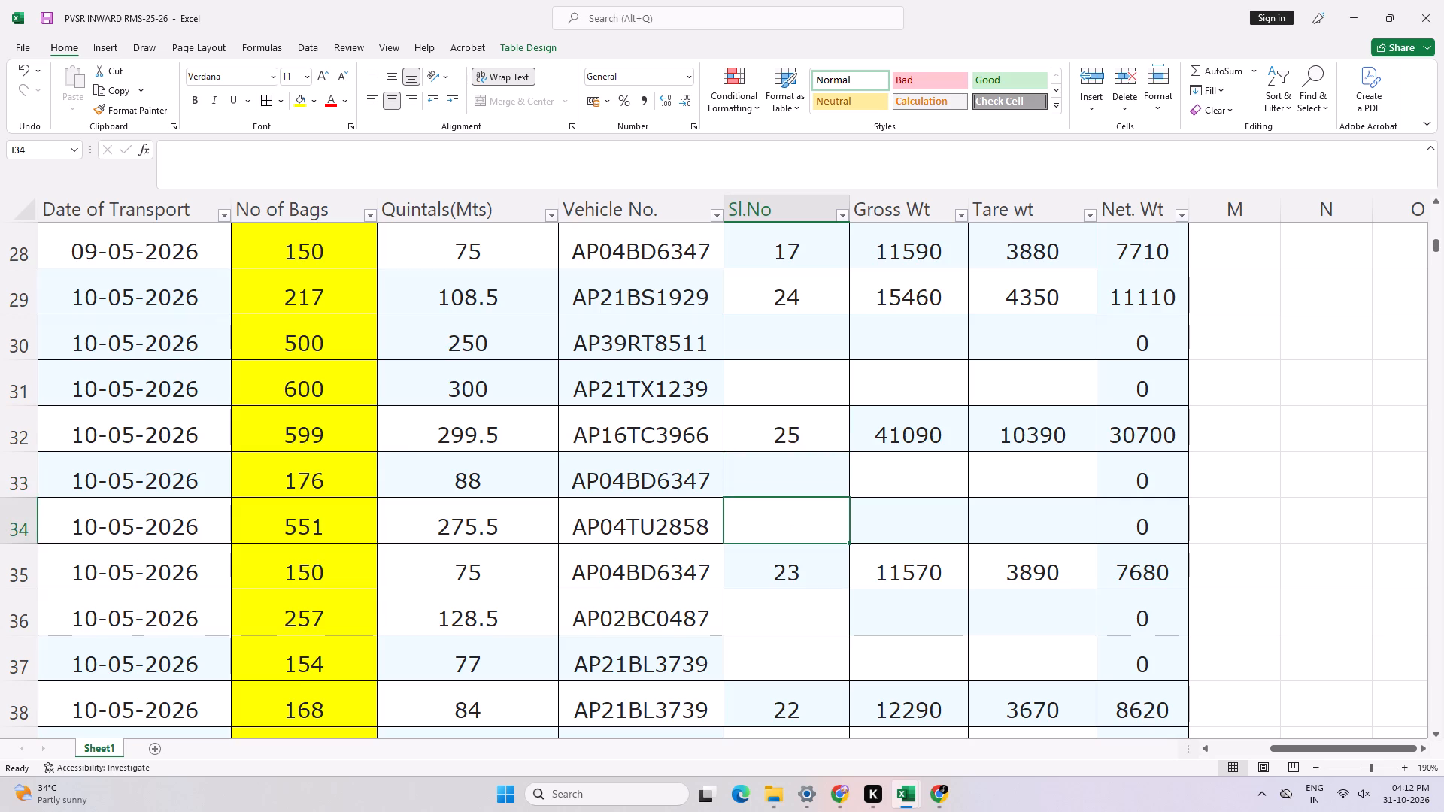
text(26)
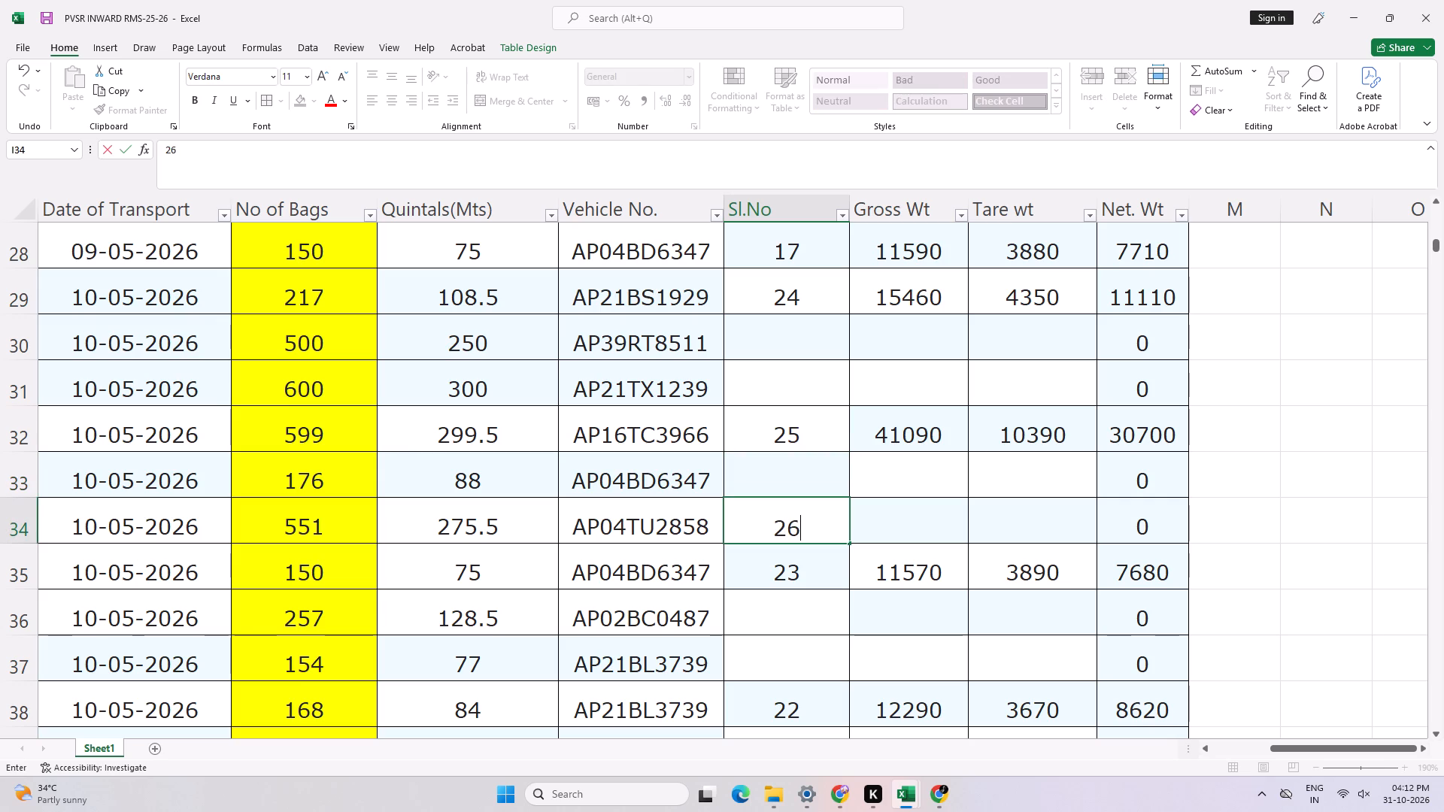
key(Right)
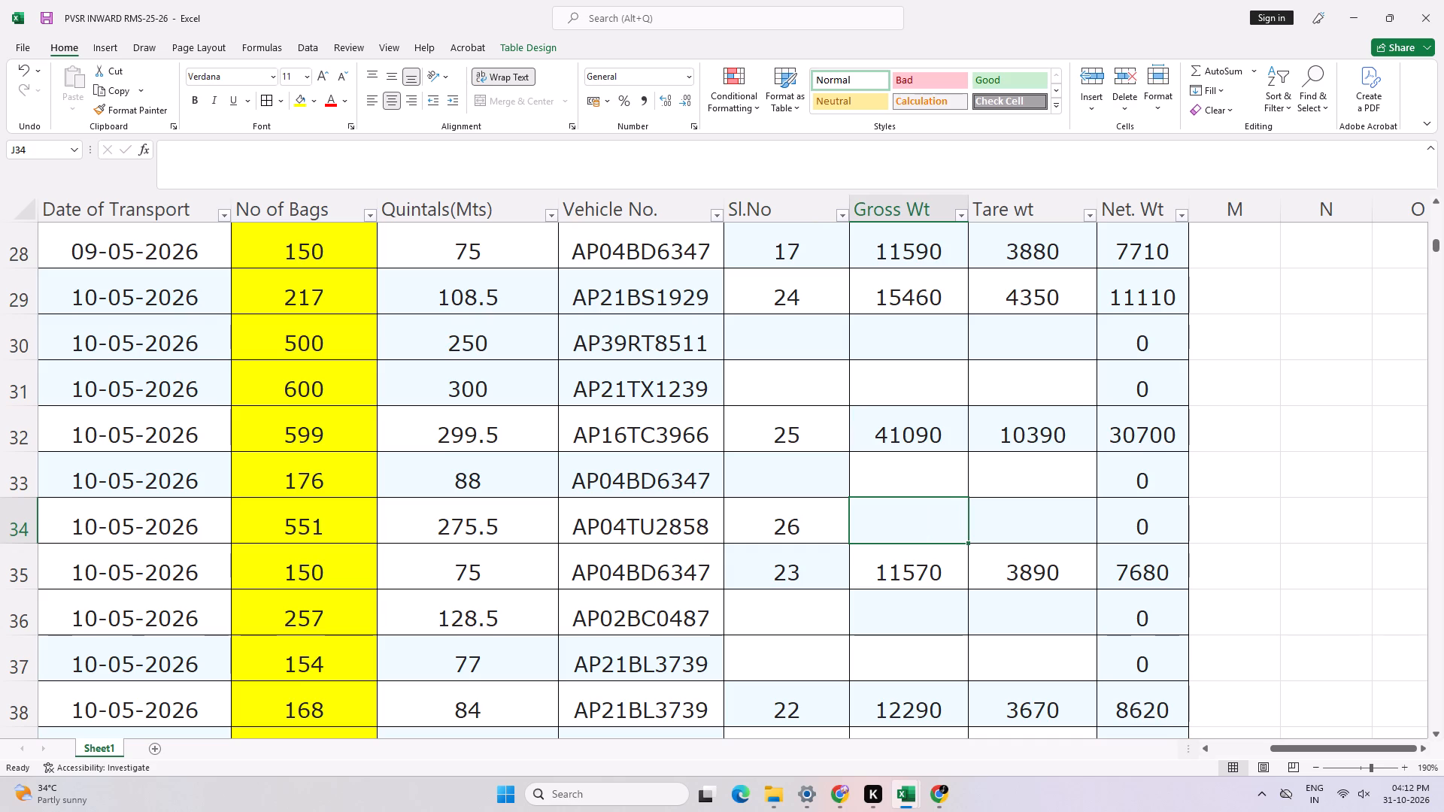
text(38760)
key(Right)
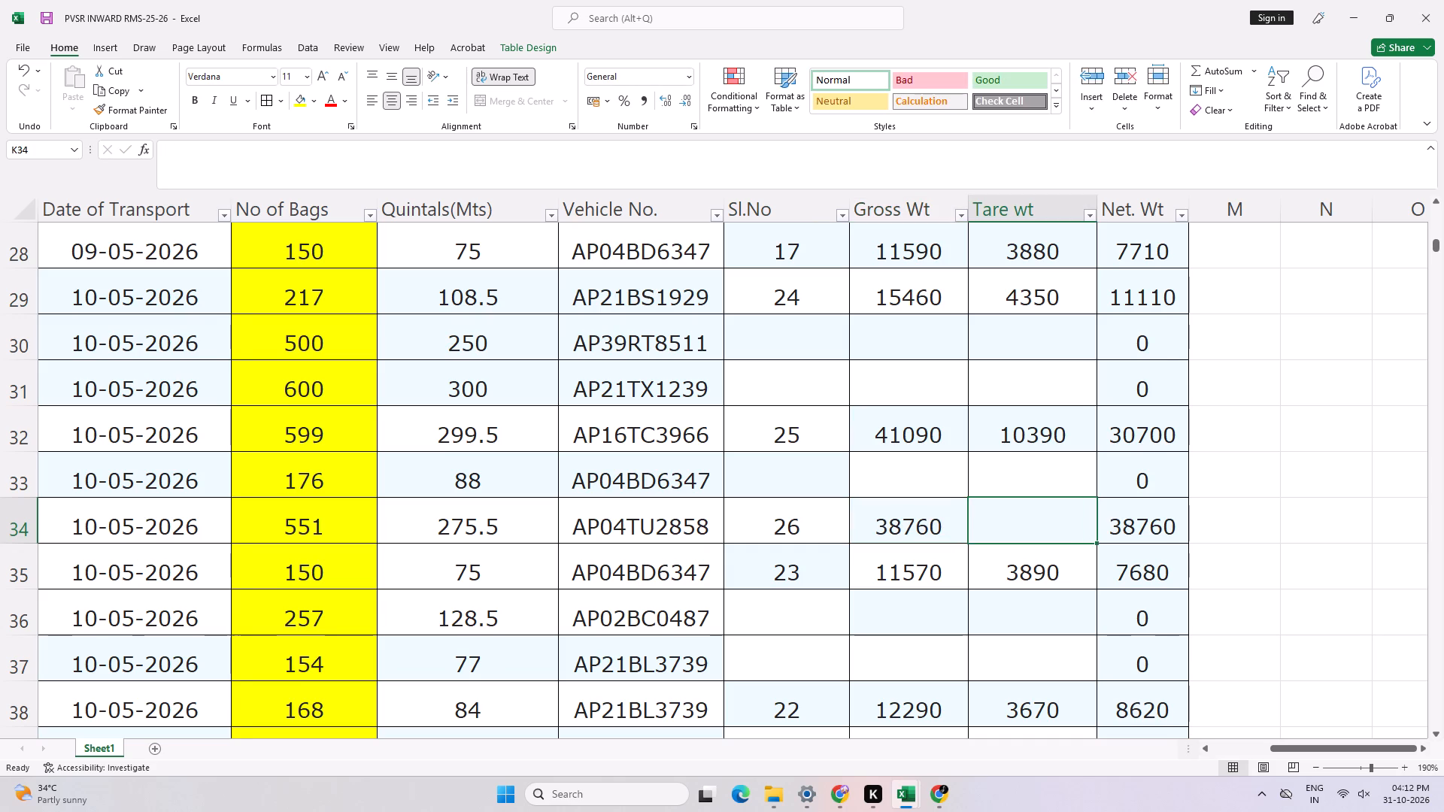
text(10510)
key(Return)
key(Left)
key(Left)
key(Left)
key(Up)
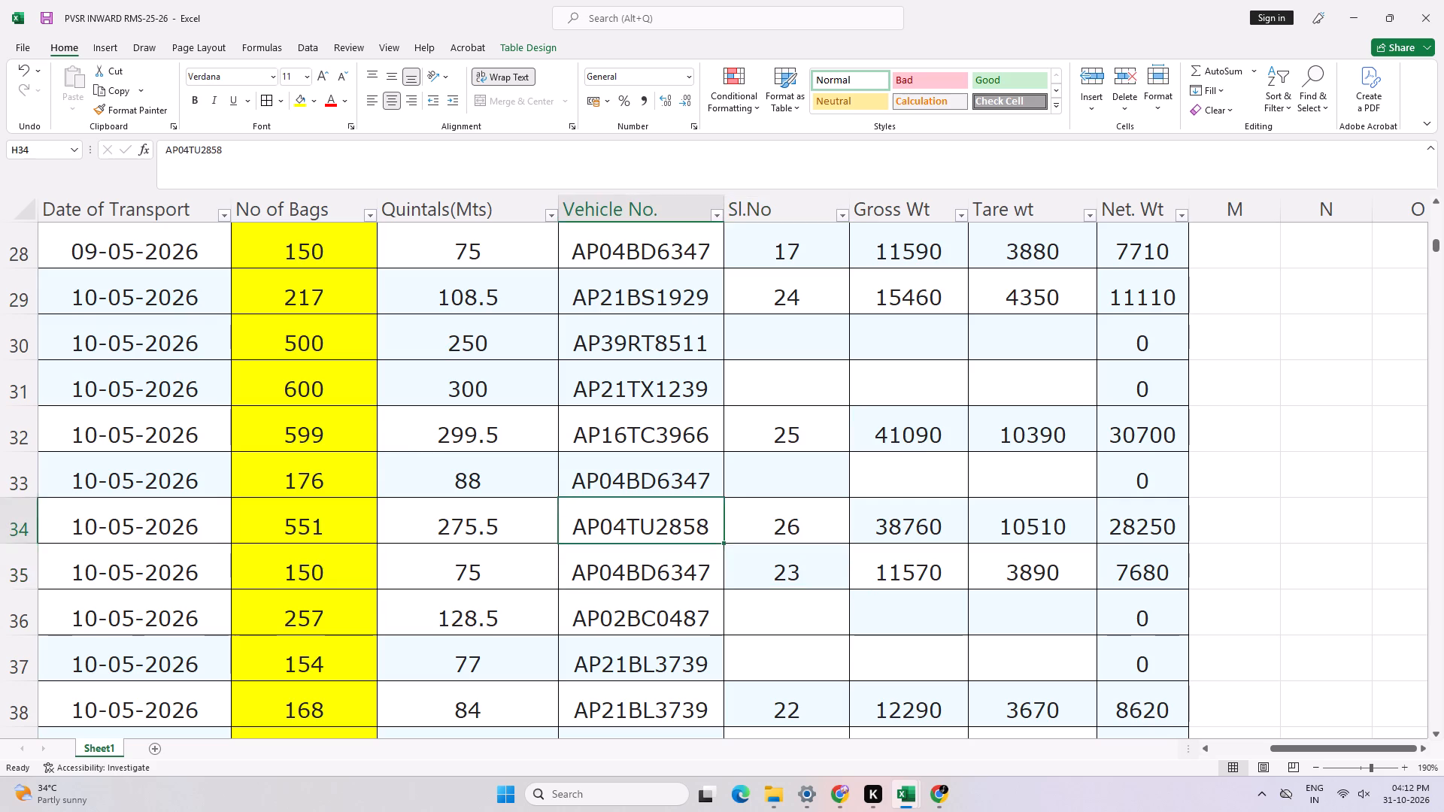
key(Up)
key(Right)
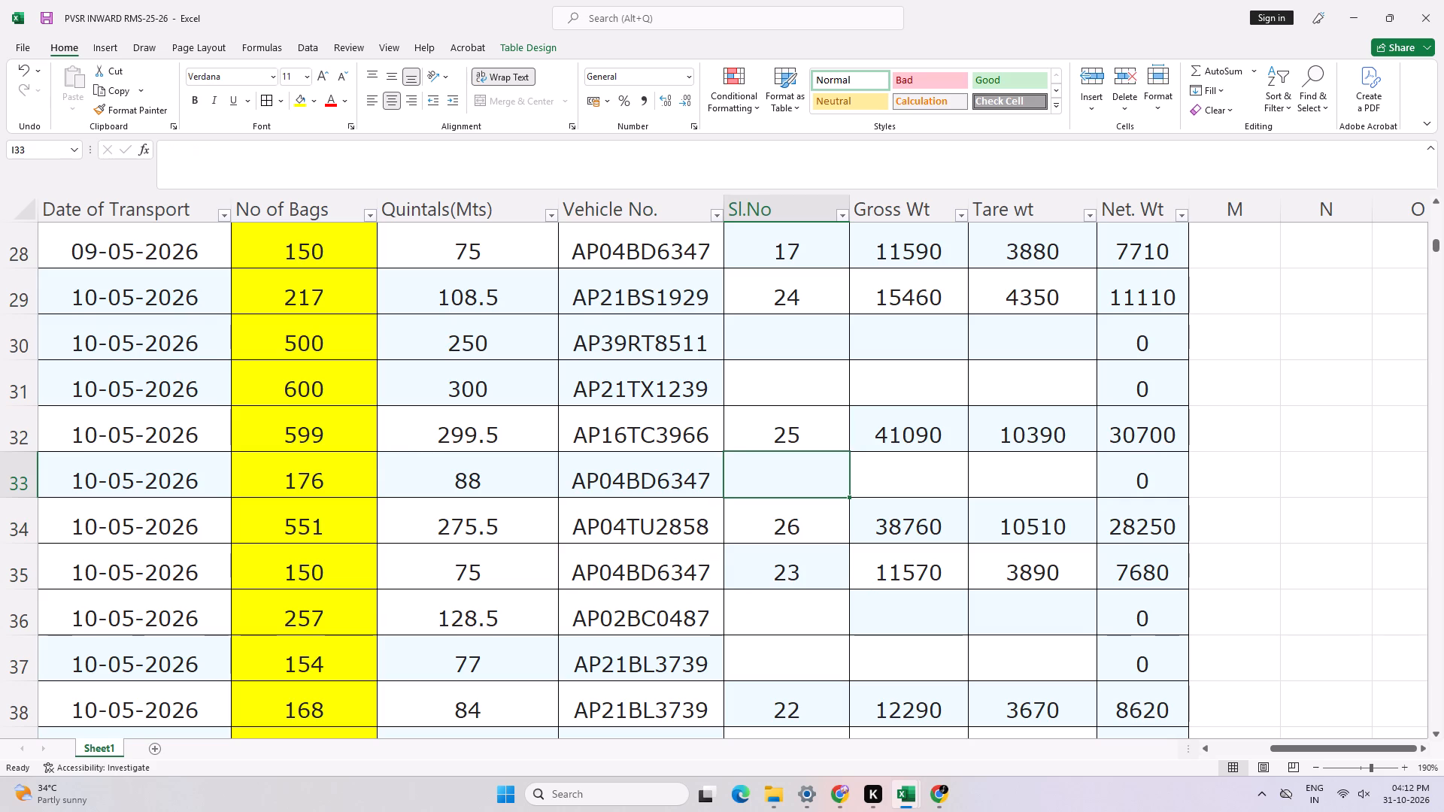
key(Up)
key(Up)
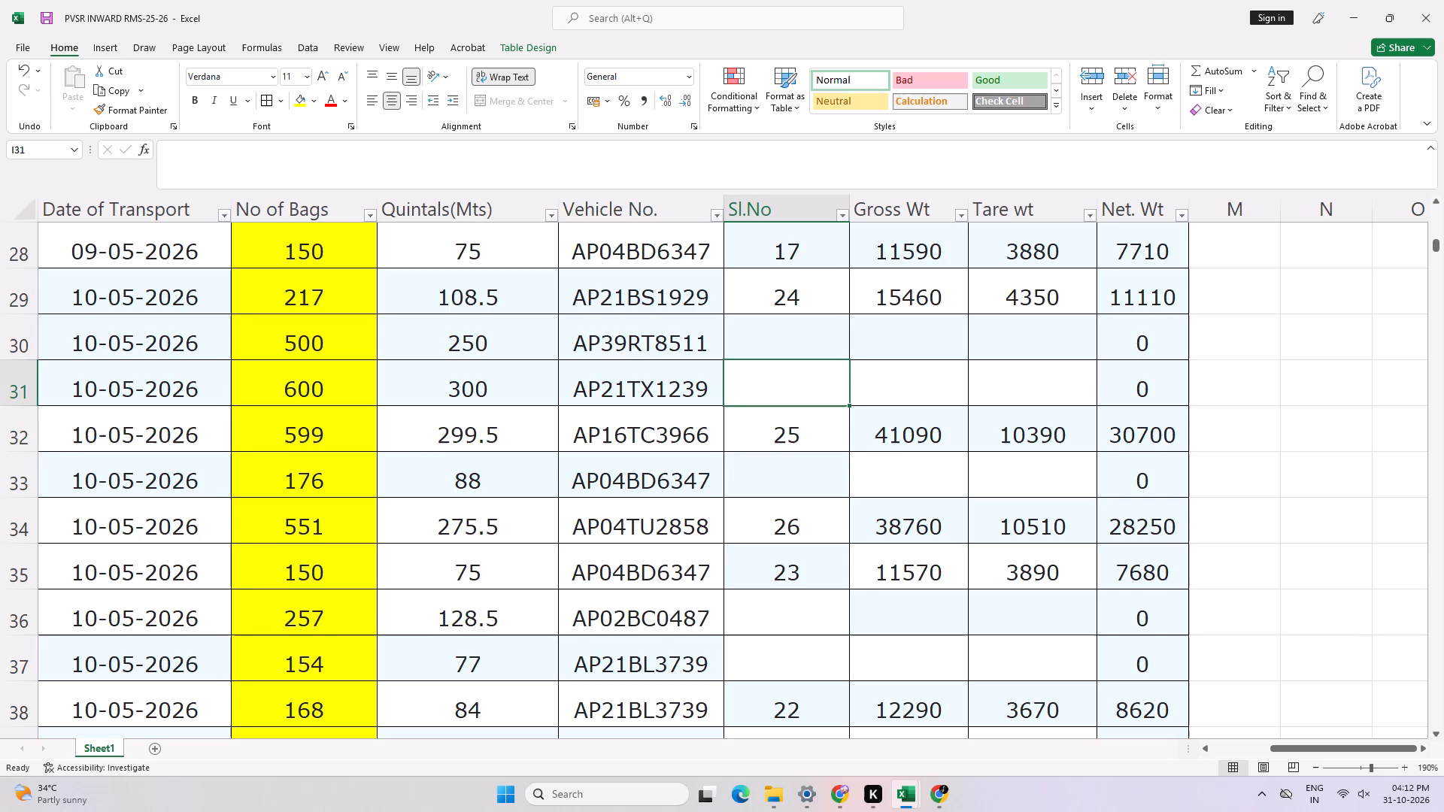
text(27)
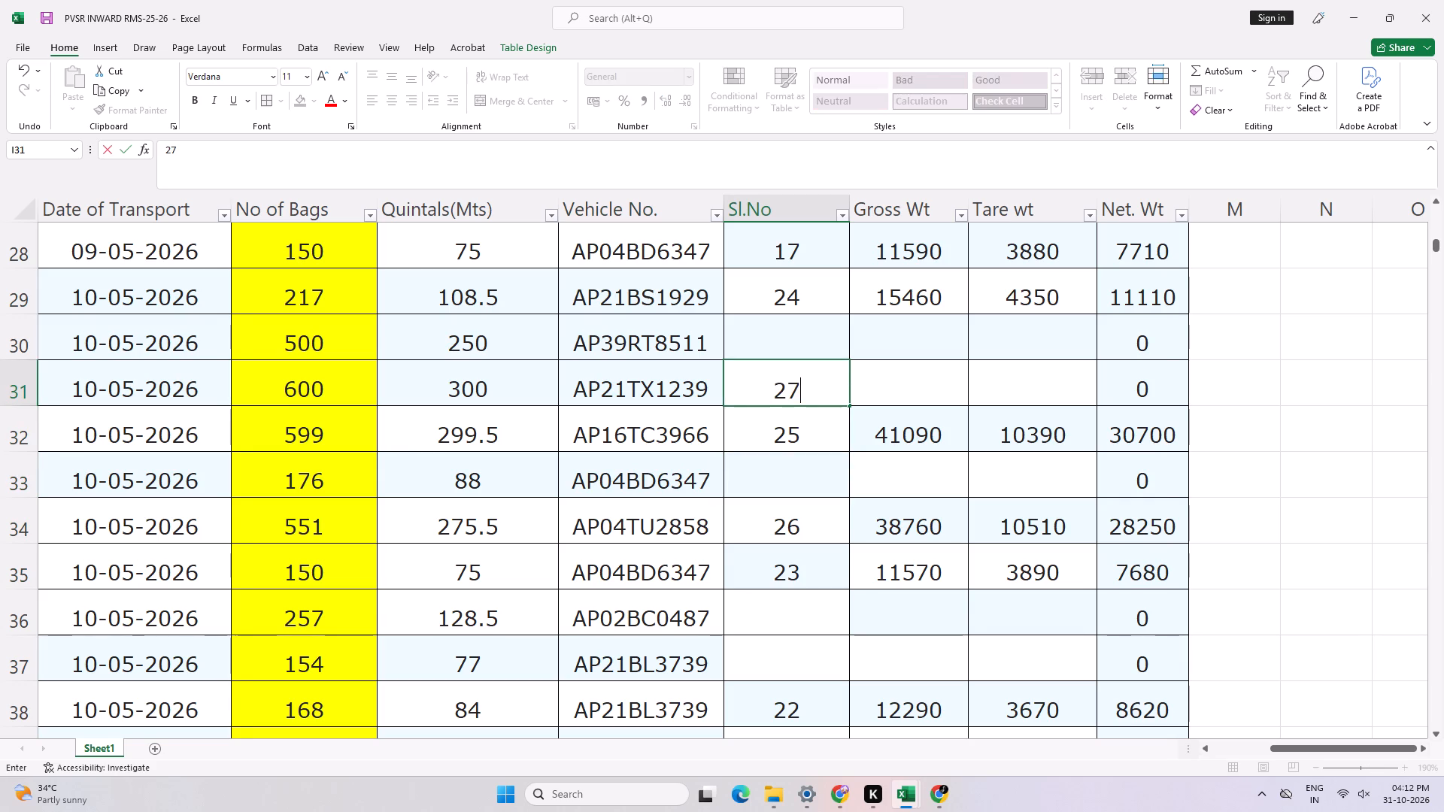
key(Right)
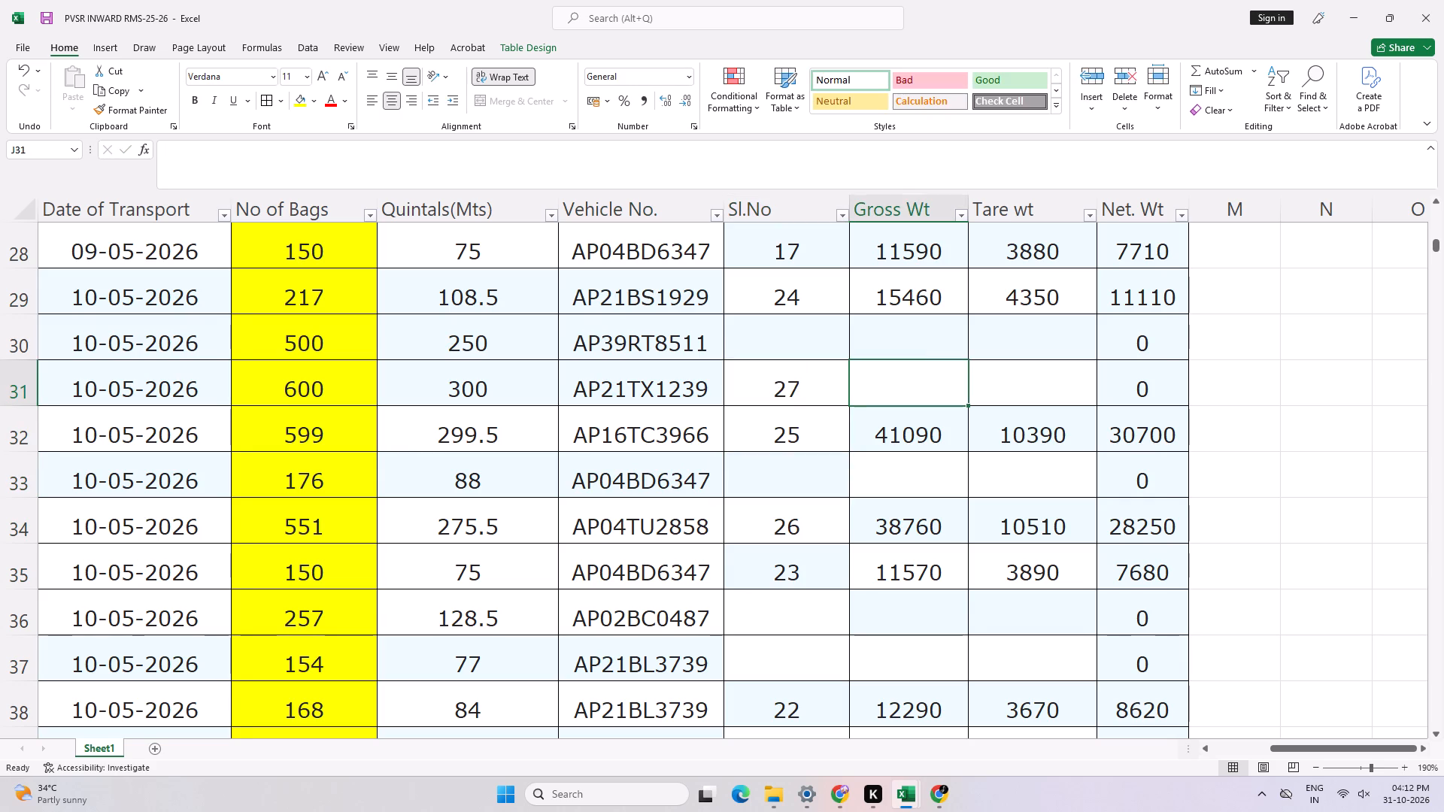
text(41920)
key(Right)
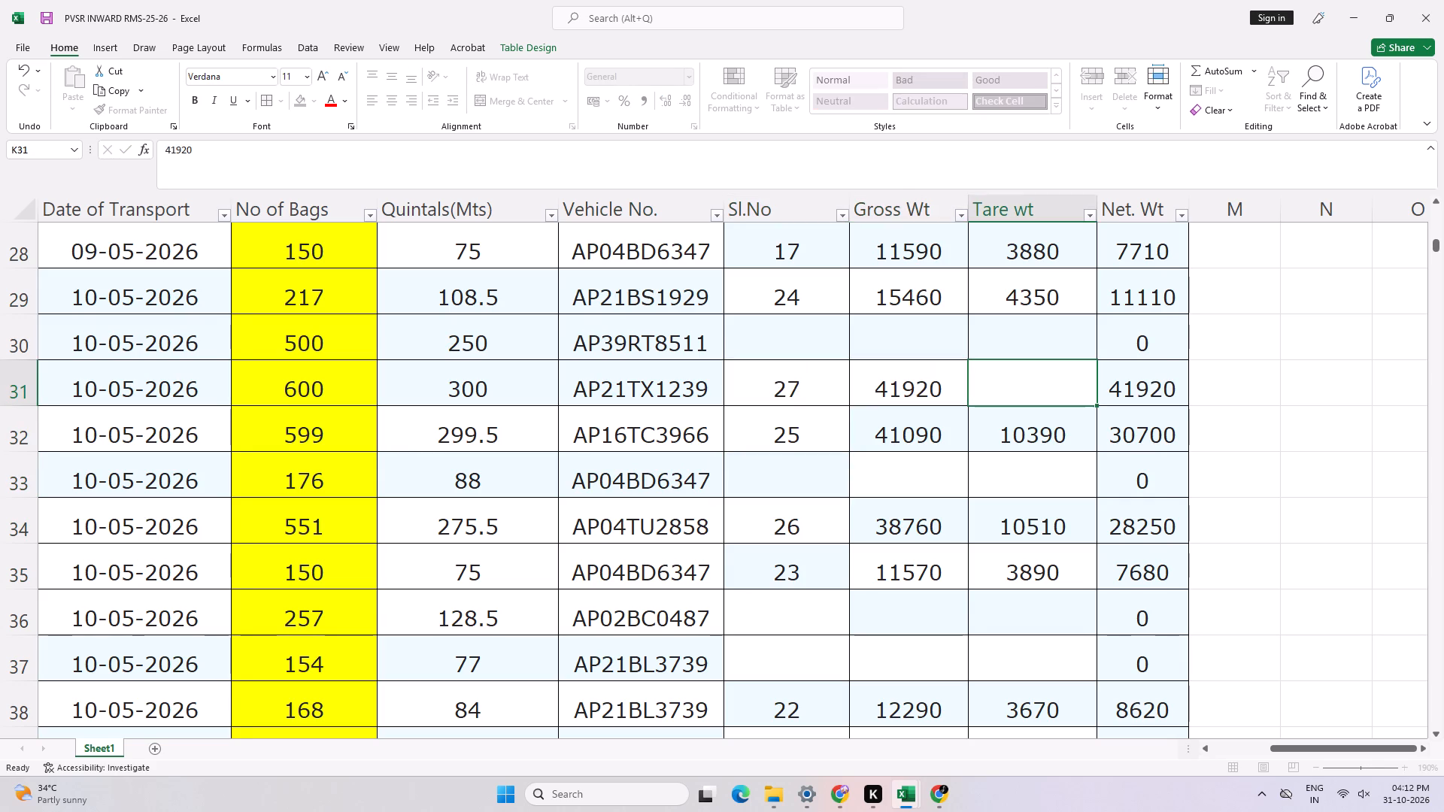
text(11060)
key(Return)
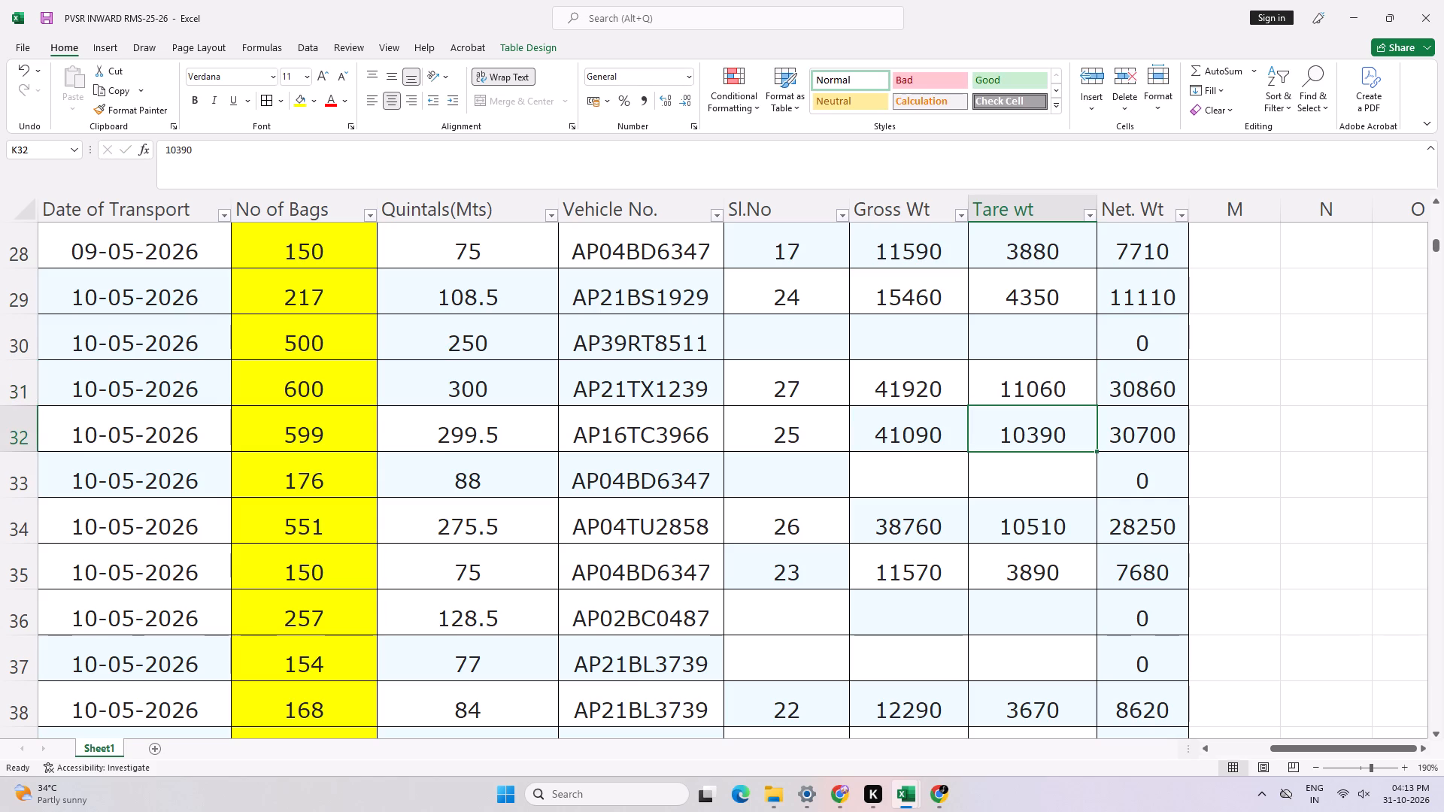
Save the PVSR INWARD RMS-25-26 workbook.
key(Up)
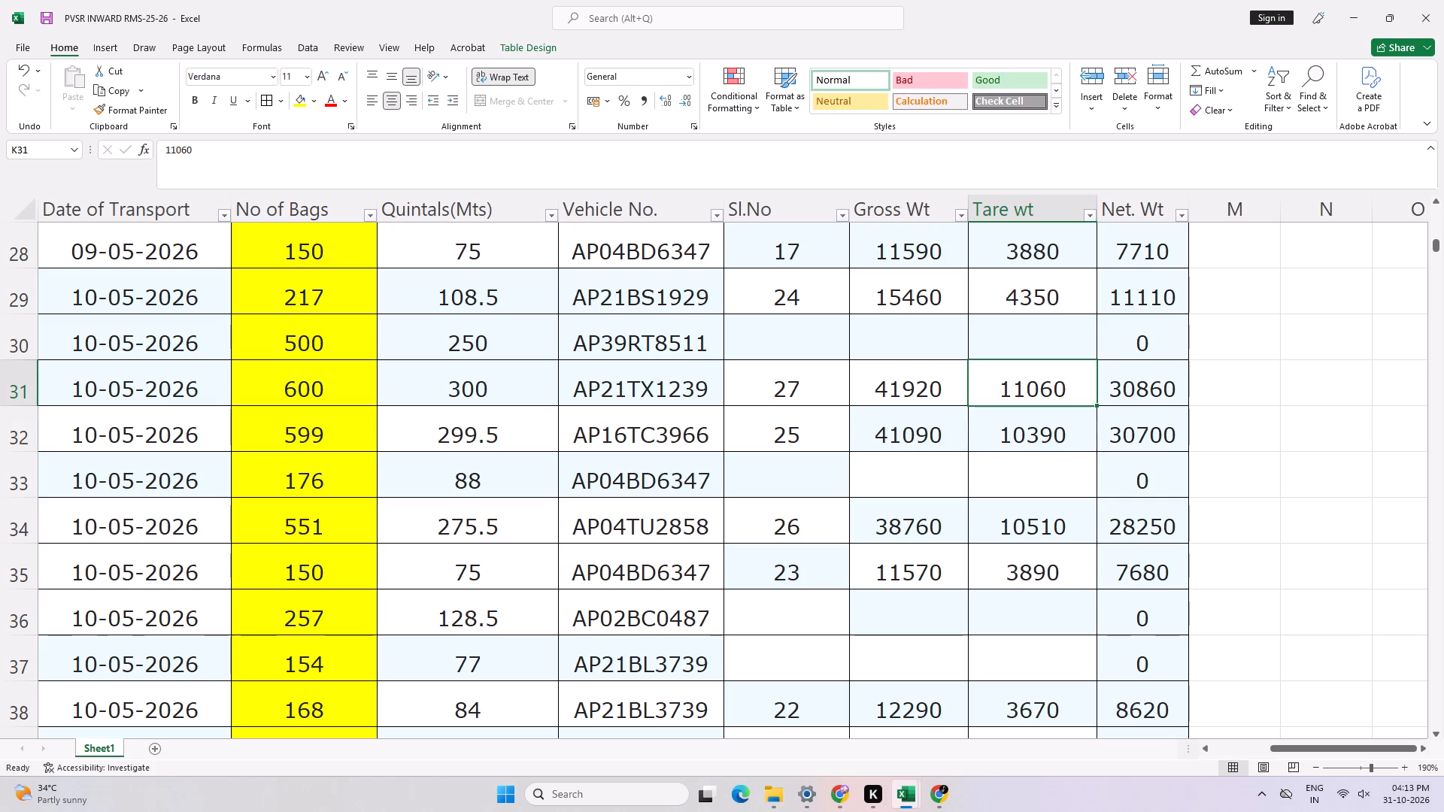
key(ctrl+s)
key(Up)
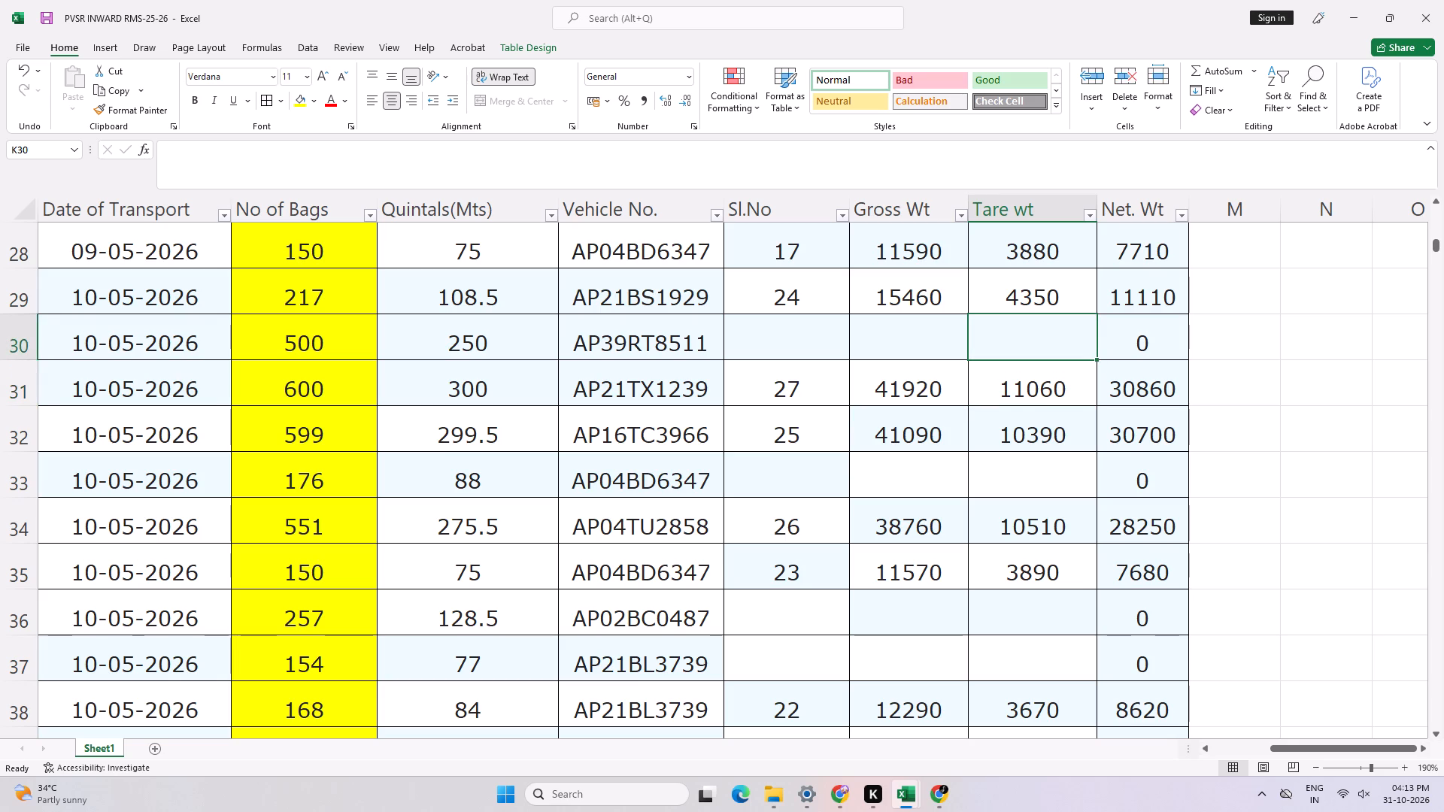
key(Left)
key(Down)
key(Down)
key(Down)
key(Down)
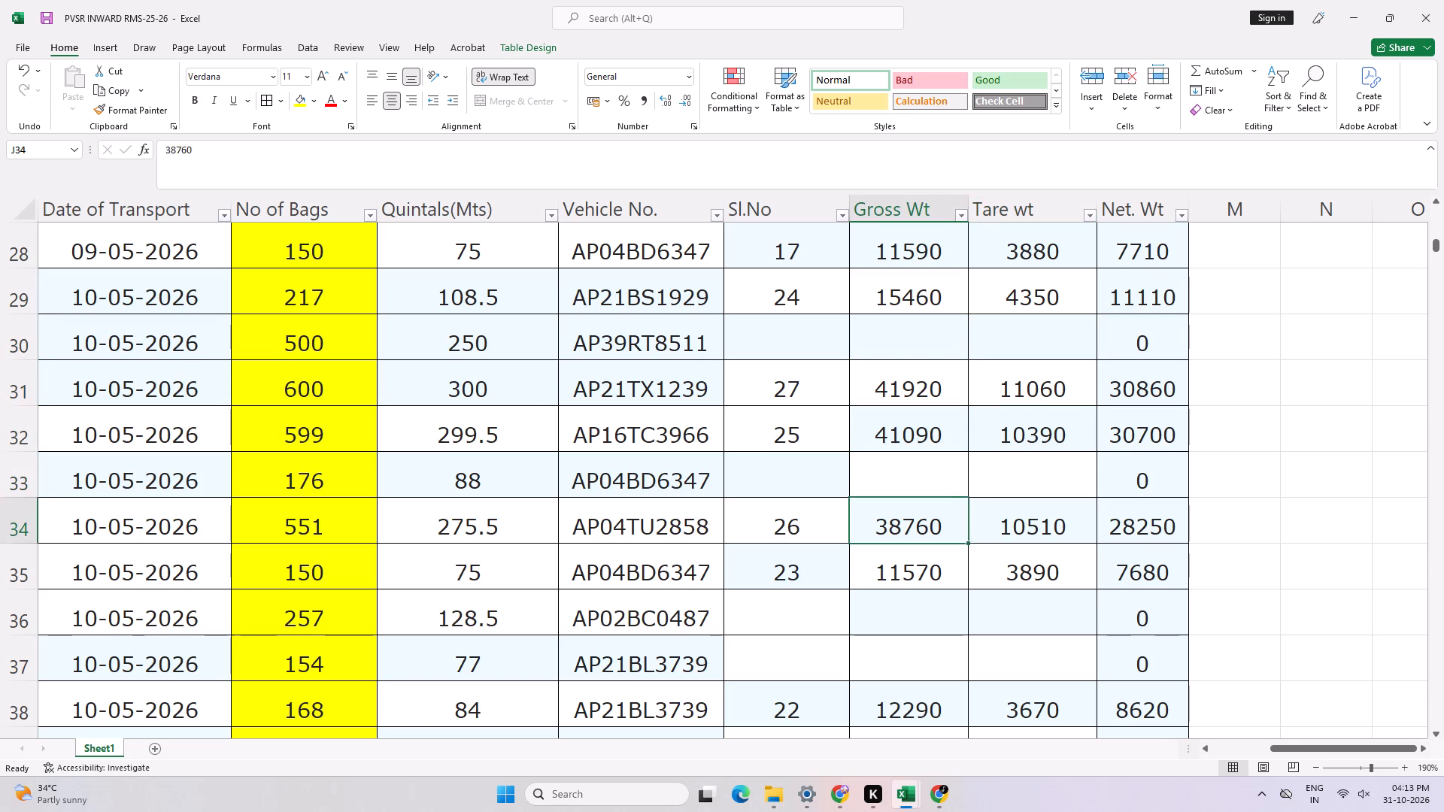
key(Down)
key(Down)
key(Down)
key(Down)
key(Up)
key(Left)
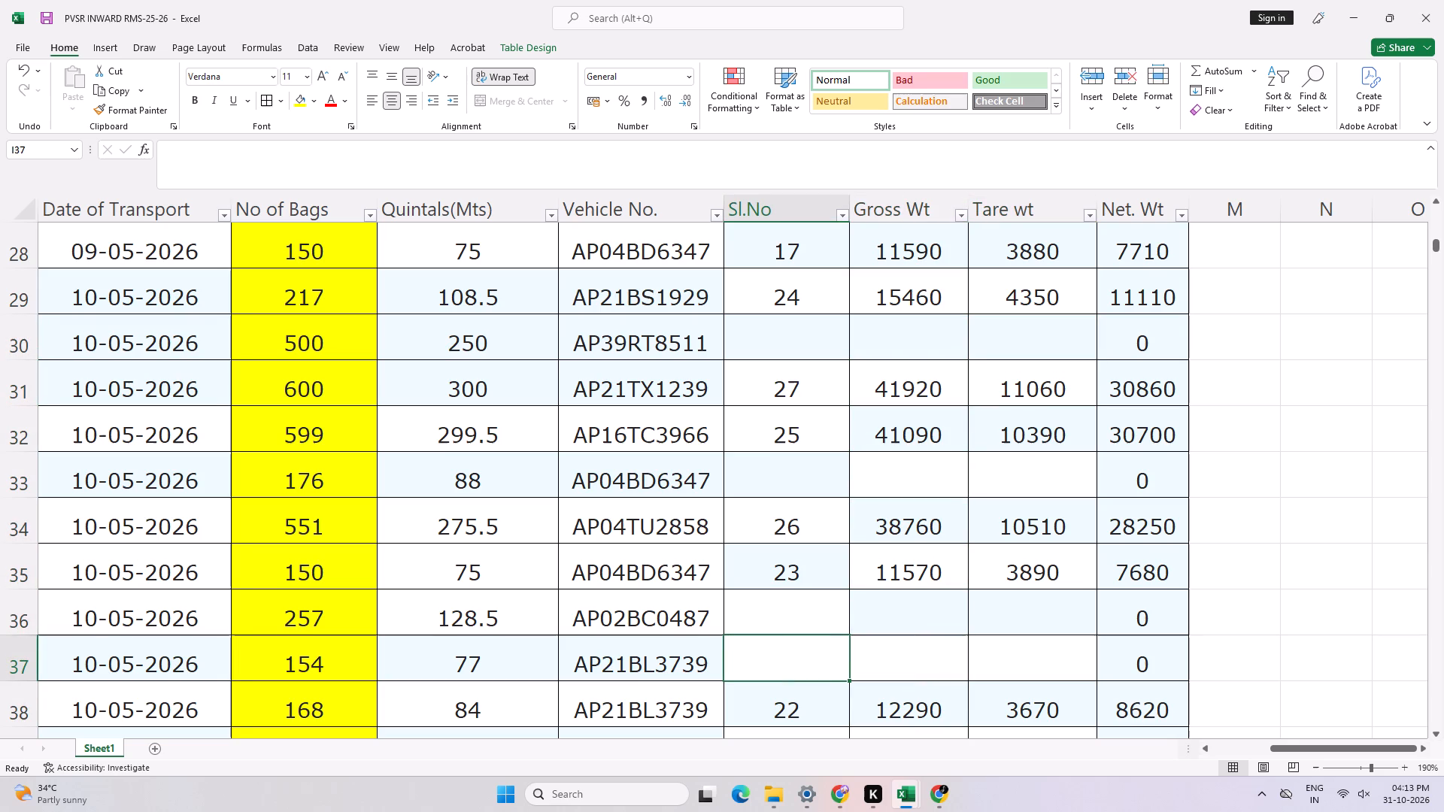
text(28)
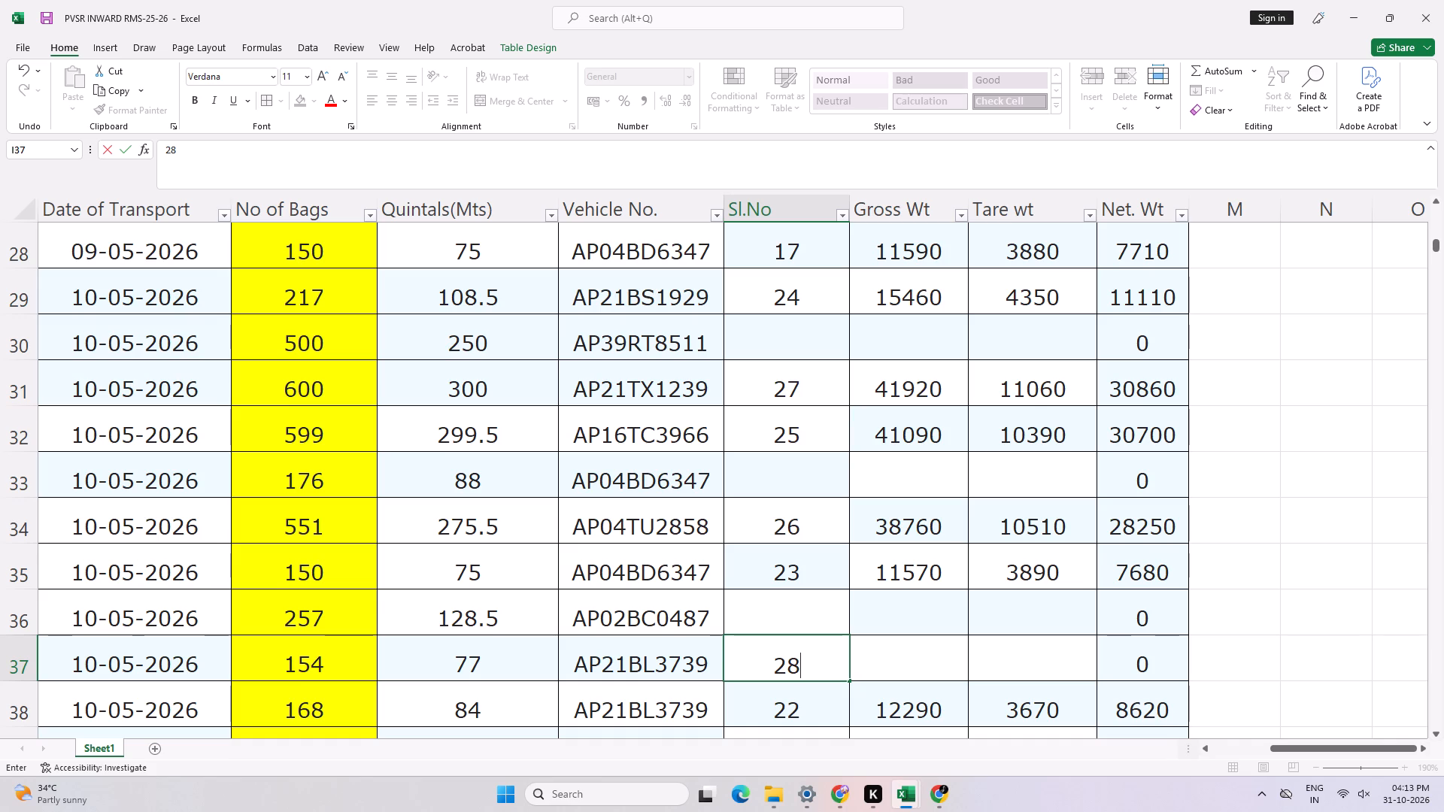
key(Right)
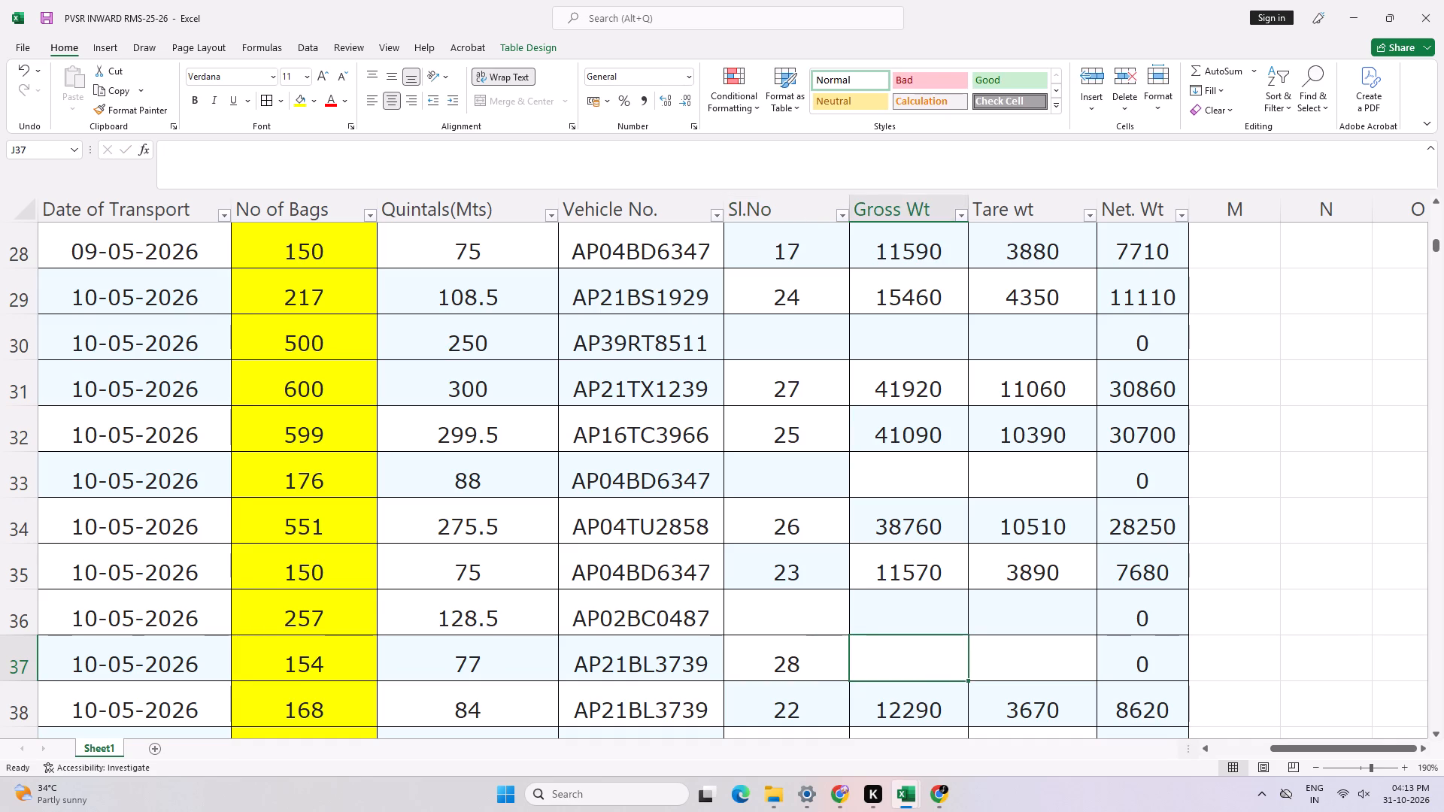
text(11580)
key(Right)
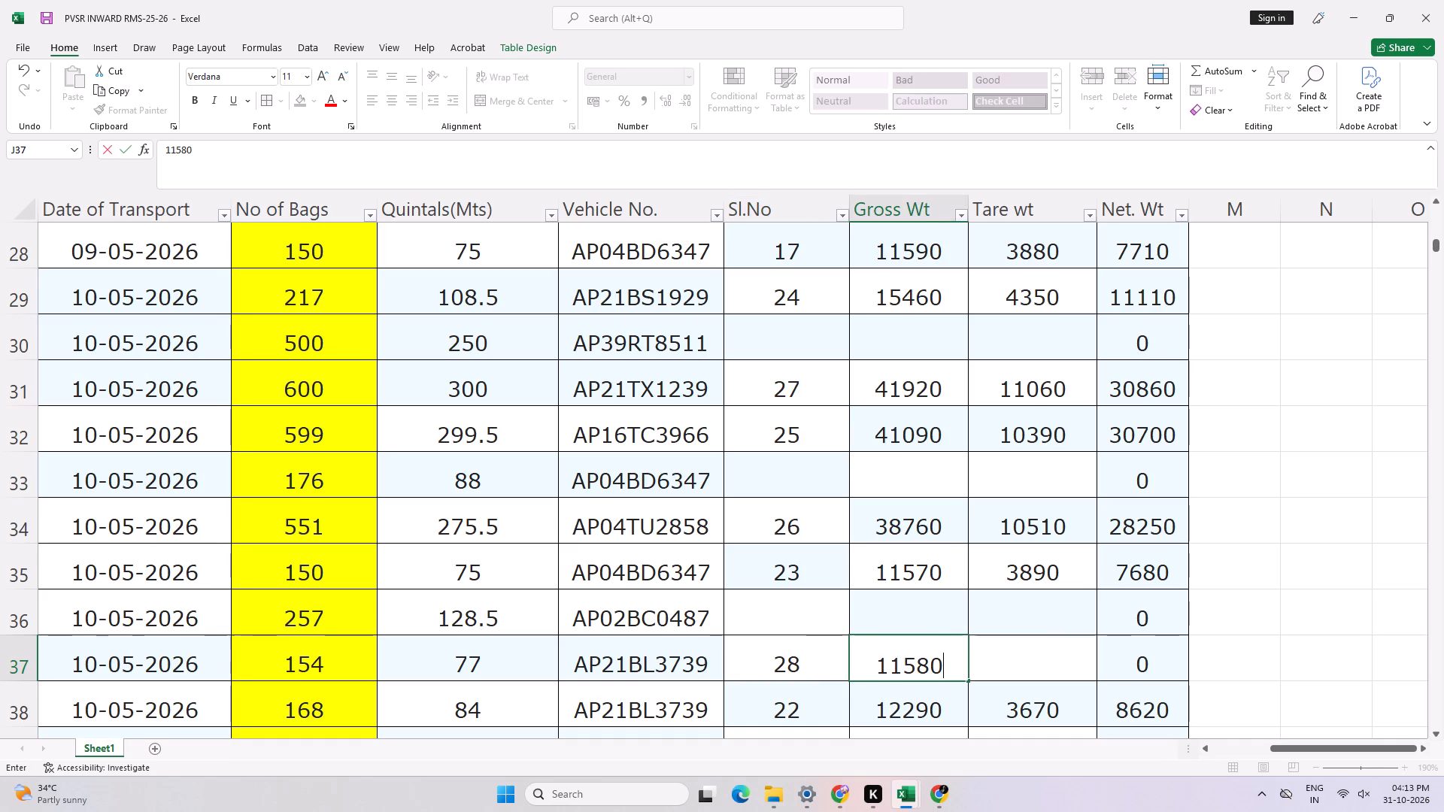
text(3700)
key(Return)
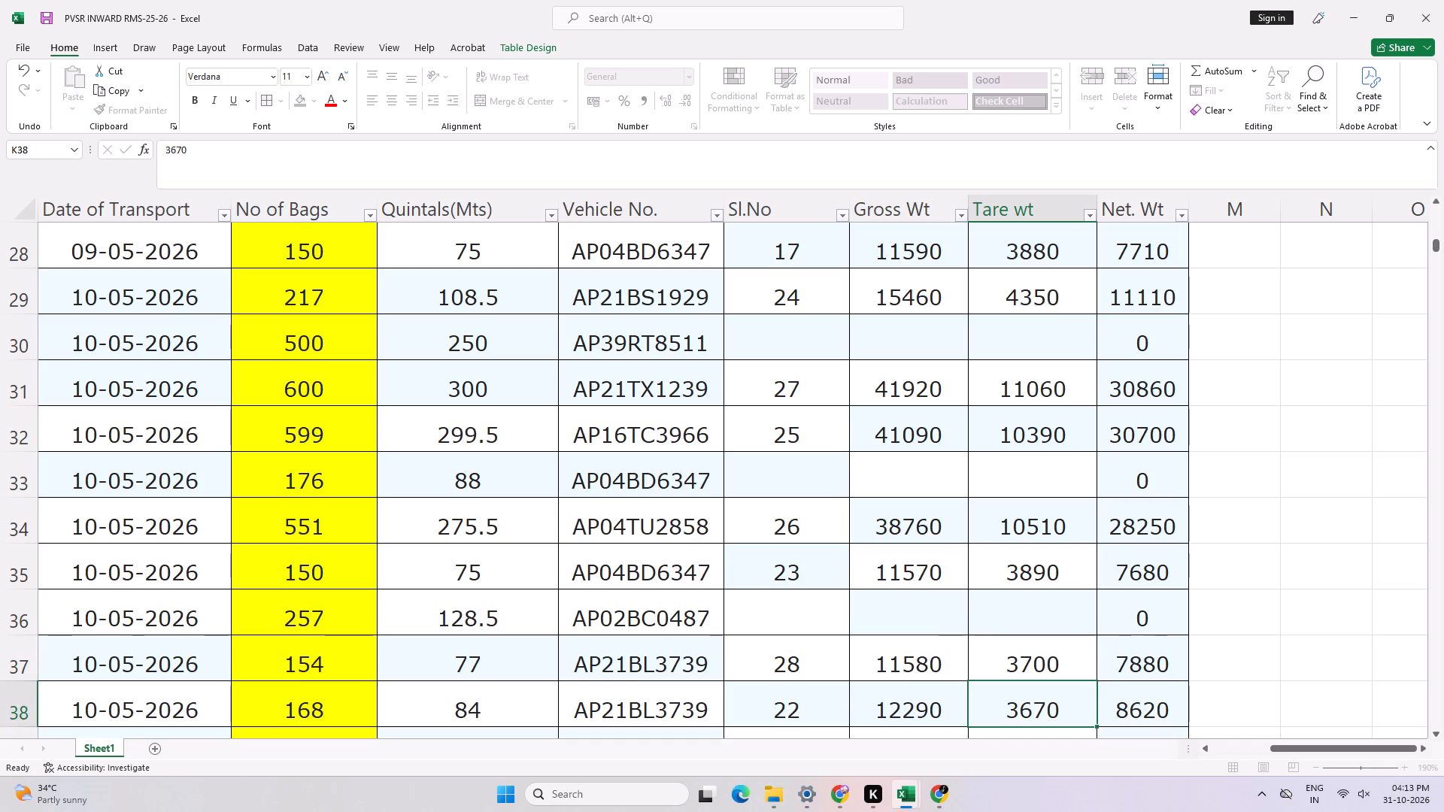
key(Up)
key(Left)
key(Left)
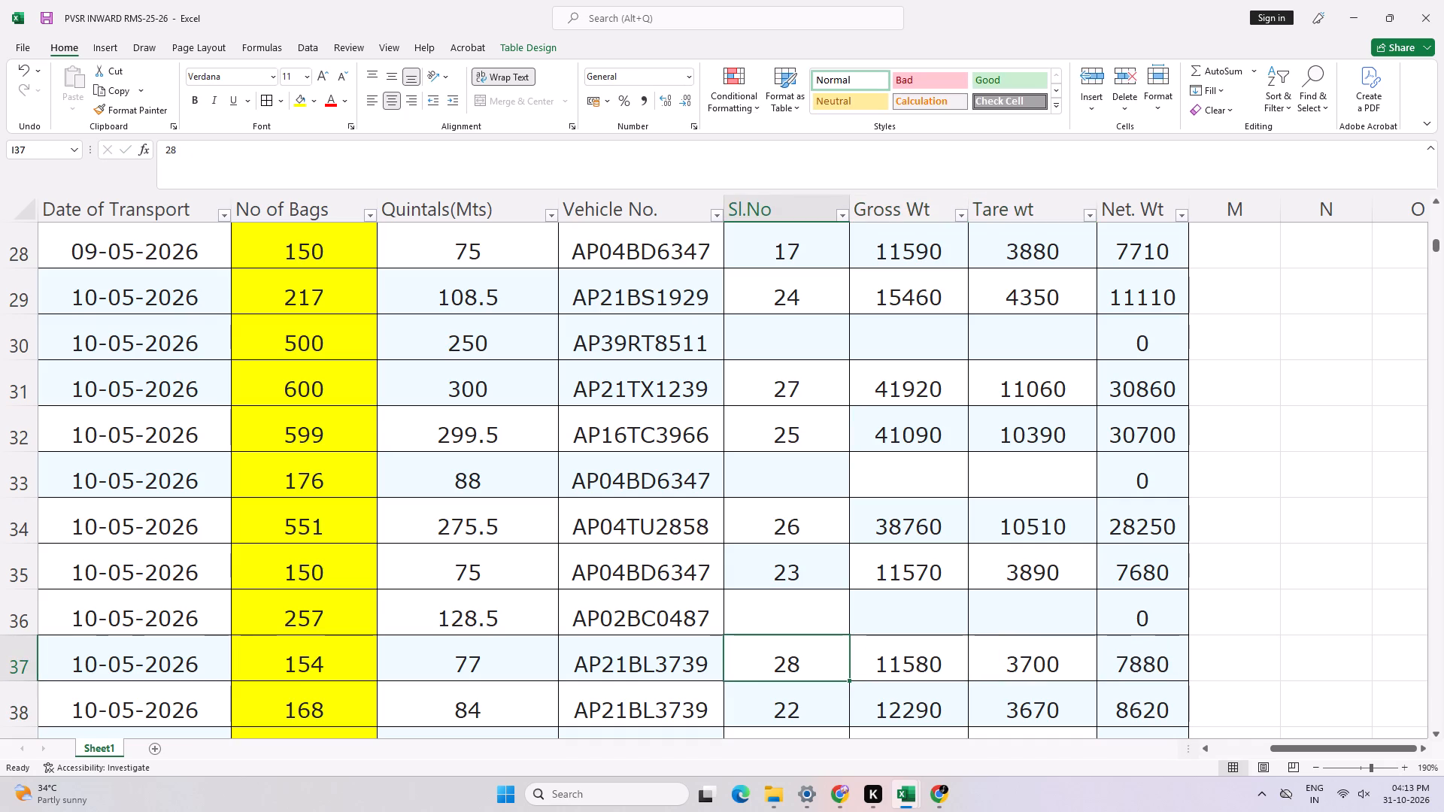
key(Up)
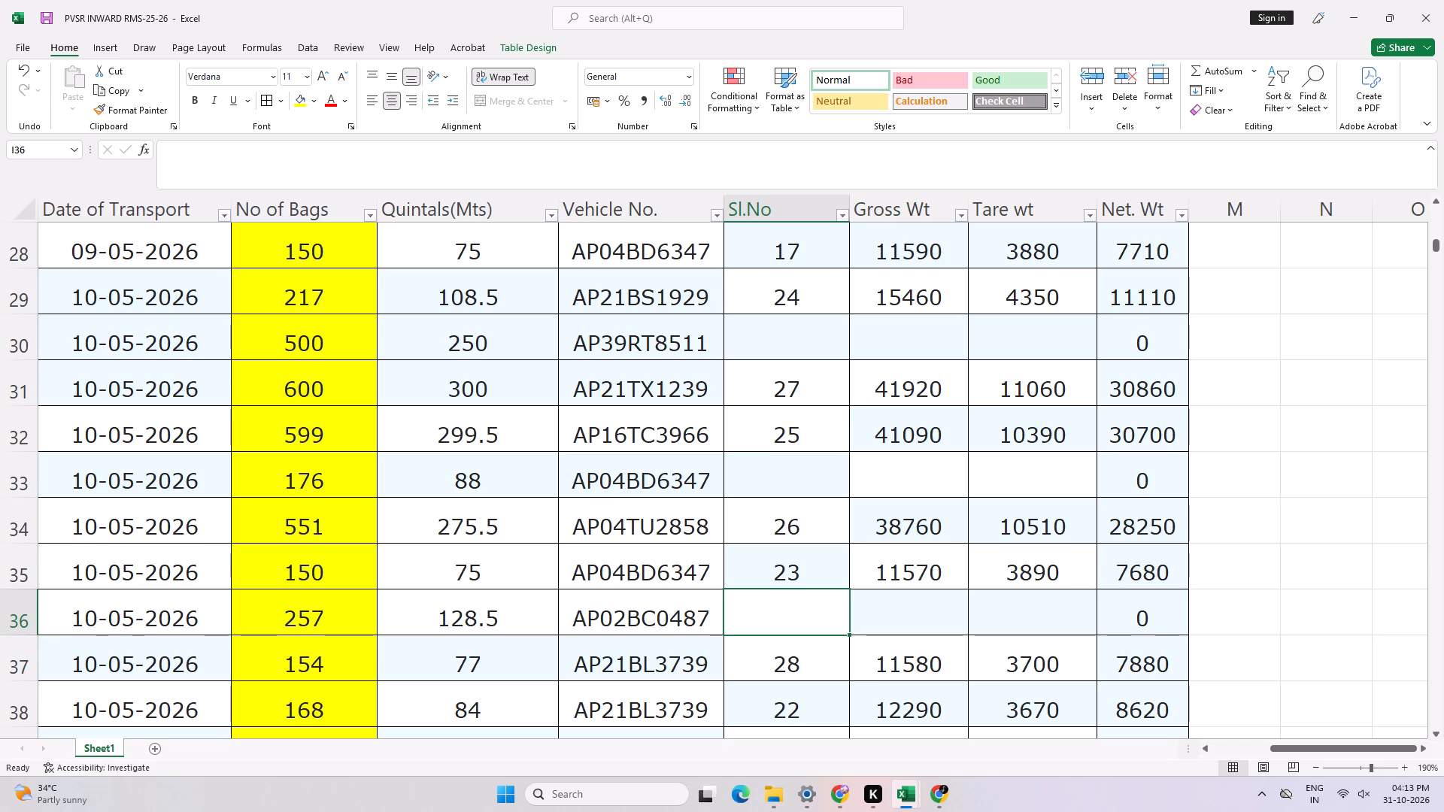
key(Up)
key(Up)
key(Up)
text(29)
key(Right)
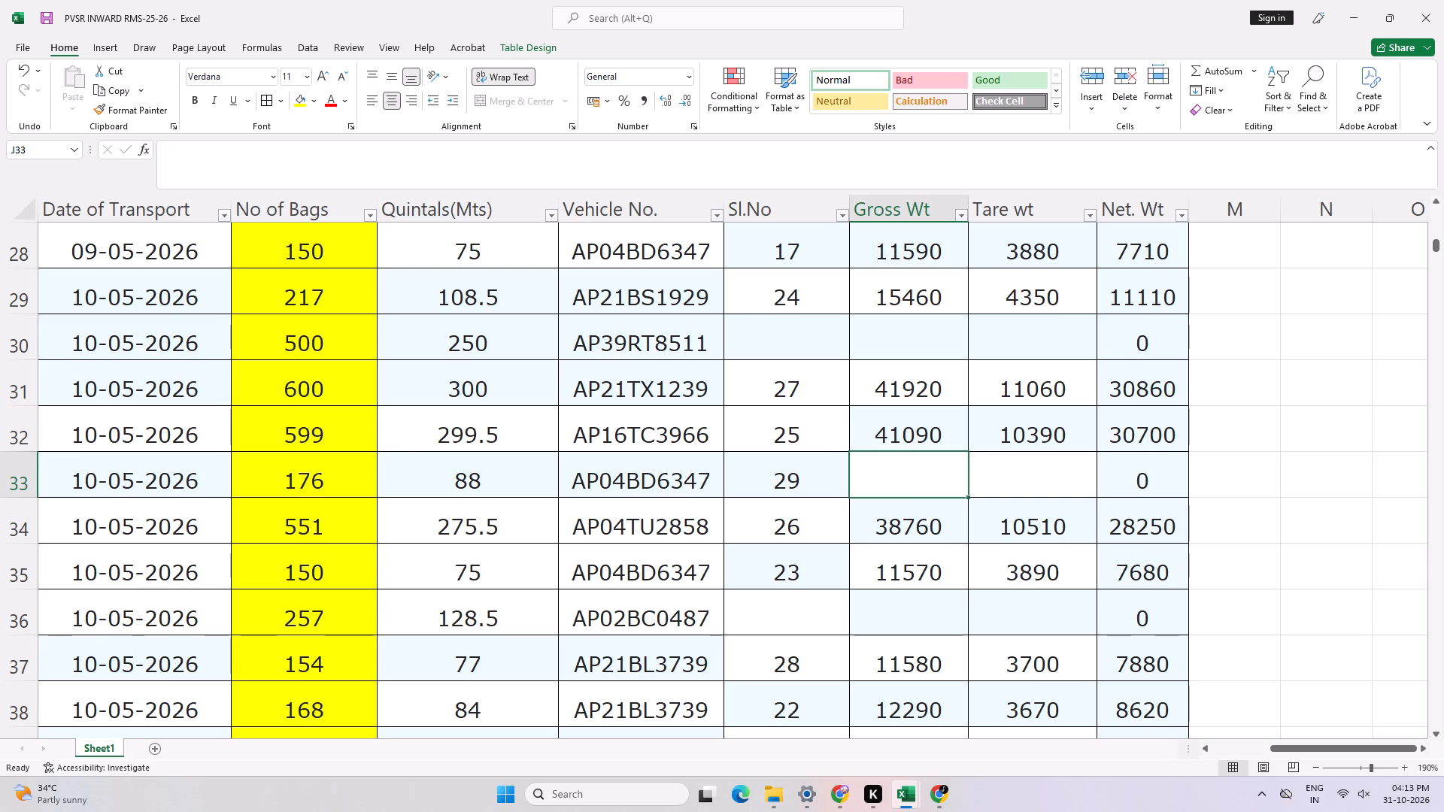
text(12940)
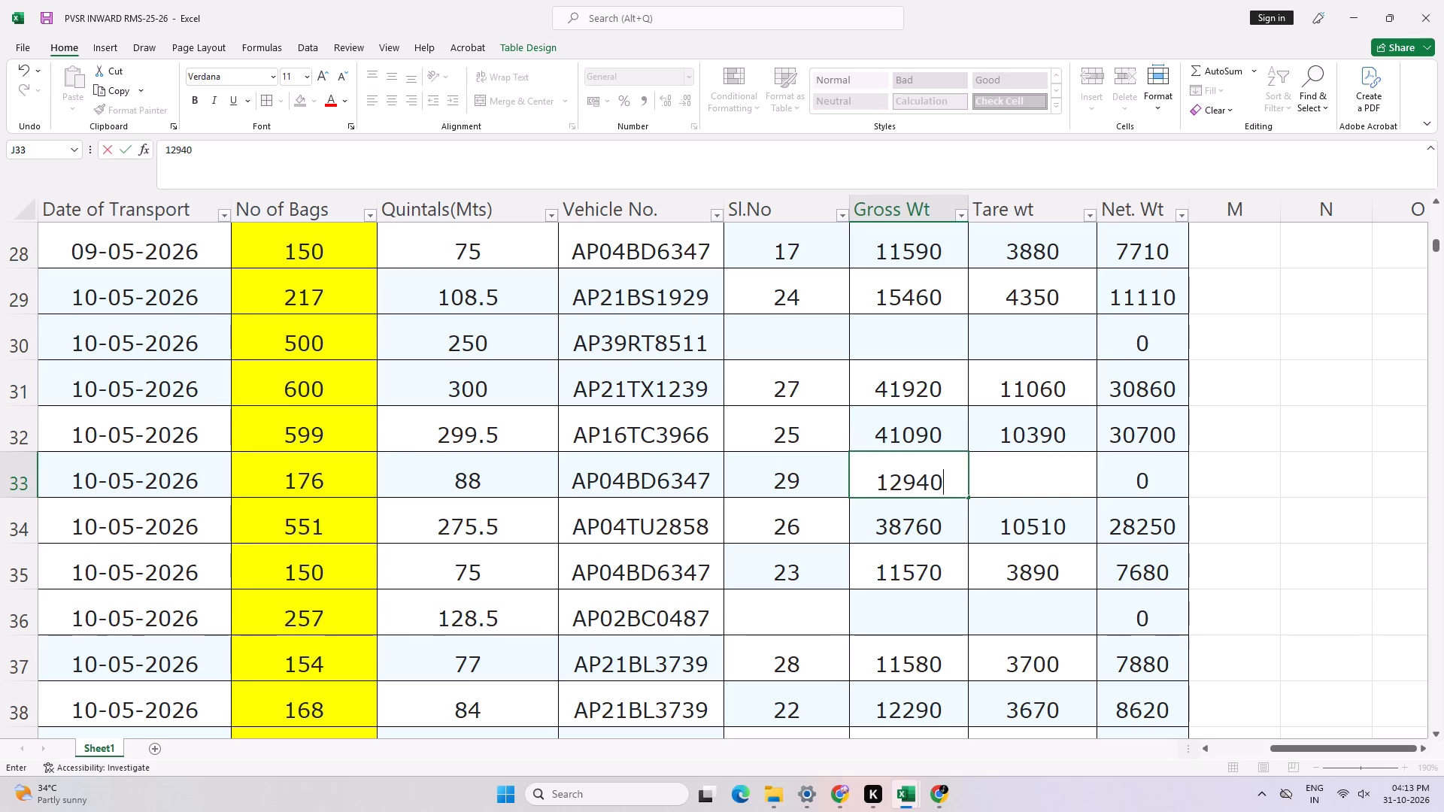
key(Right)
text(3920)
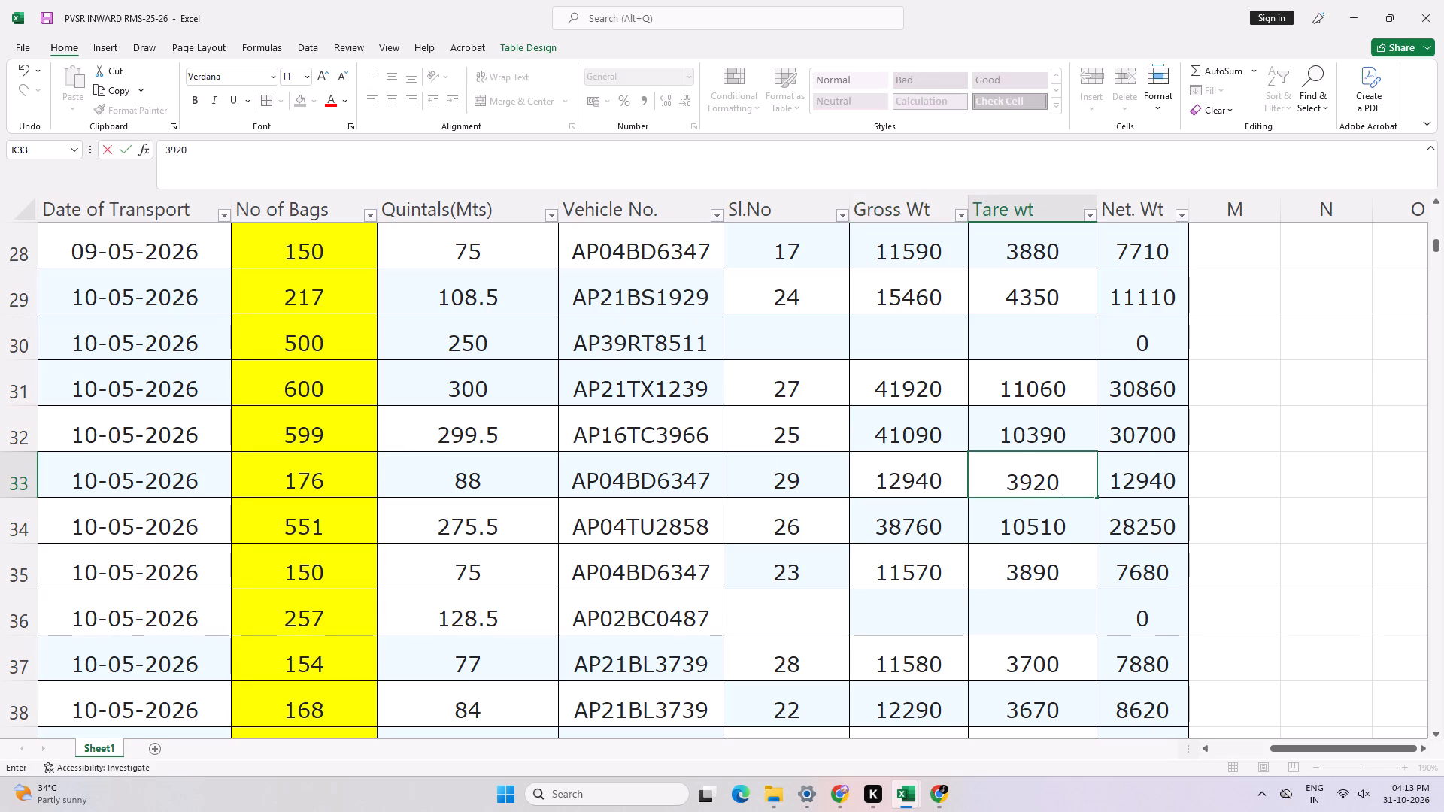
key(Right)
key(Left)
key(Left)
key(Left)
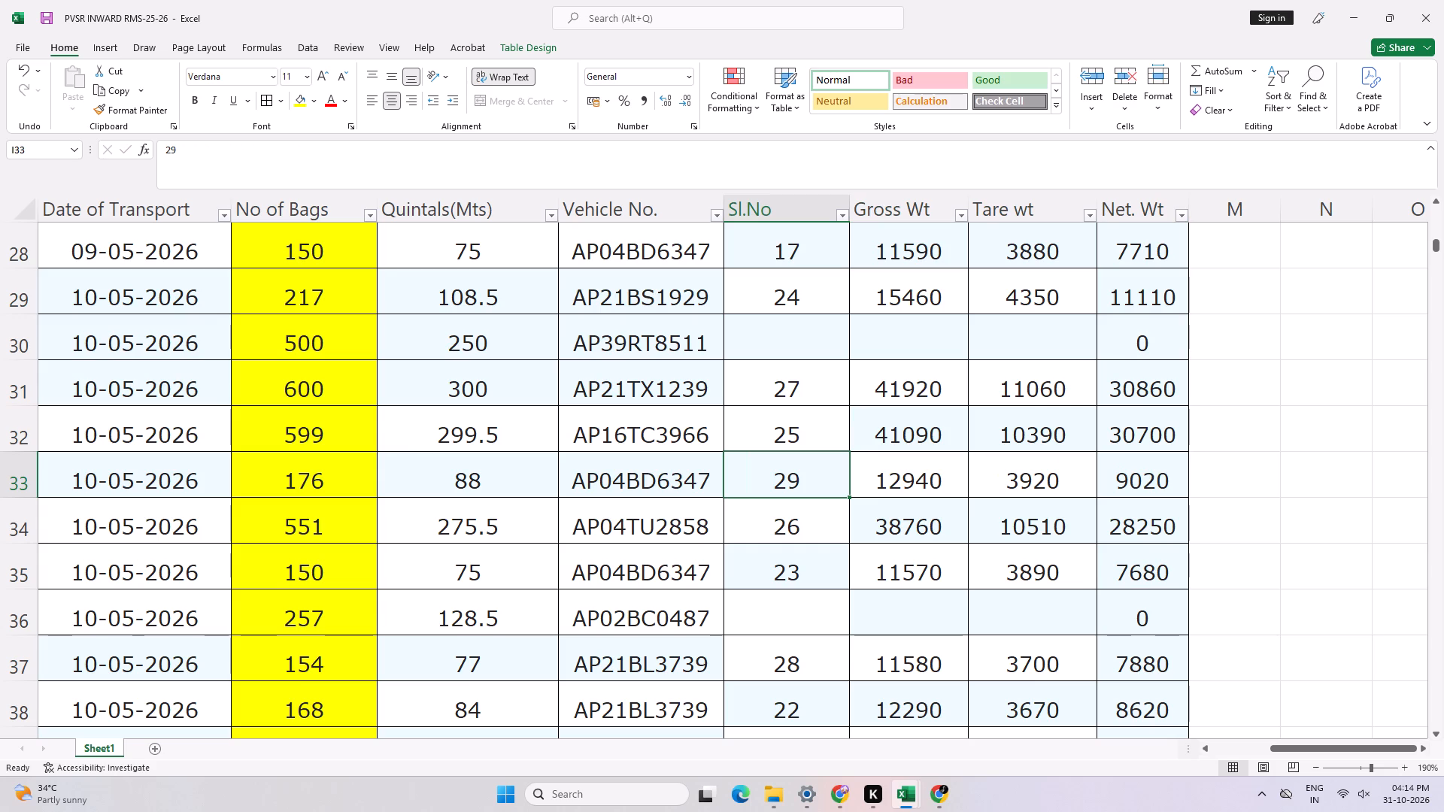
key(Down)
key(Down)
key(Down)
key(Down)
key(Up)
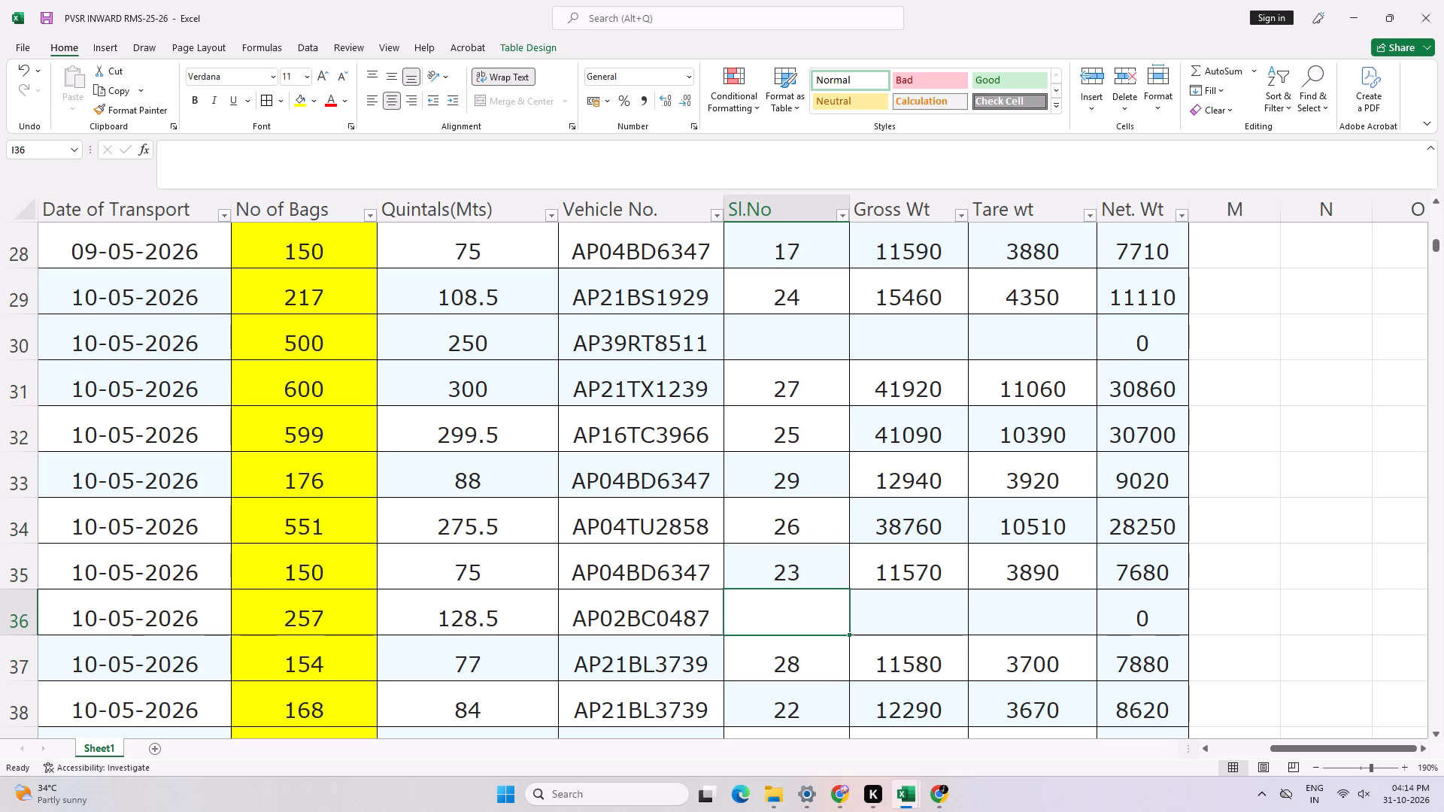
text(30)
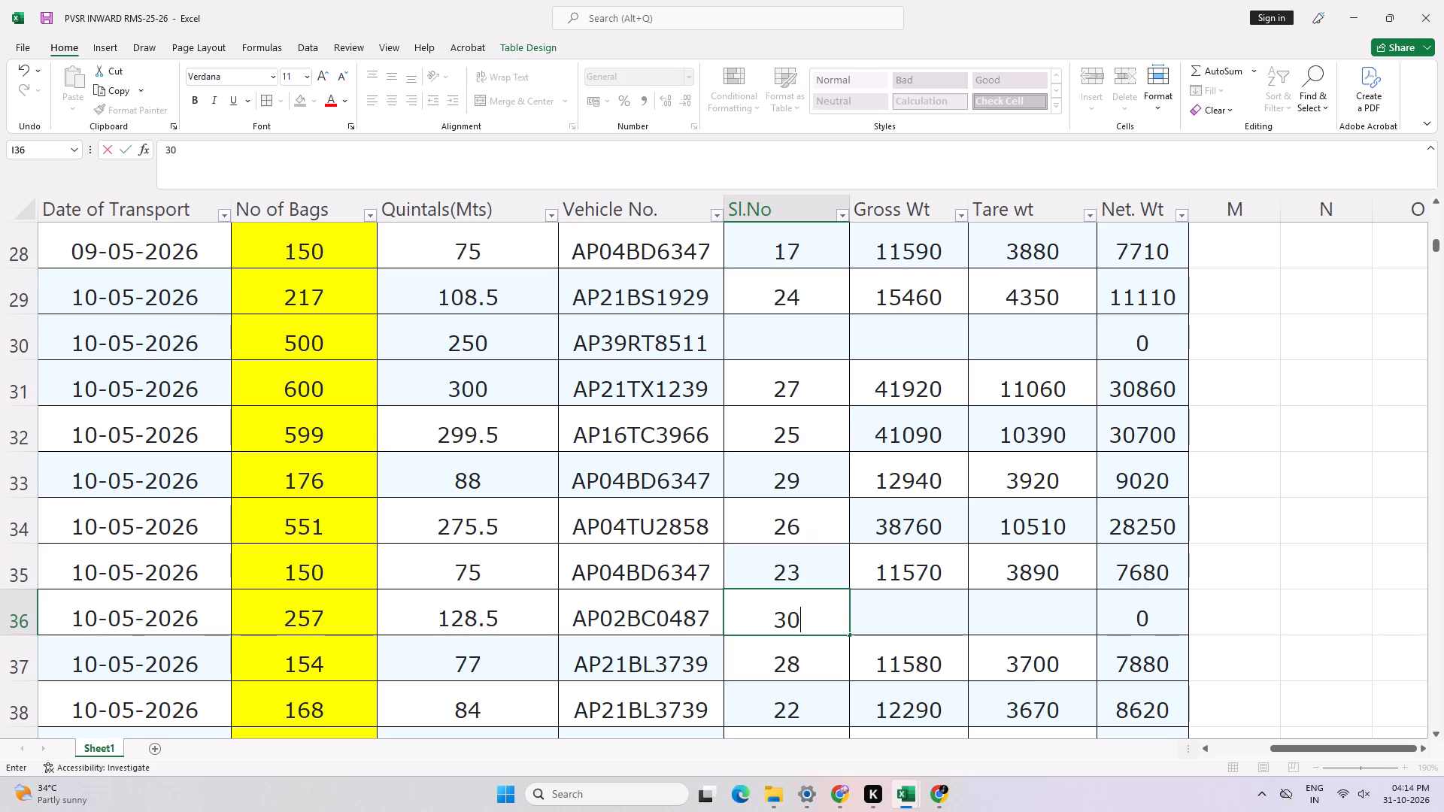
key(Right)
text(17510)
key(Right)
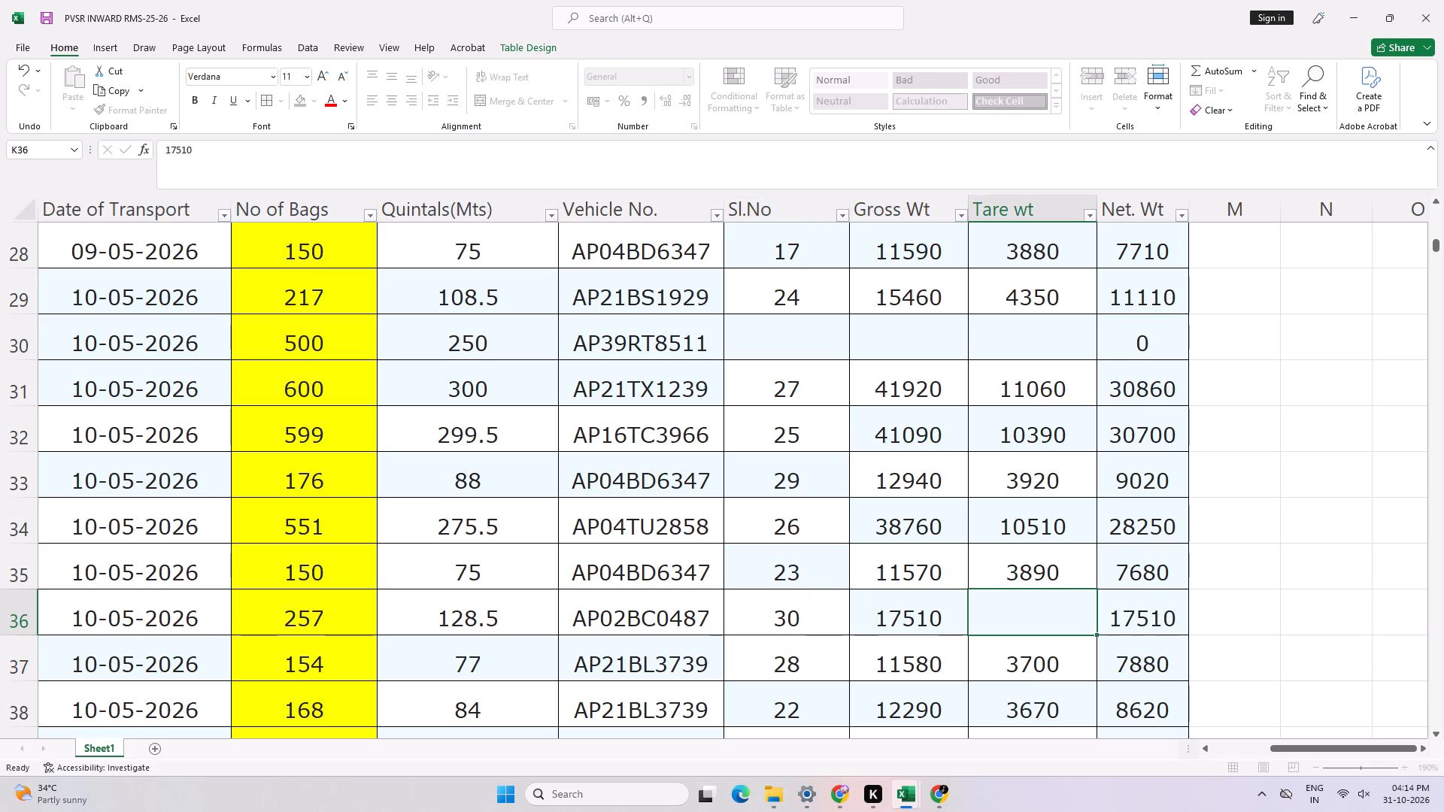
text(4490)
key(Right)
key(Left)
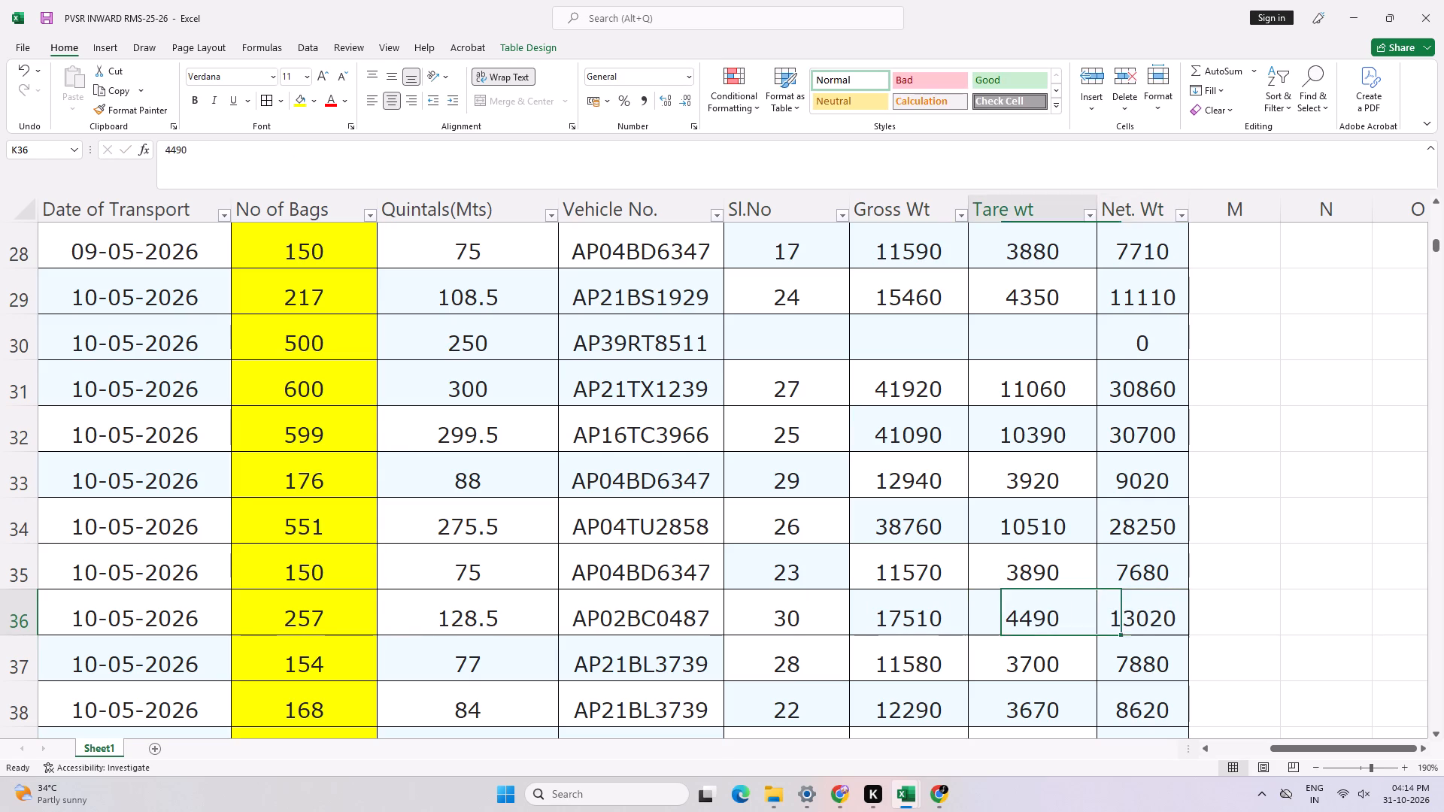
key(Left)
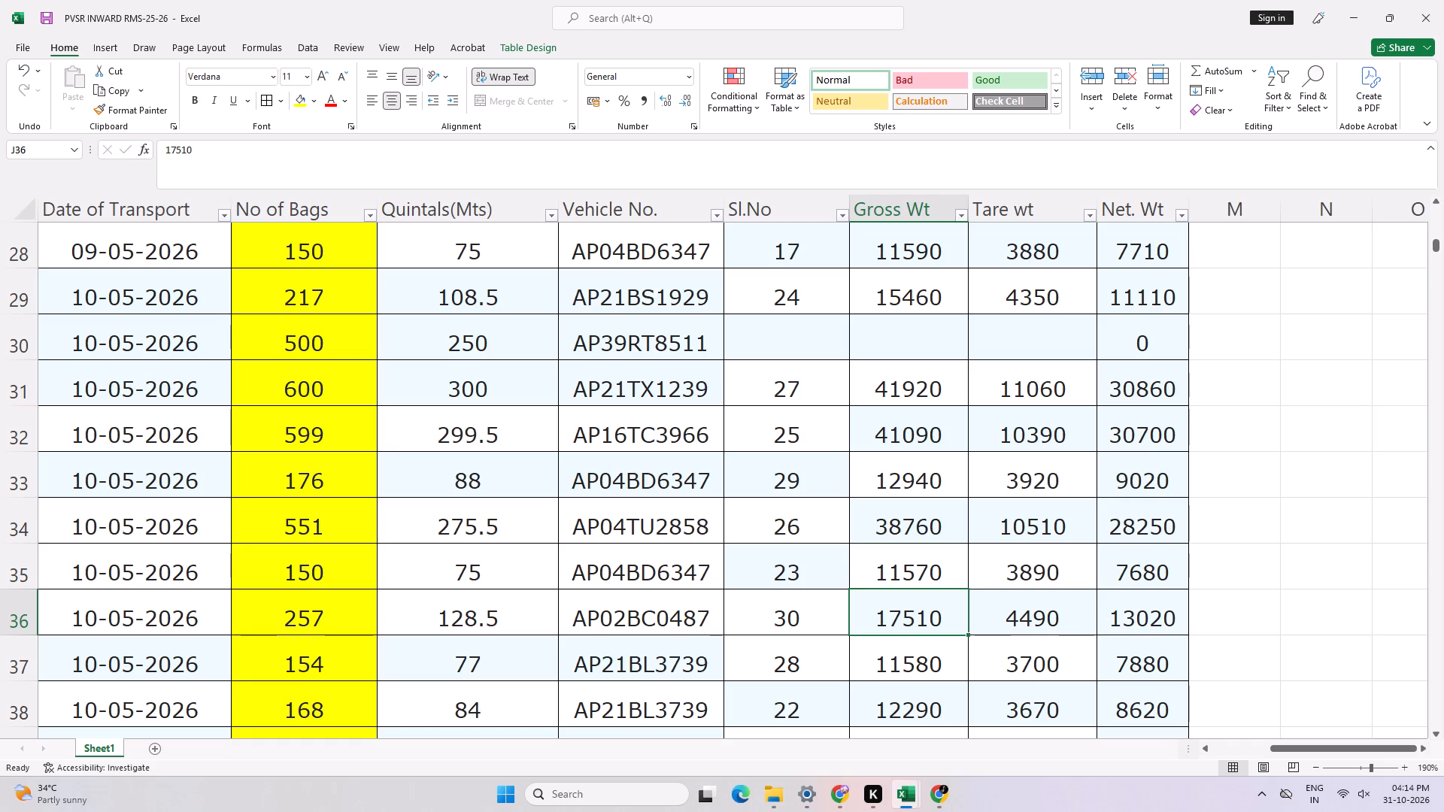
key(Up)
key(Up)
key(Up)
key(Up)
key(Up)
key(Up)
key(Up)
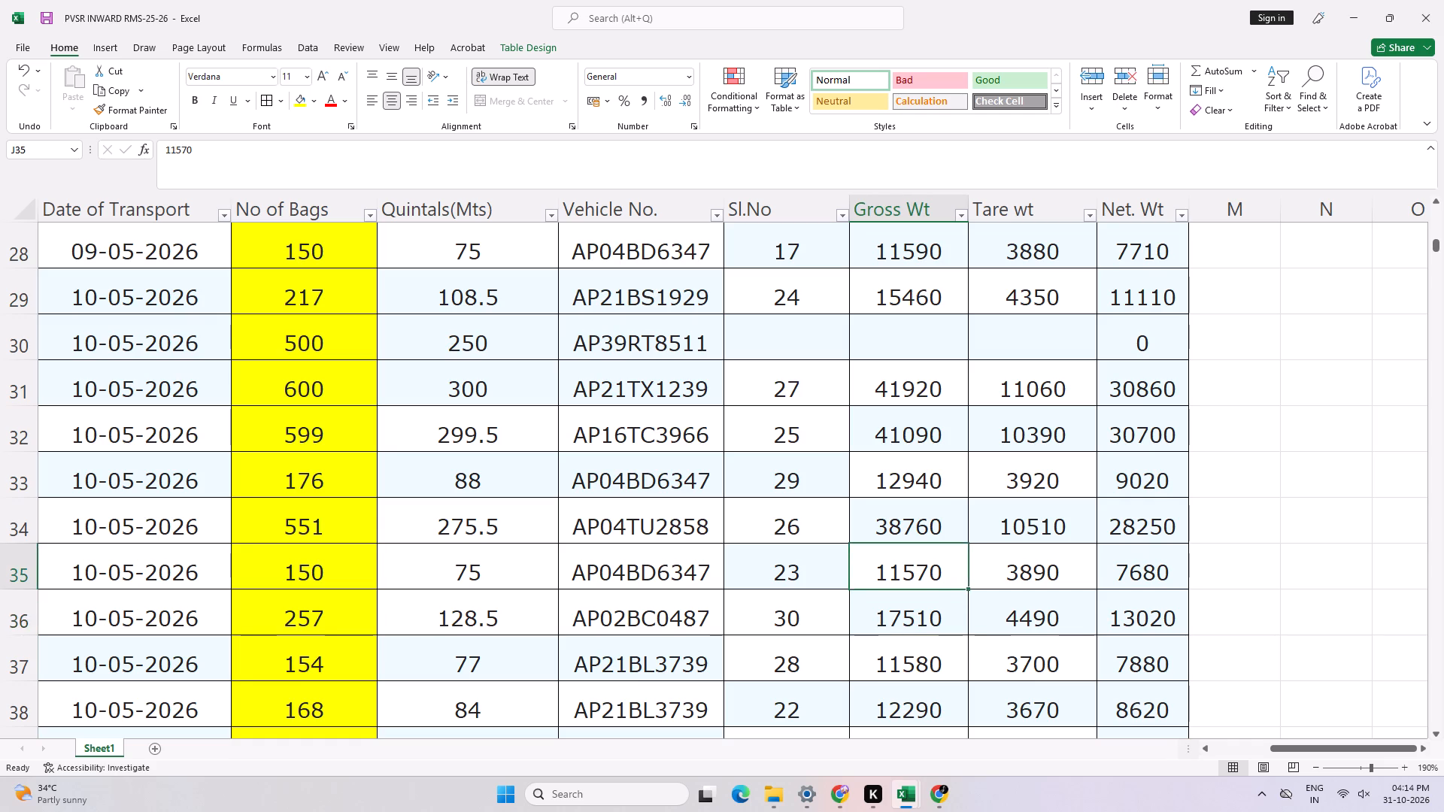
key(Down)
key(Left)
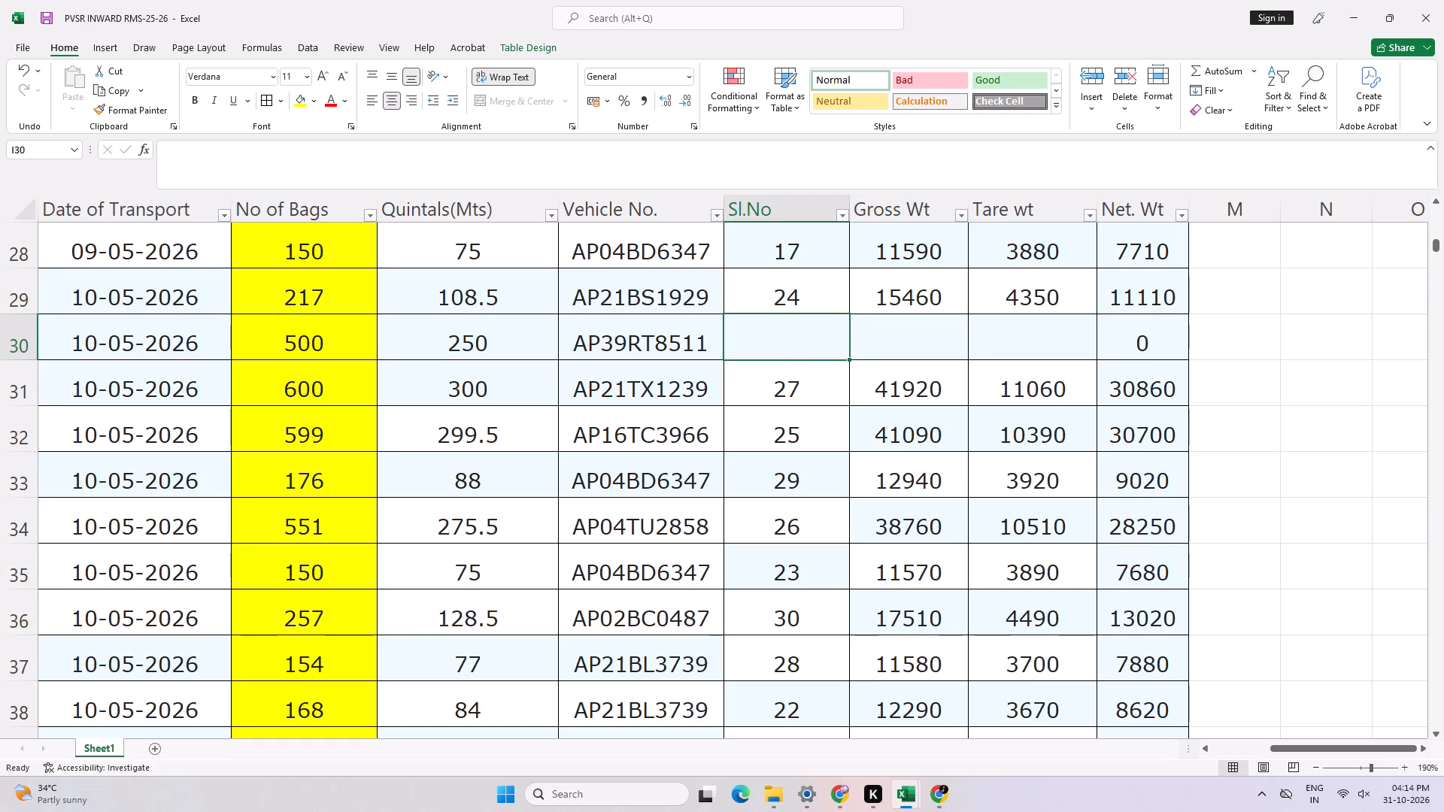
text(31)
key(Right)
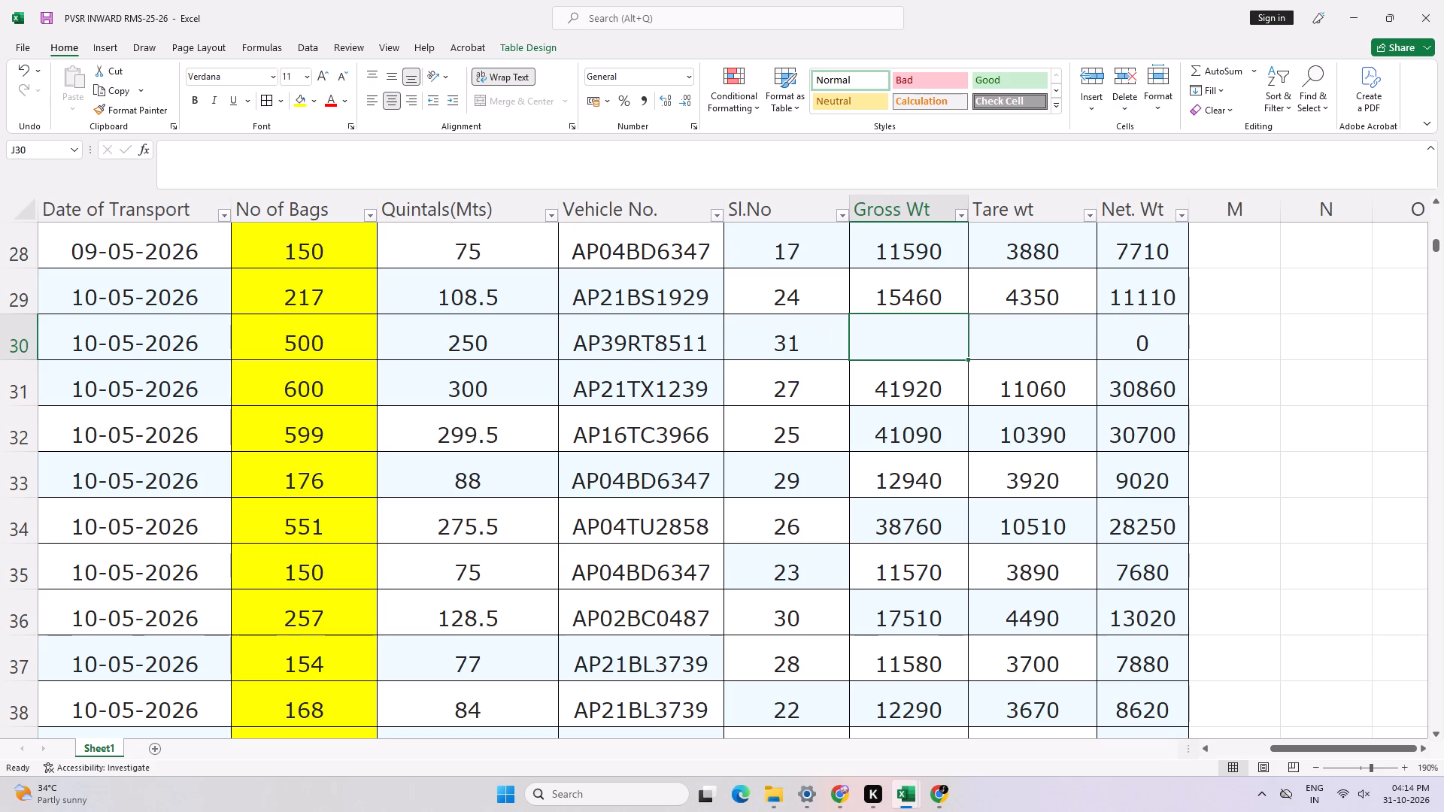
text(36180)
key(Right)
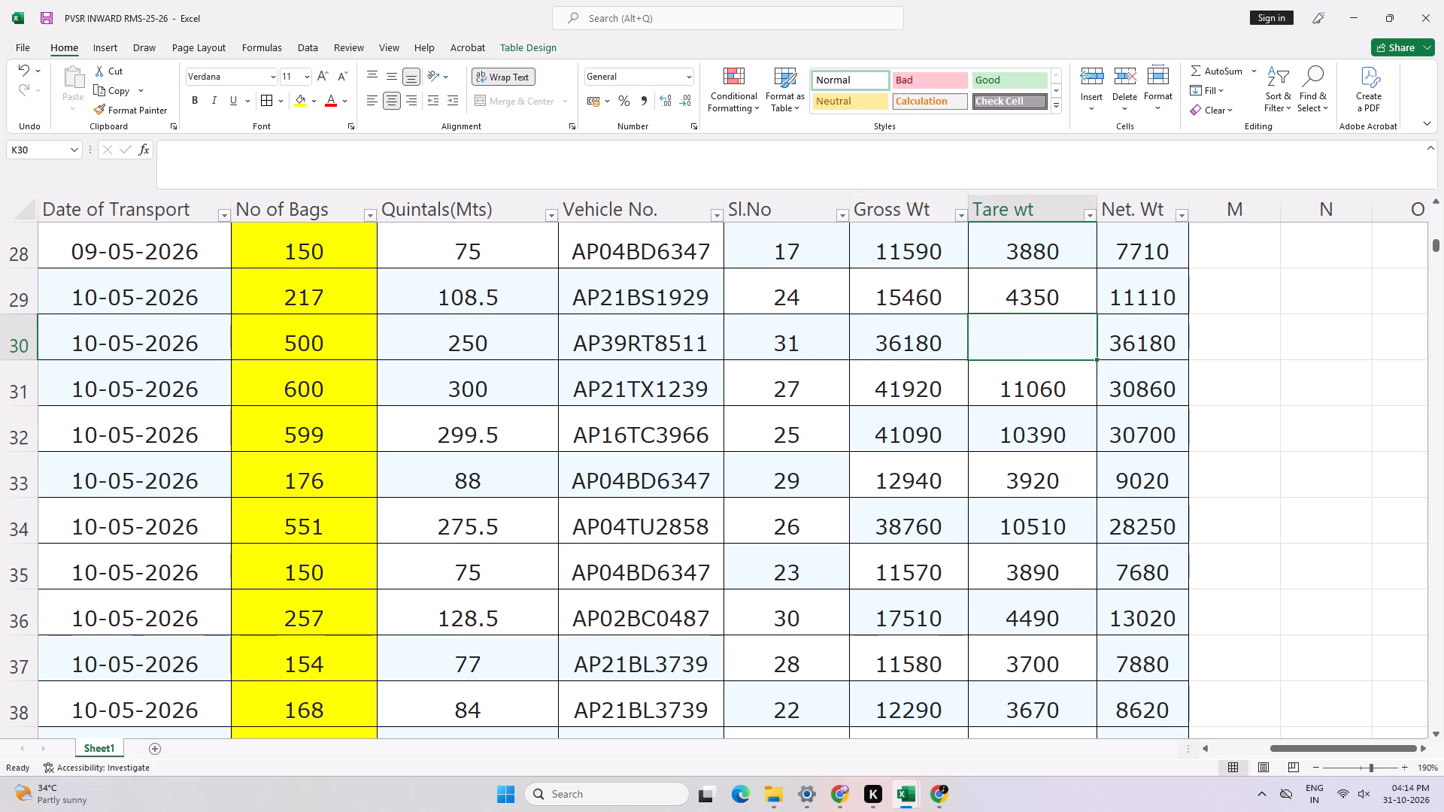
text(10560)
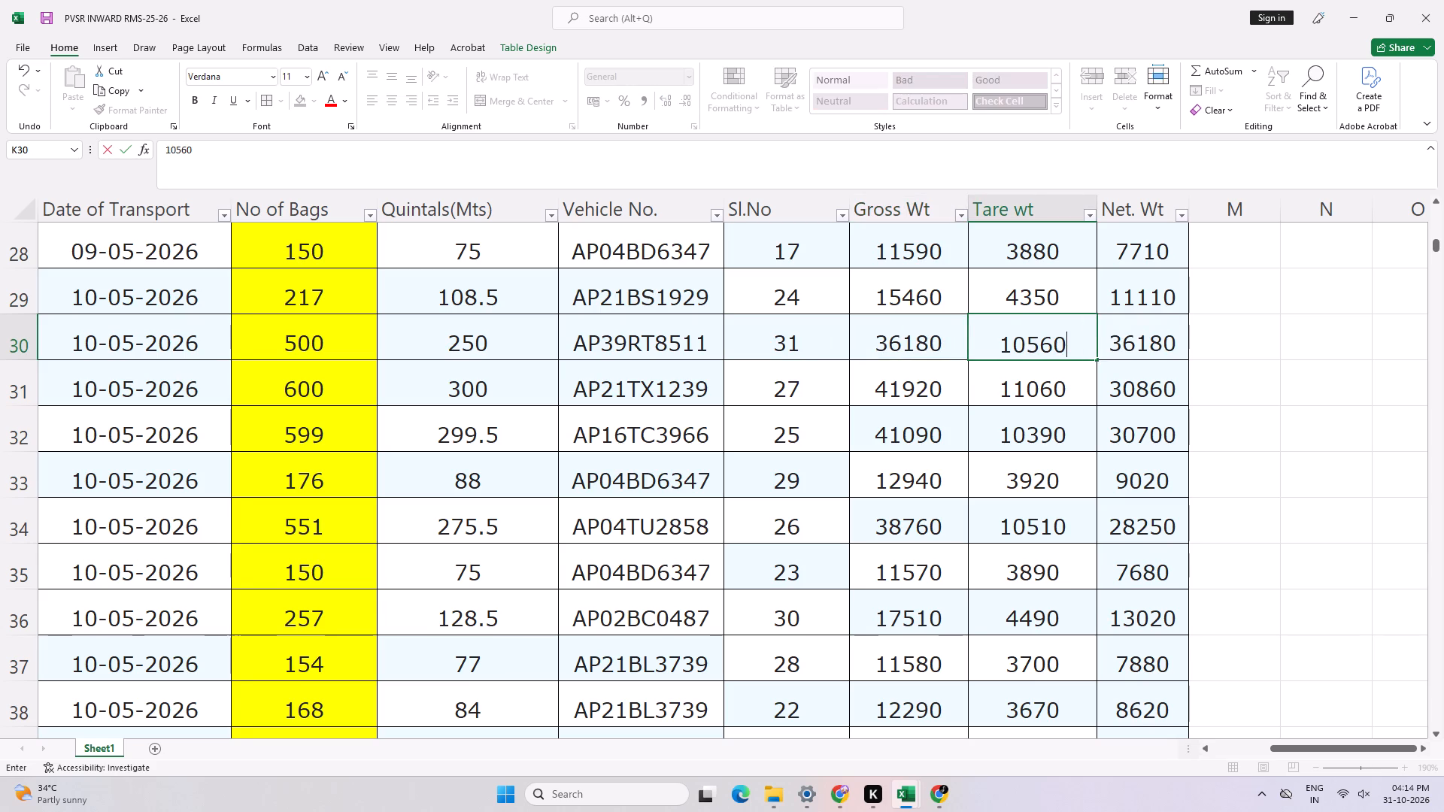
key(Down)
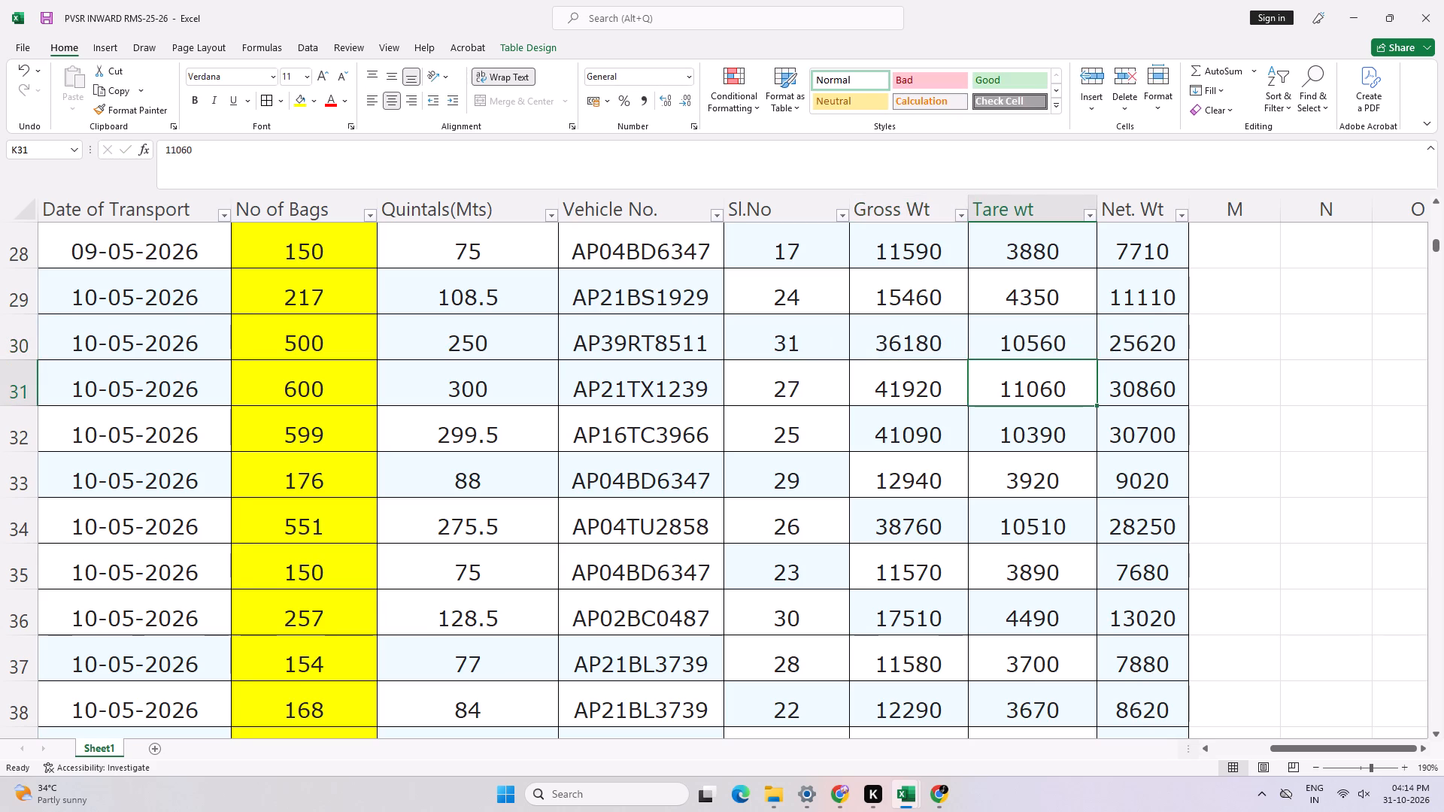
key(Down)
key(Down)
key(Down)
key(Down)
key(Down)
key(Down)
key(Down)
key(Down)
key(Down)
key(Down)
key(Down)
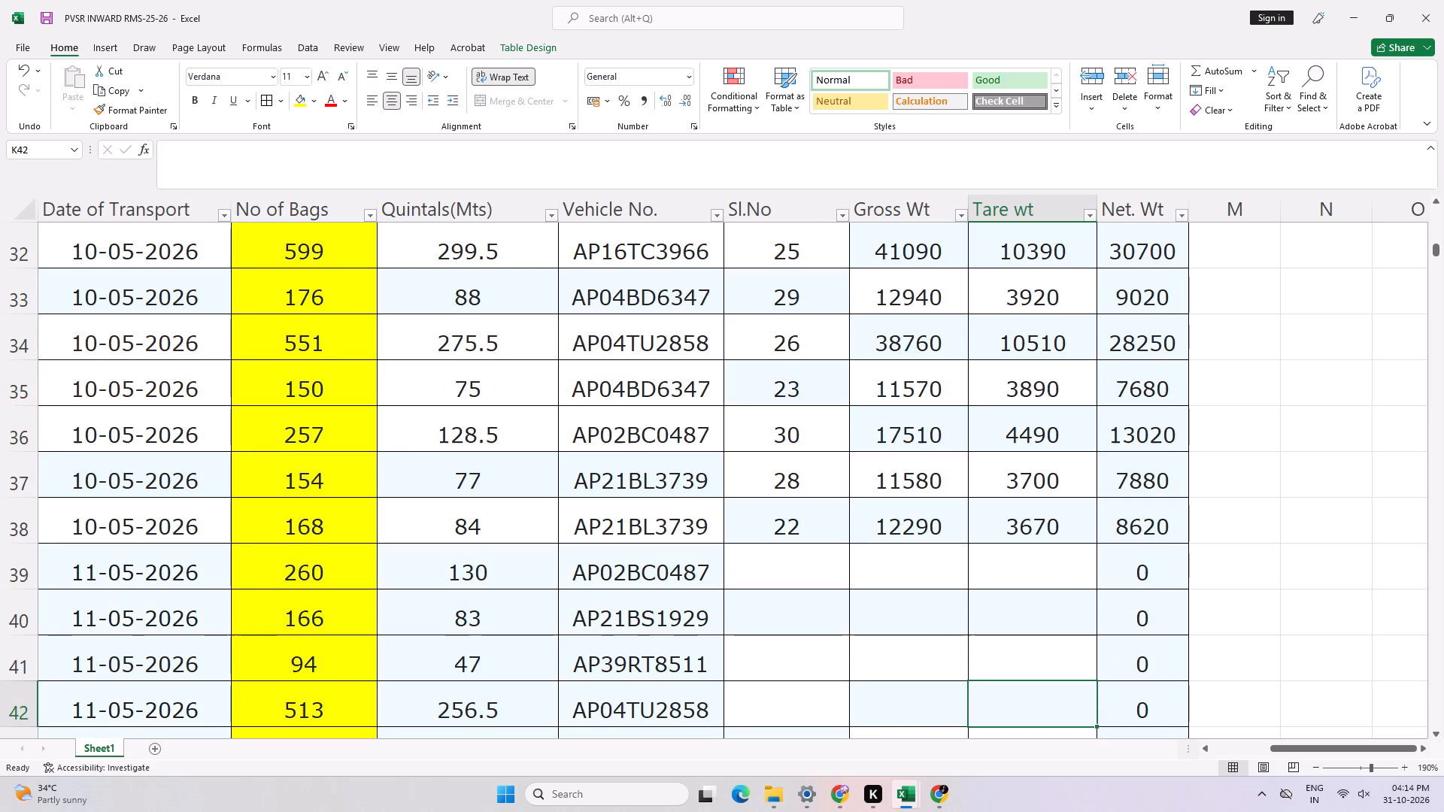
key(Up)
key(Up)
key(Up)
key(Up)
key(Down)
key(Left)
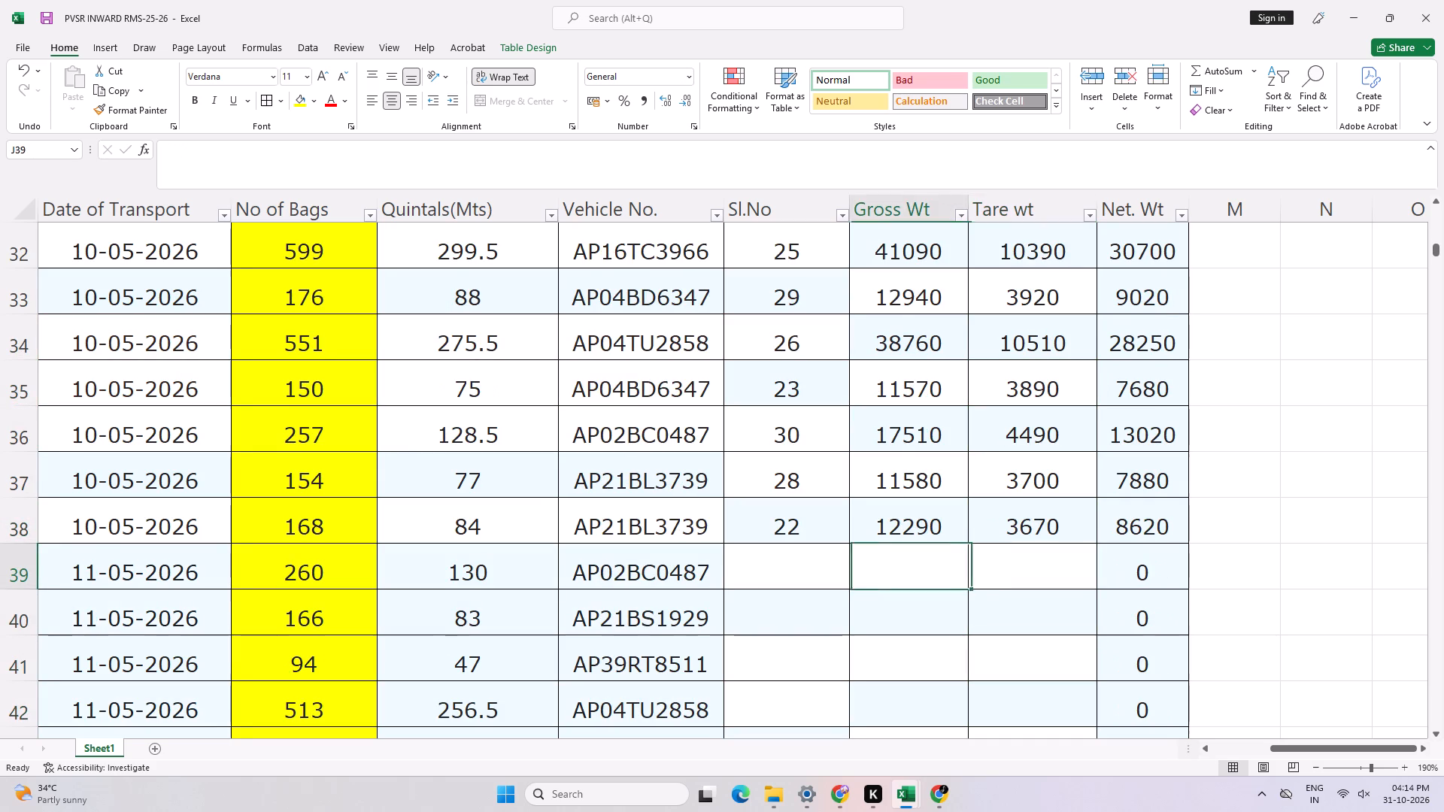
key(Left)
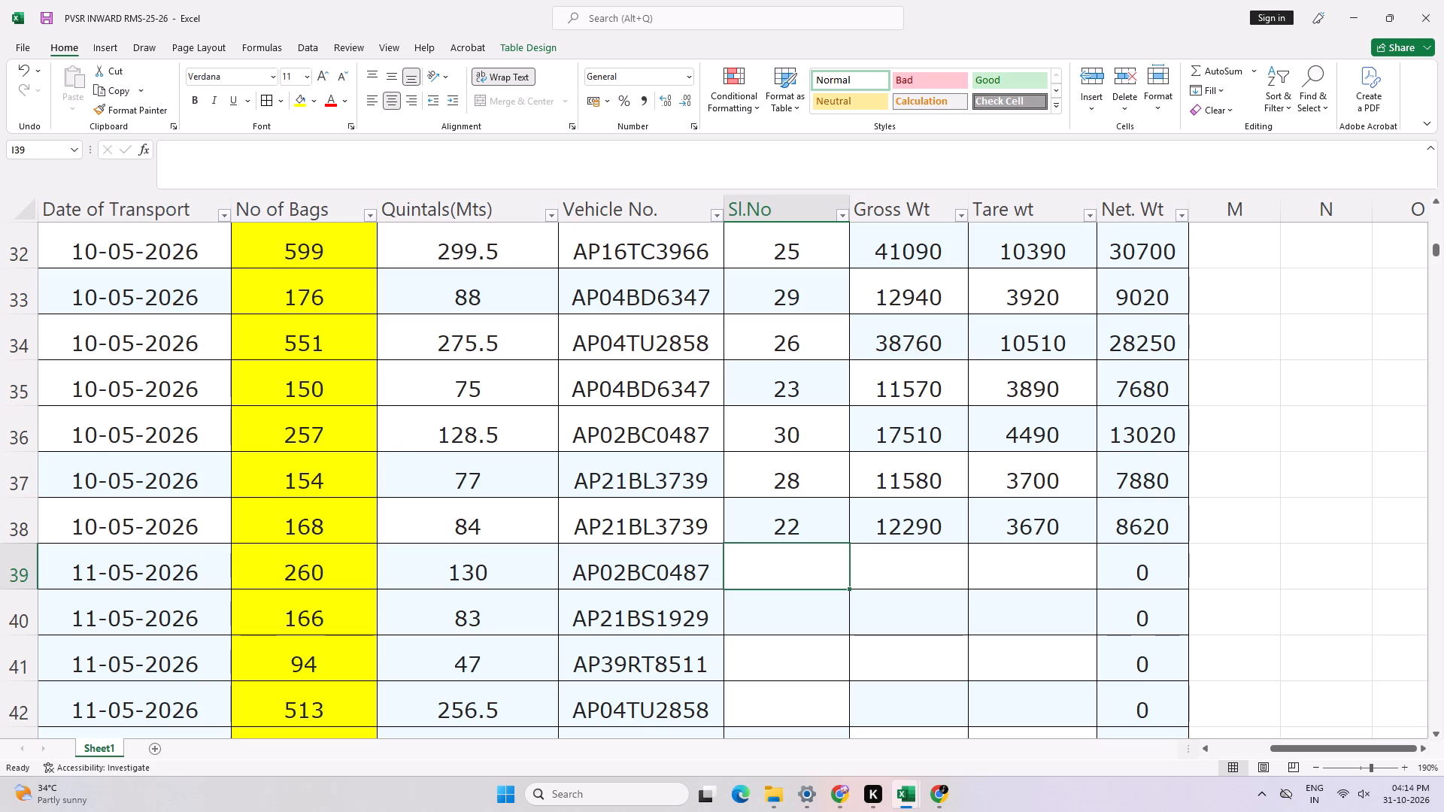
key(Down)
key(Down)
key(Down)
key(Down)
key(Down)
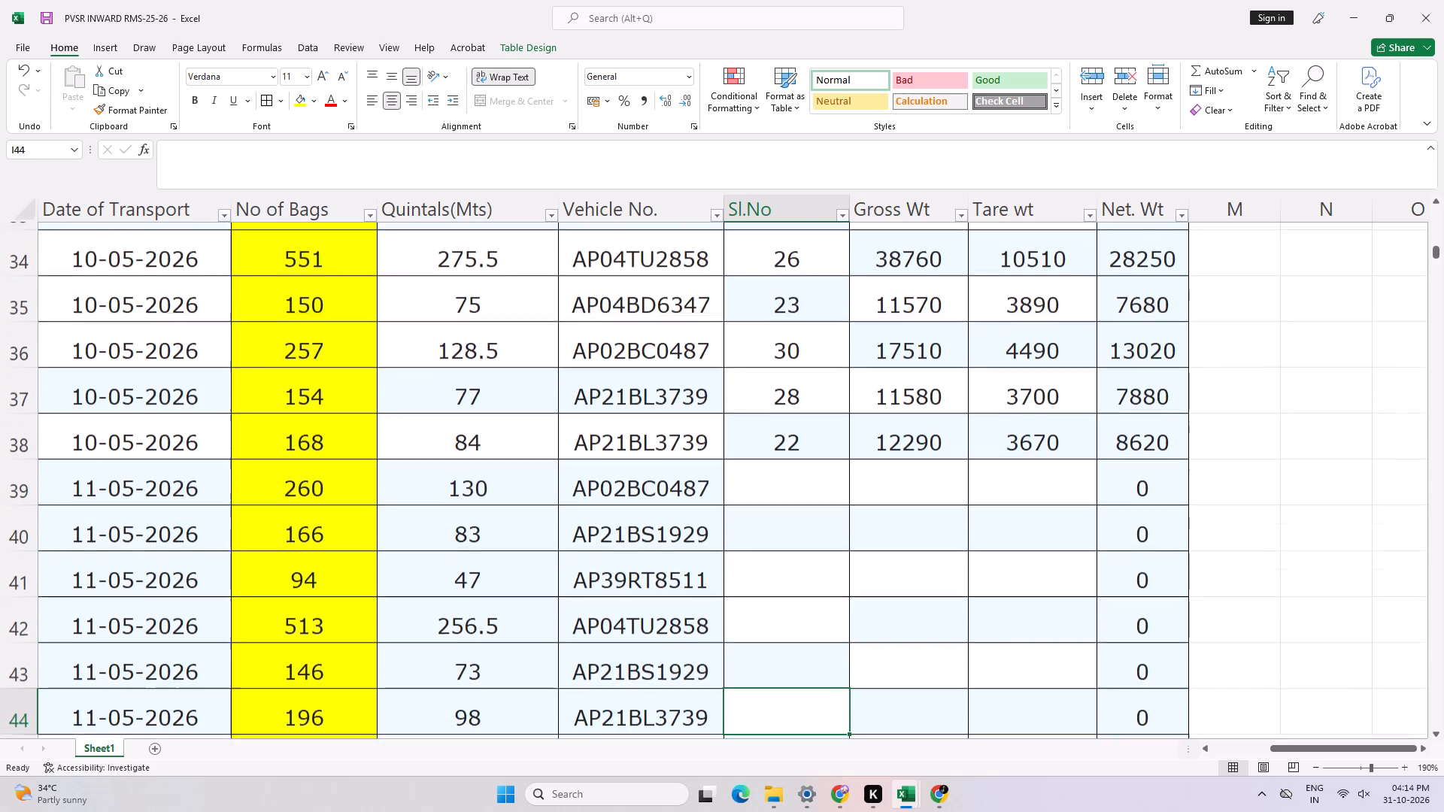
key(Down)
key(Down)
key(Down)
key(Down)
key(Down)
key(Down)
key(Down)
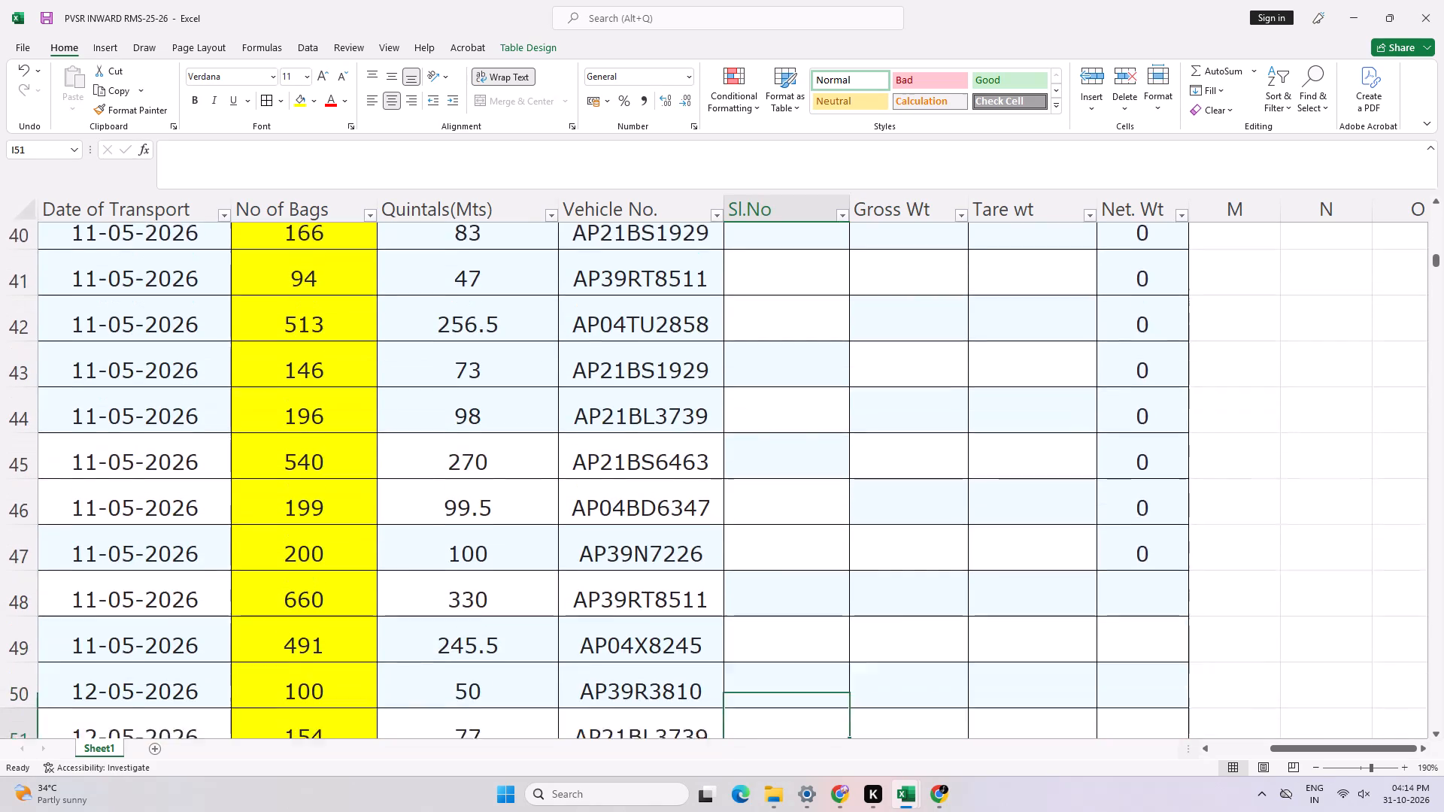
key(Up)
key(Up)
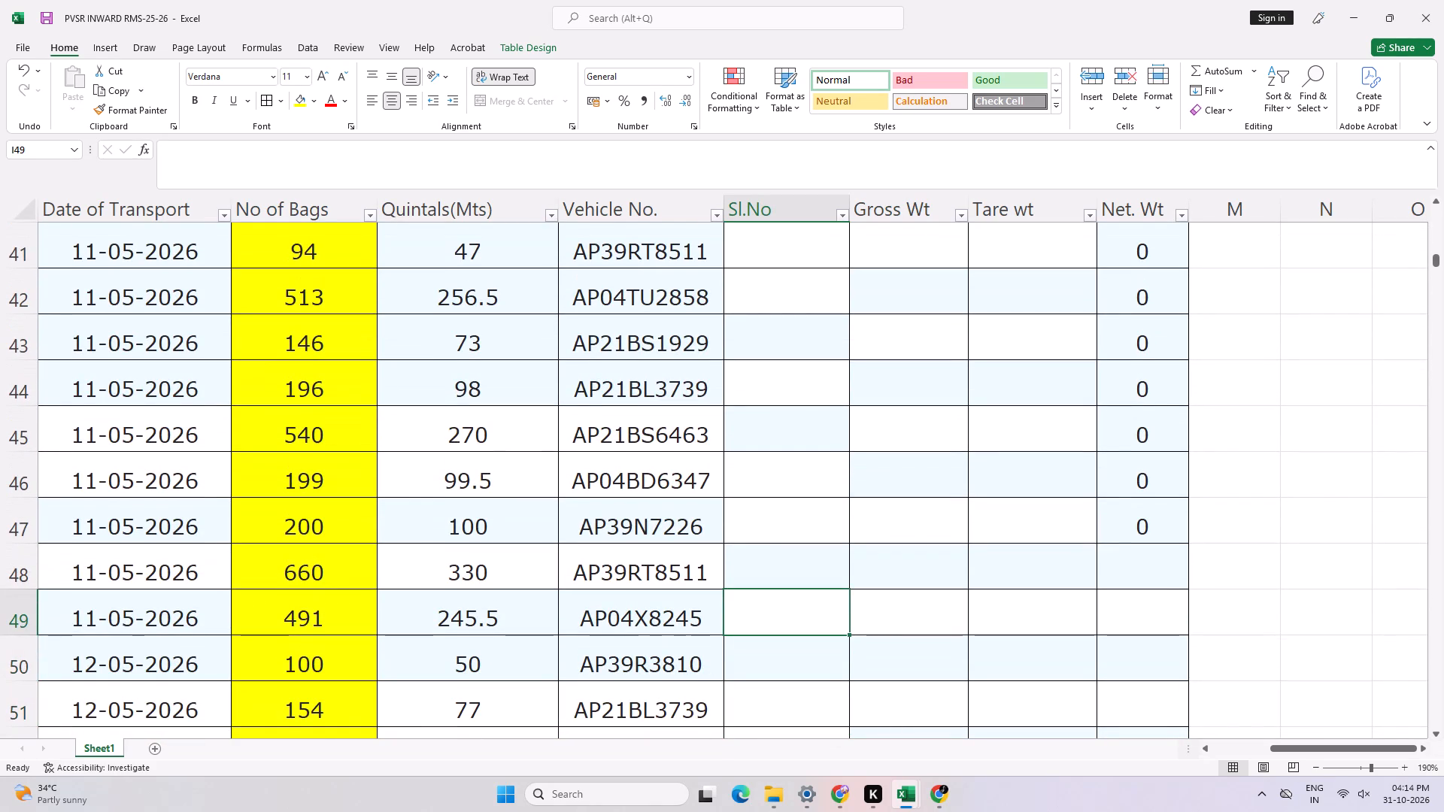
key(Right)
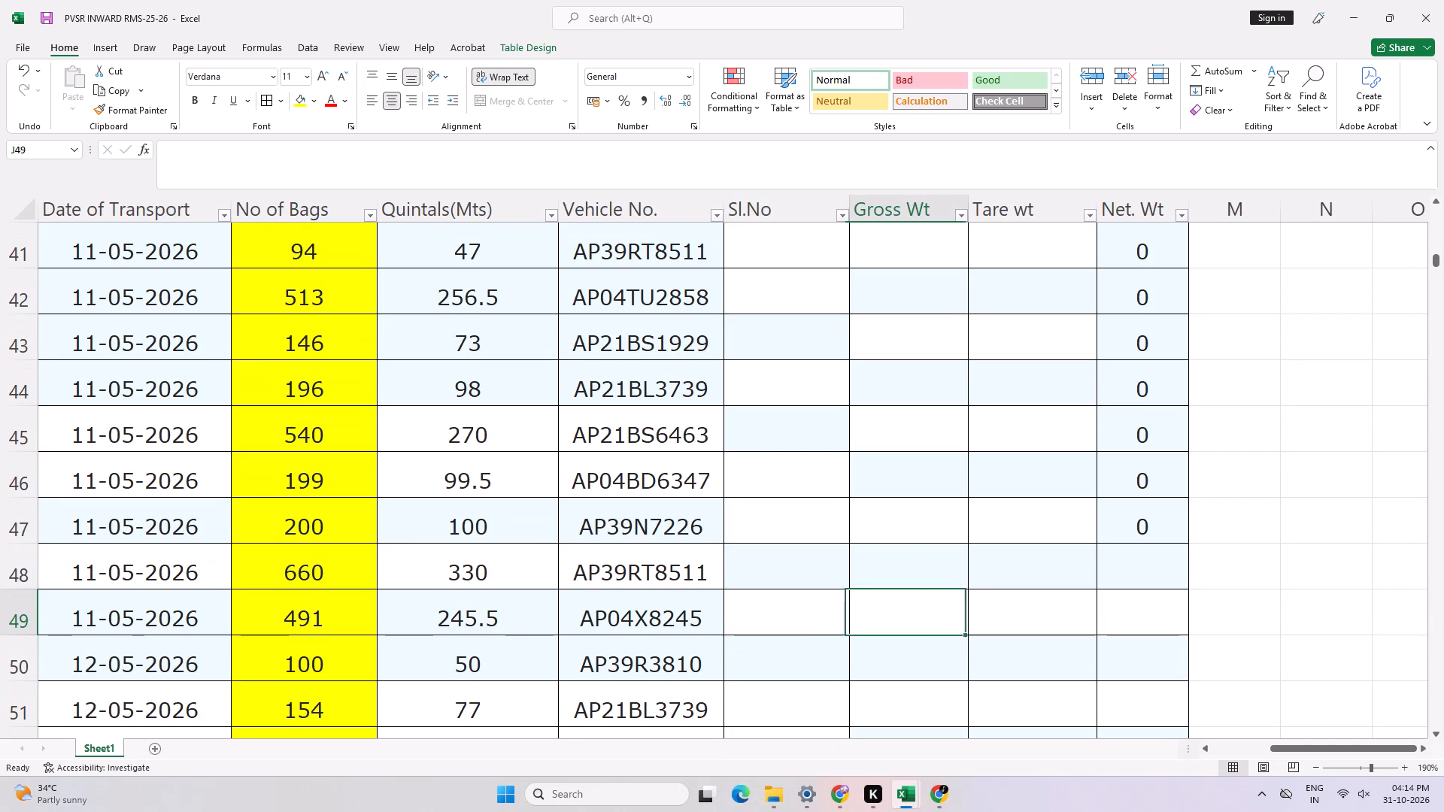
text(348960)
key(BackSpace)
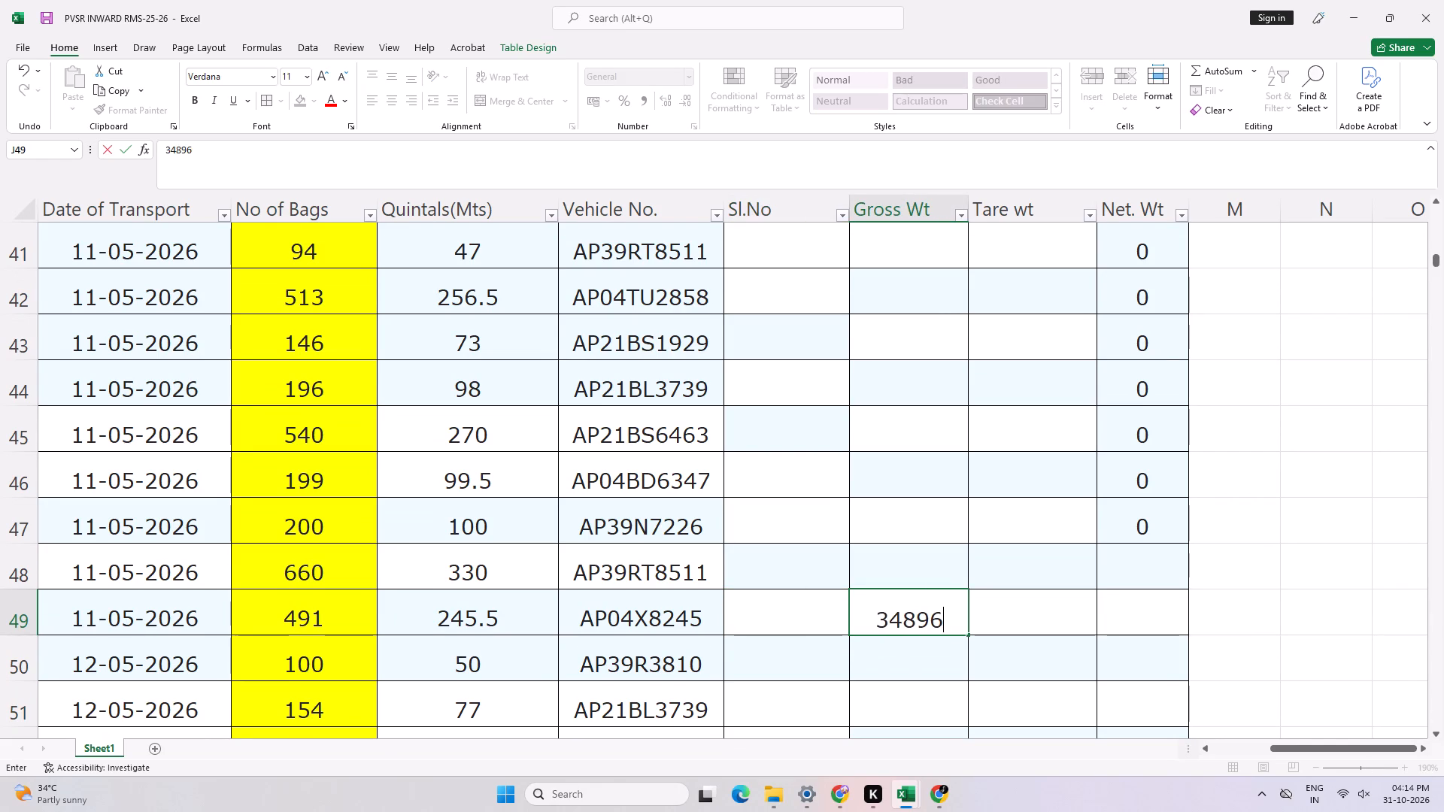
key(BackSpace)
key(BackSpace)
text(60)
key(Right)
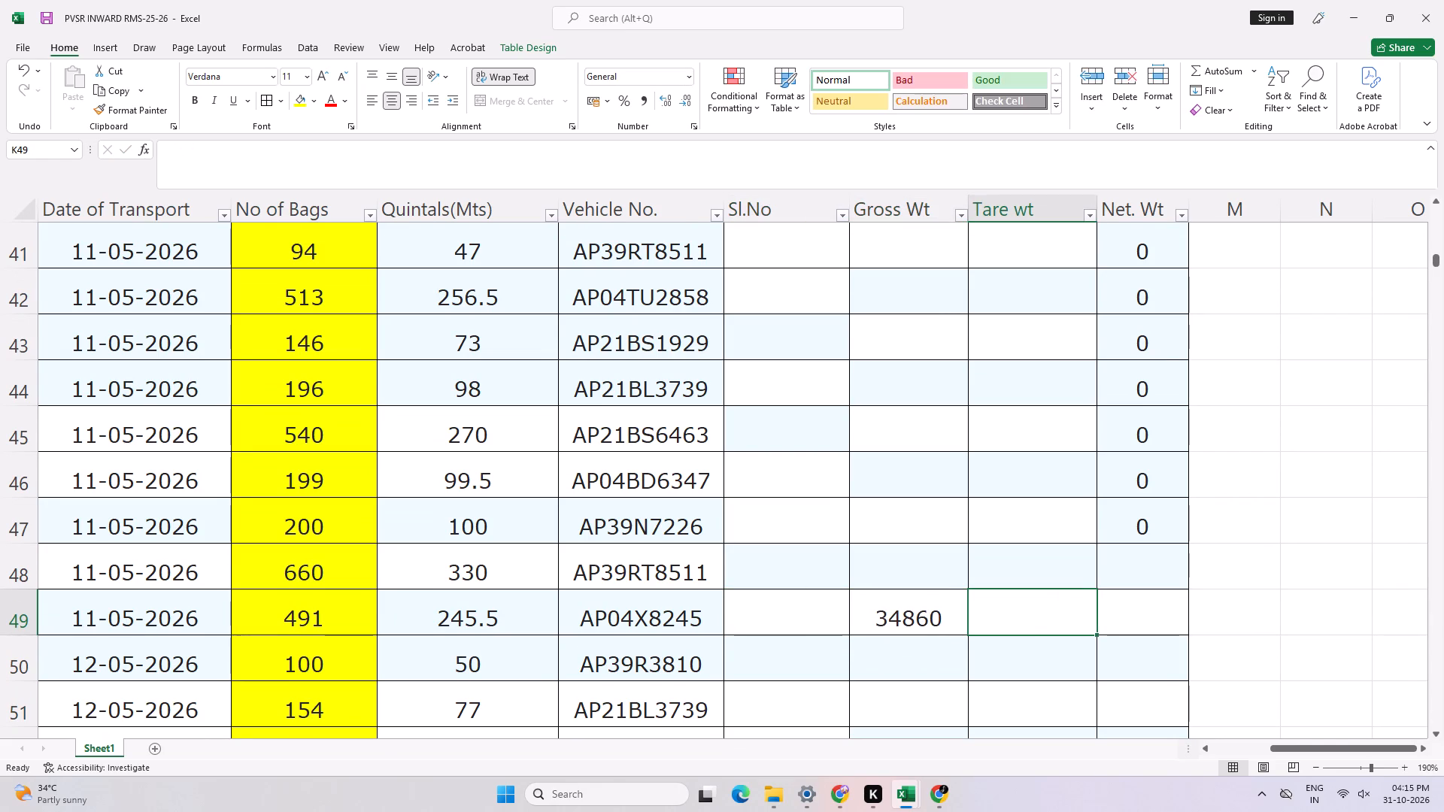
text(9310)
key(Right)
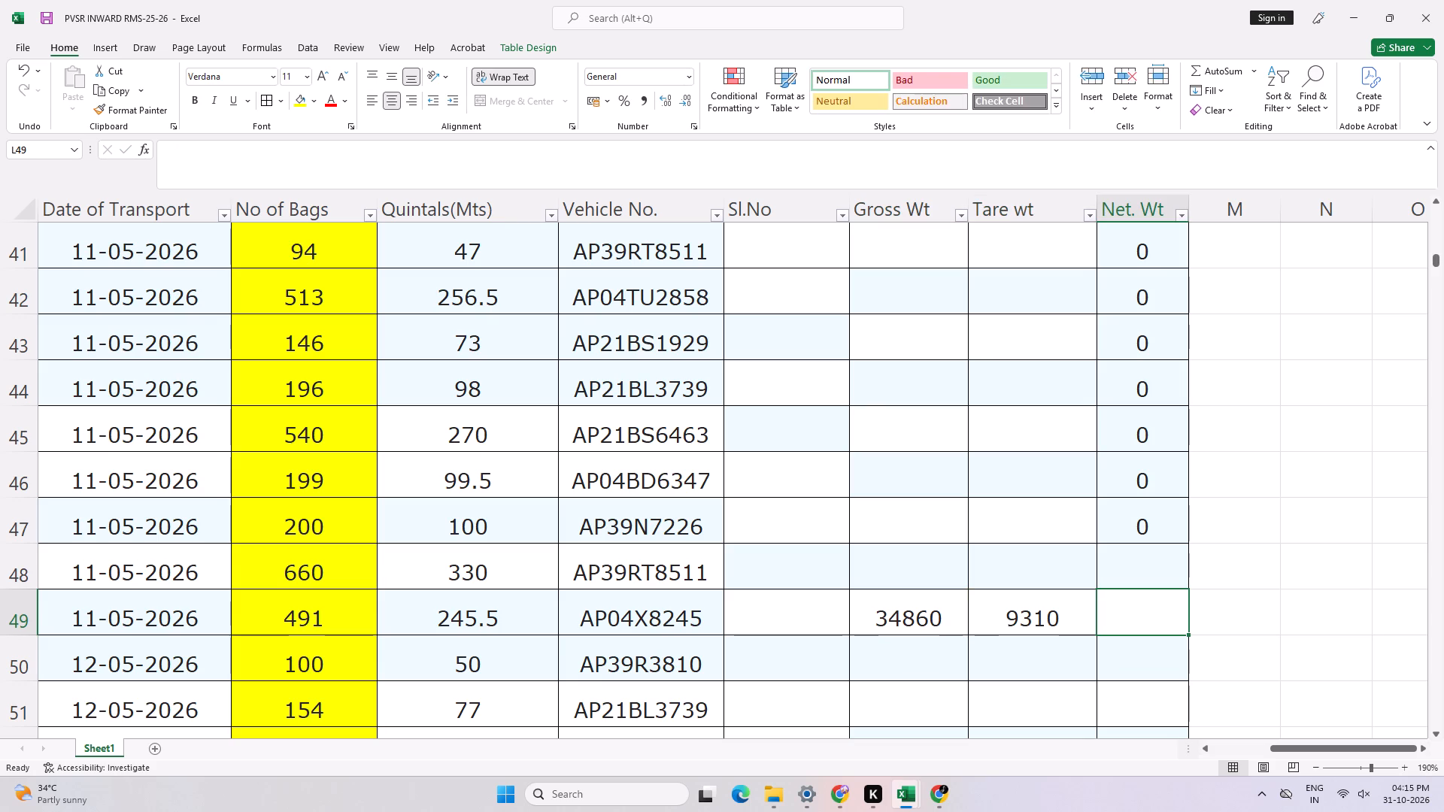
Fill the net weight formula down into rows 48 and 49.
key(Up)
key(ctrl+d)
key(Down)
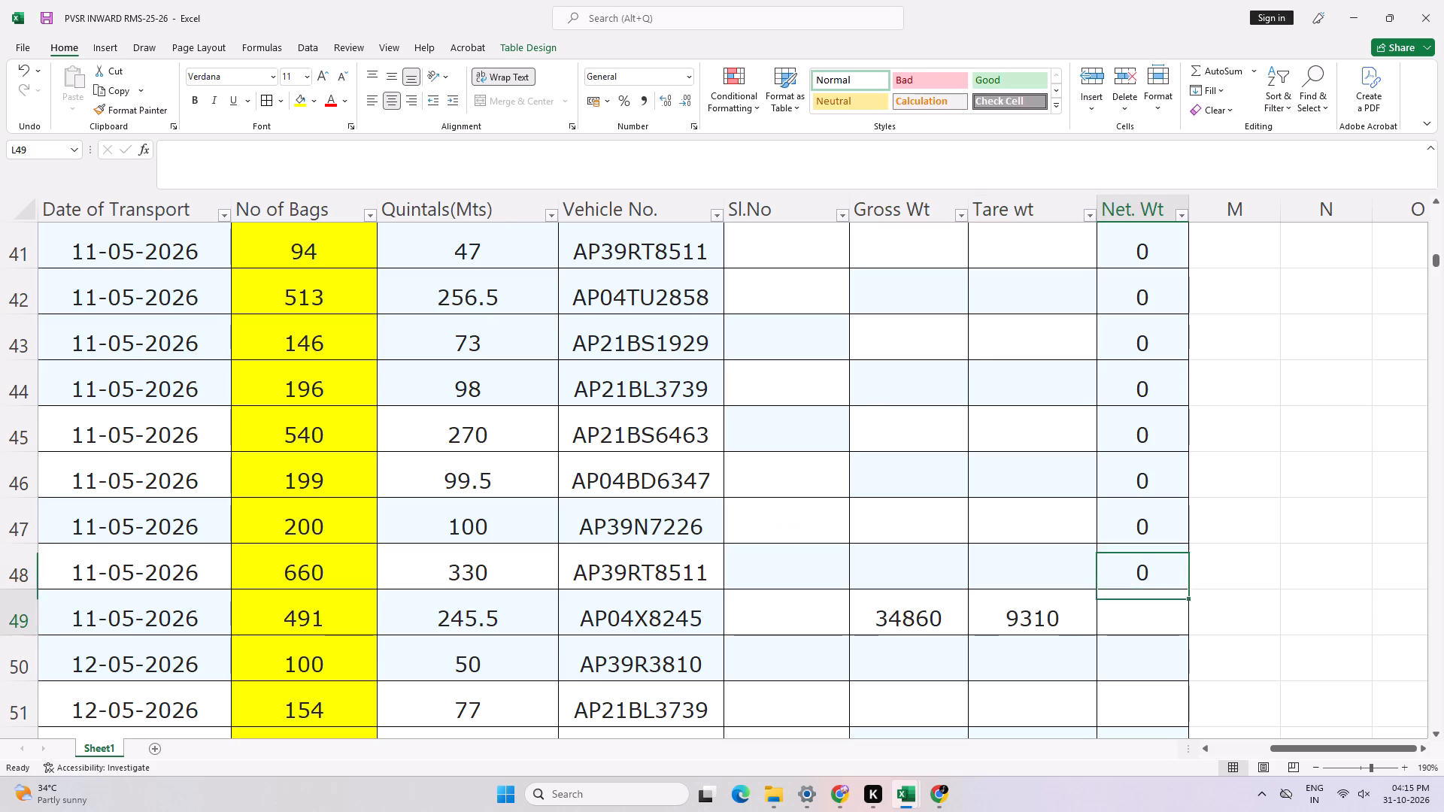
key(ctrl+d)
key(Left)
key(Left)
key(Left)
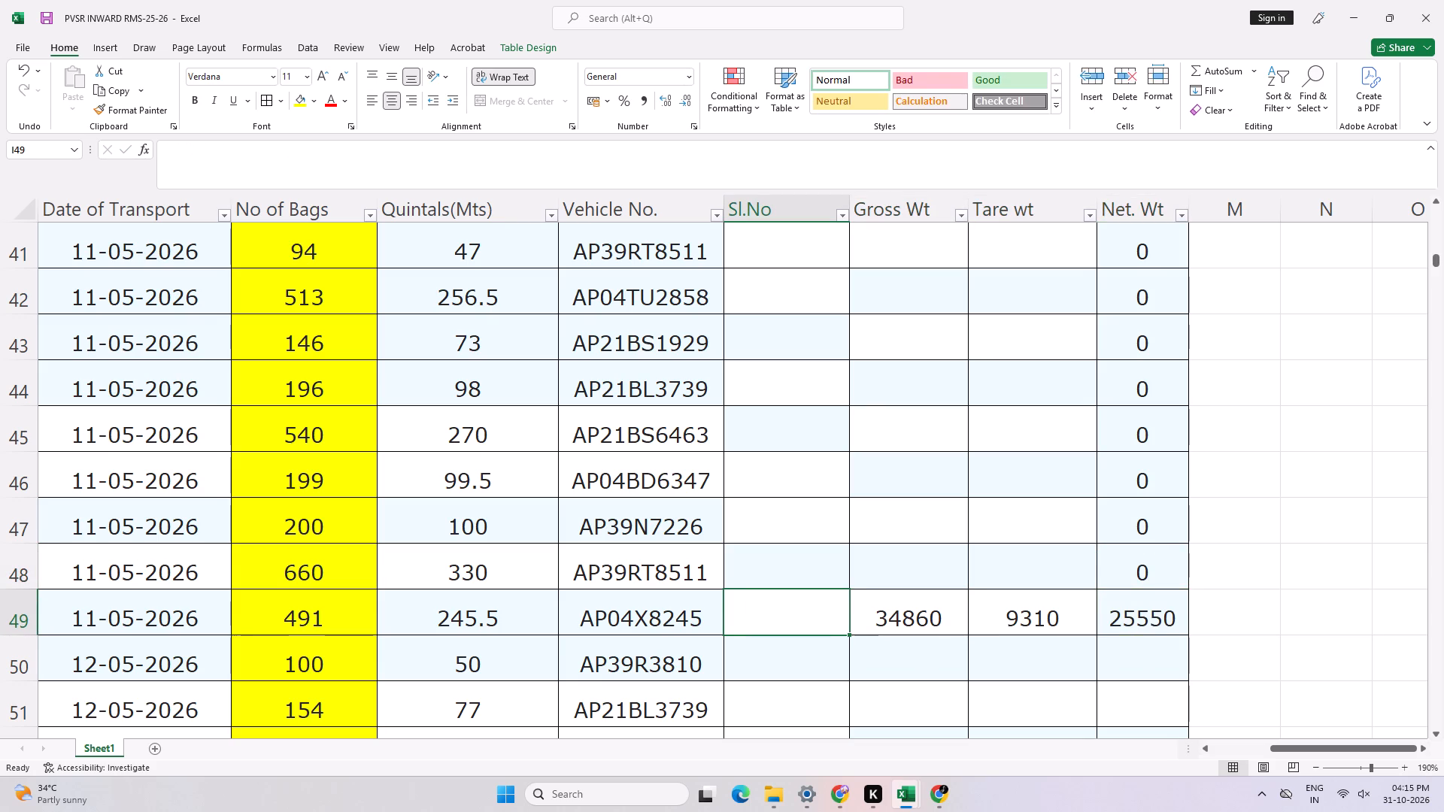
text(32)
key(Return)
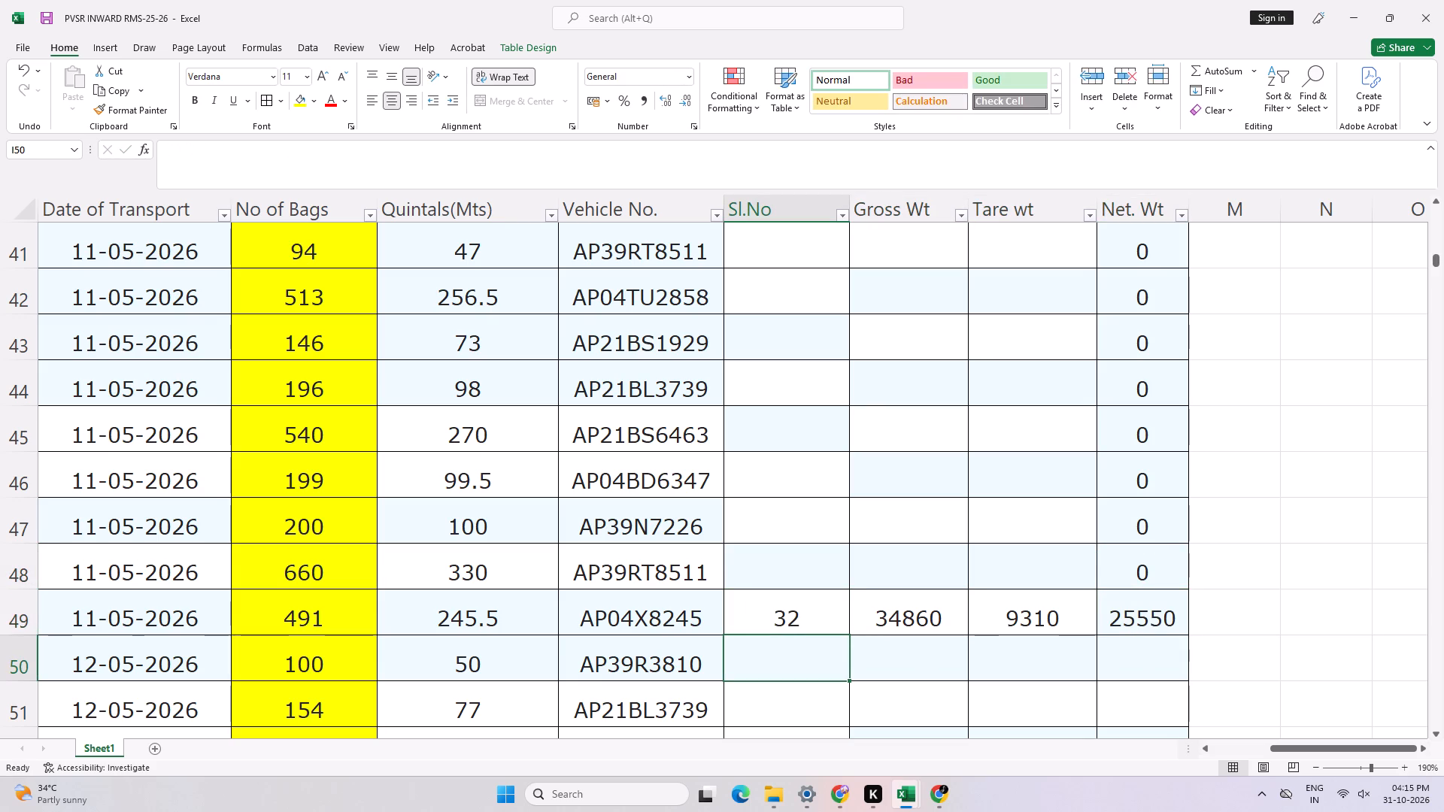
Extend the net weight formula from row 49 down through row 103.
click(1136, 609)
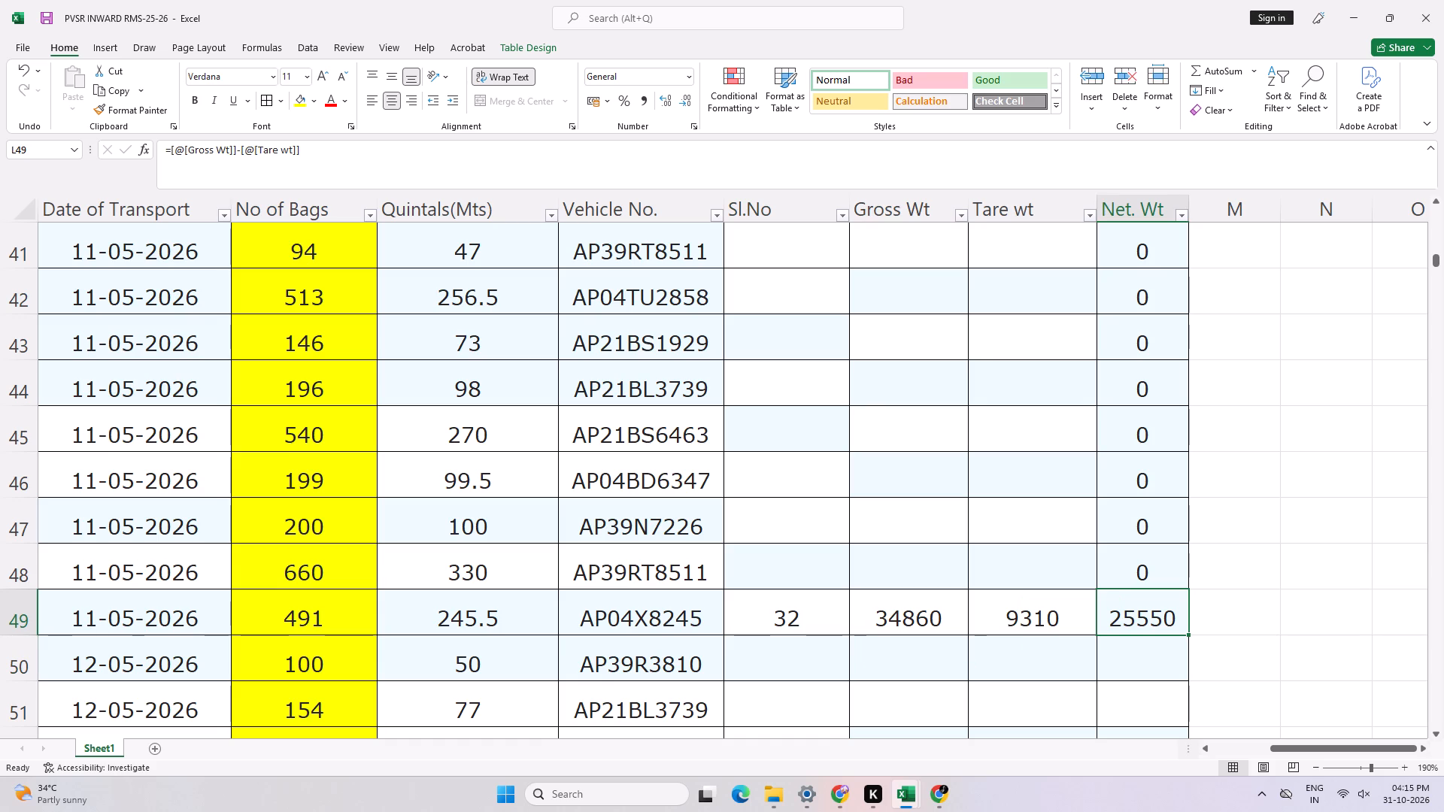
drag(1186, 636, 1174, 803)
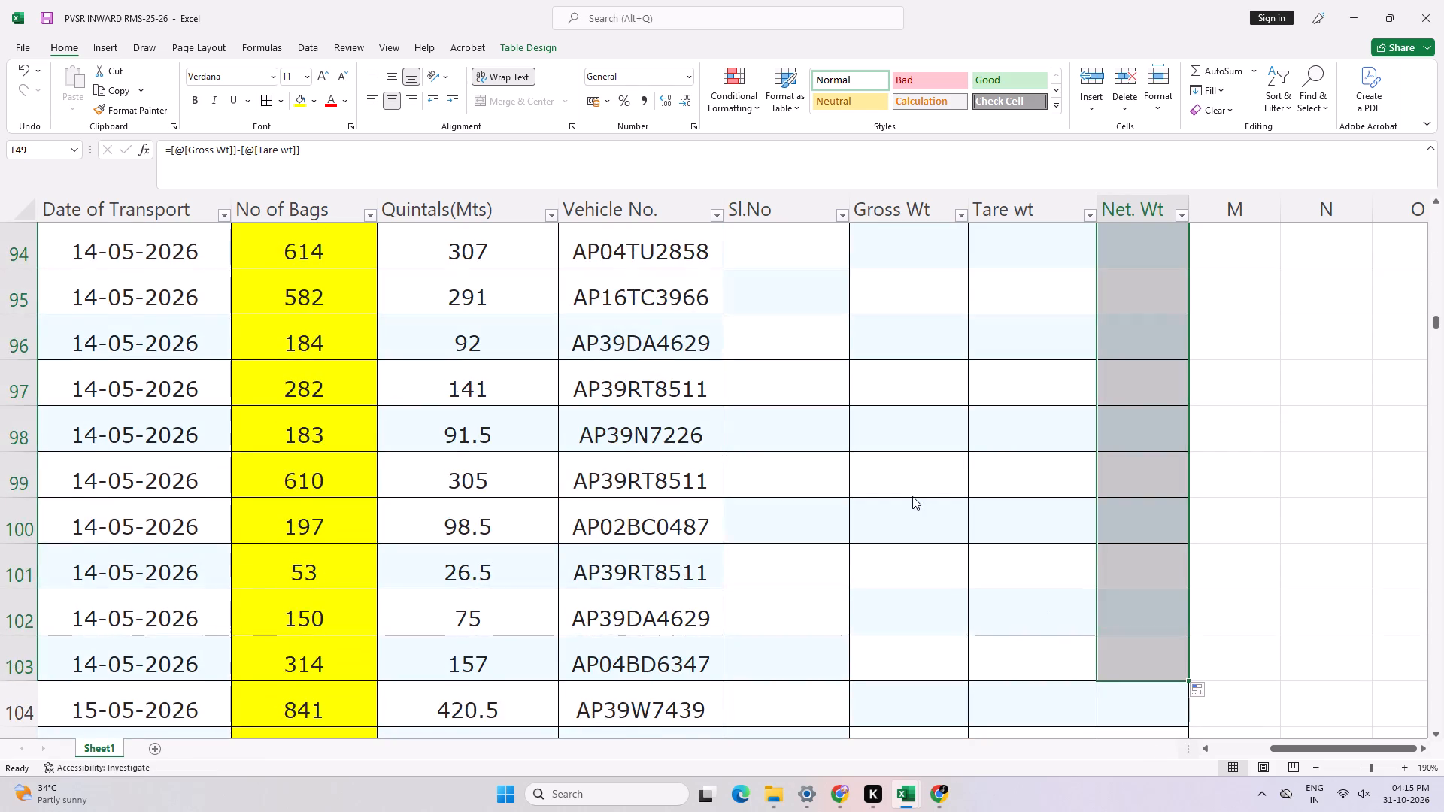
scroll(912, 496, up, 20)
scroll(912, 496, up, 2)
scroll(869, 528, down, 4)
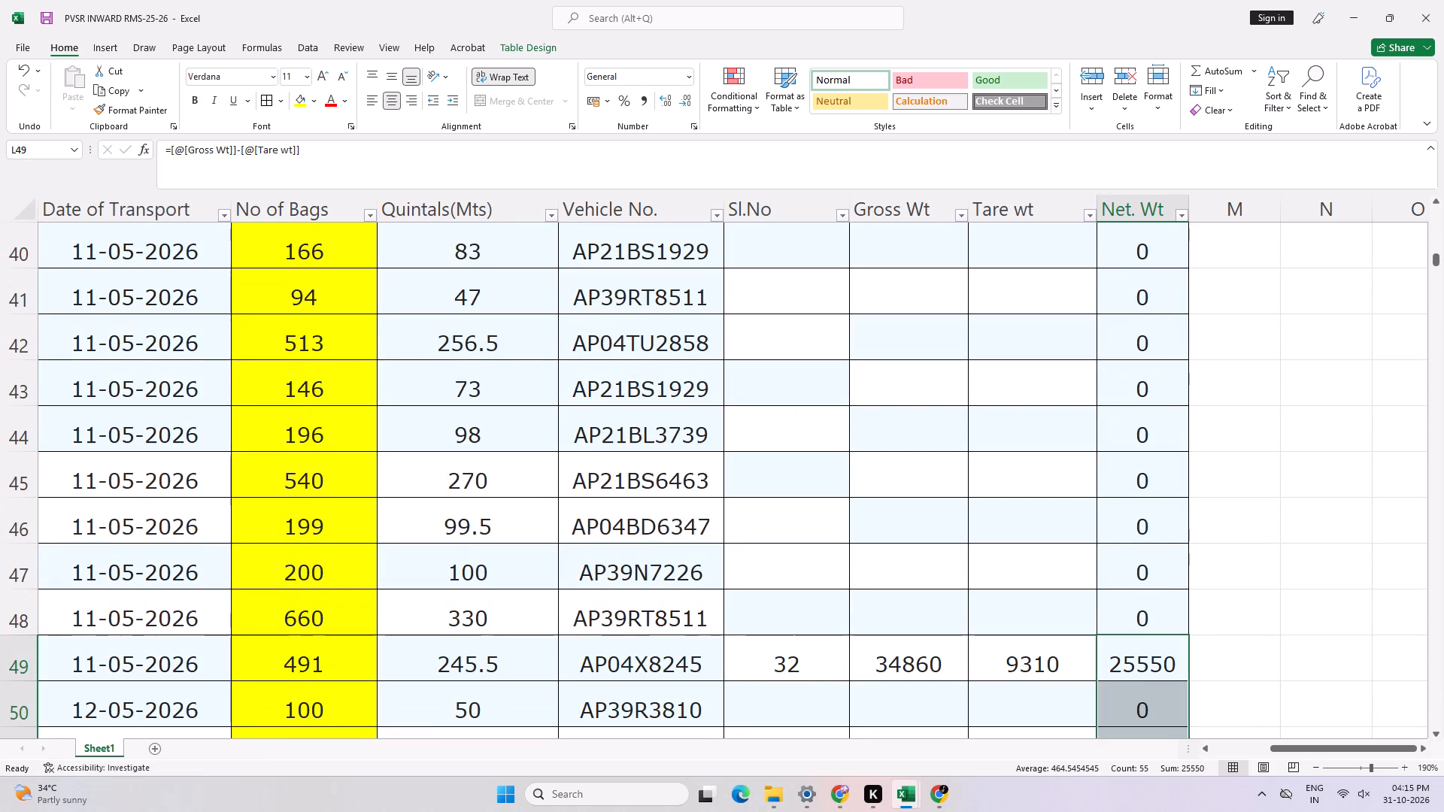
click(765, 621)
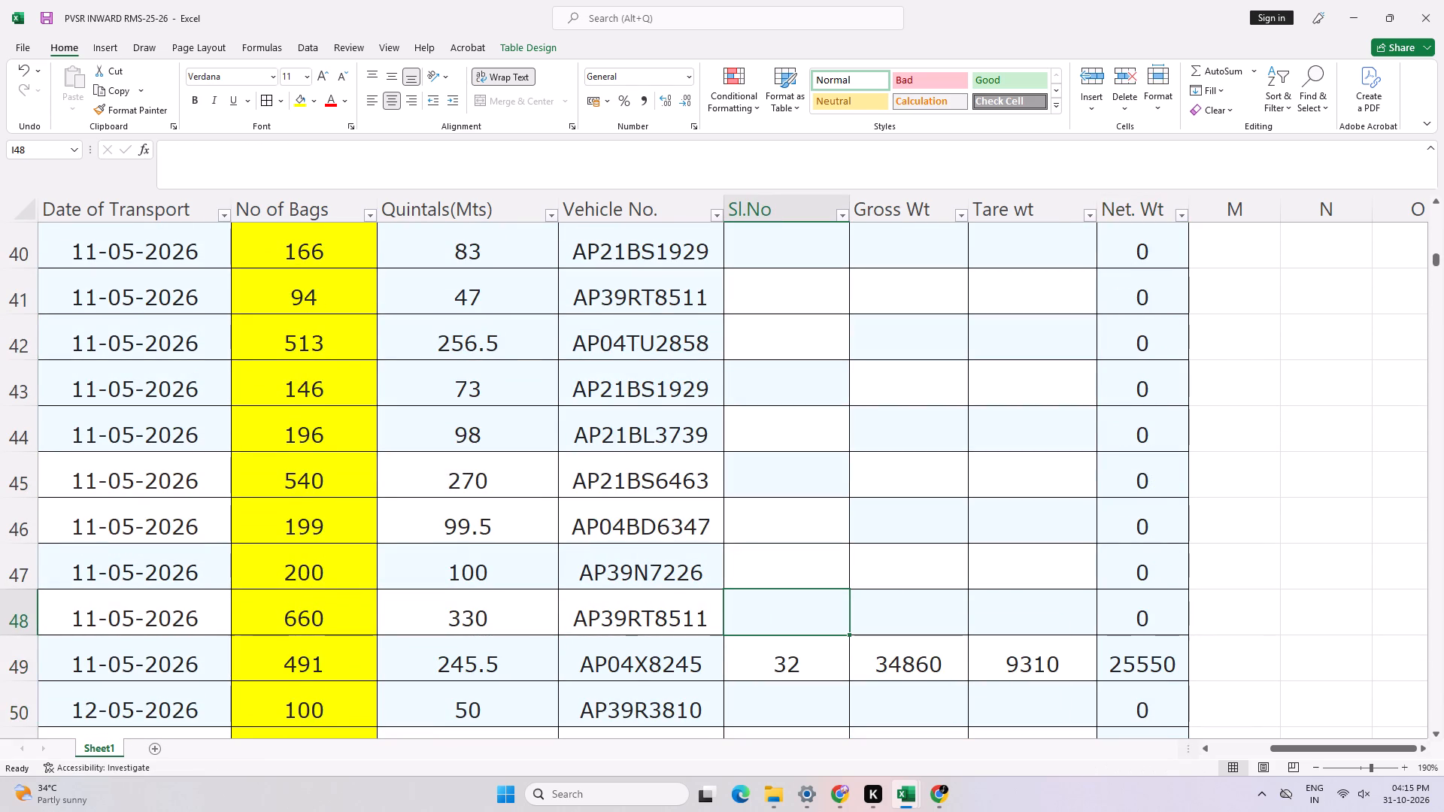
scroll(323, 446, up, 1)
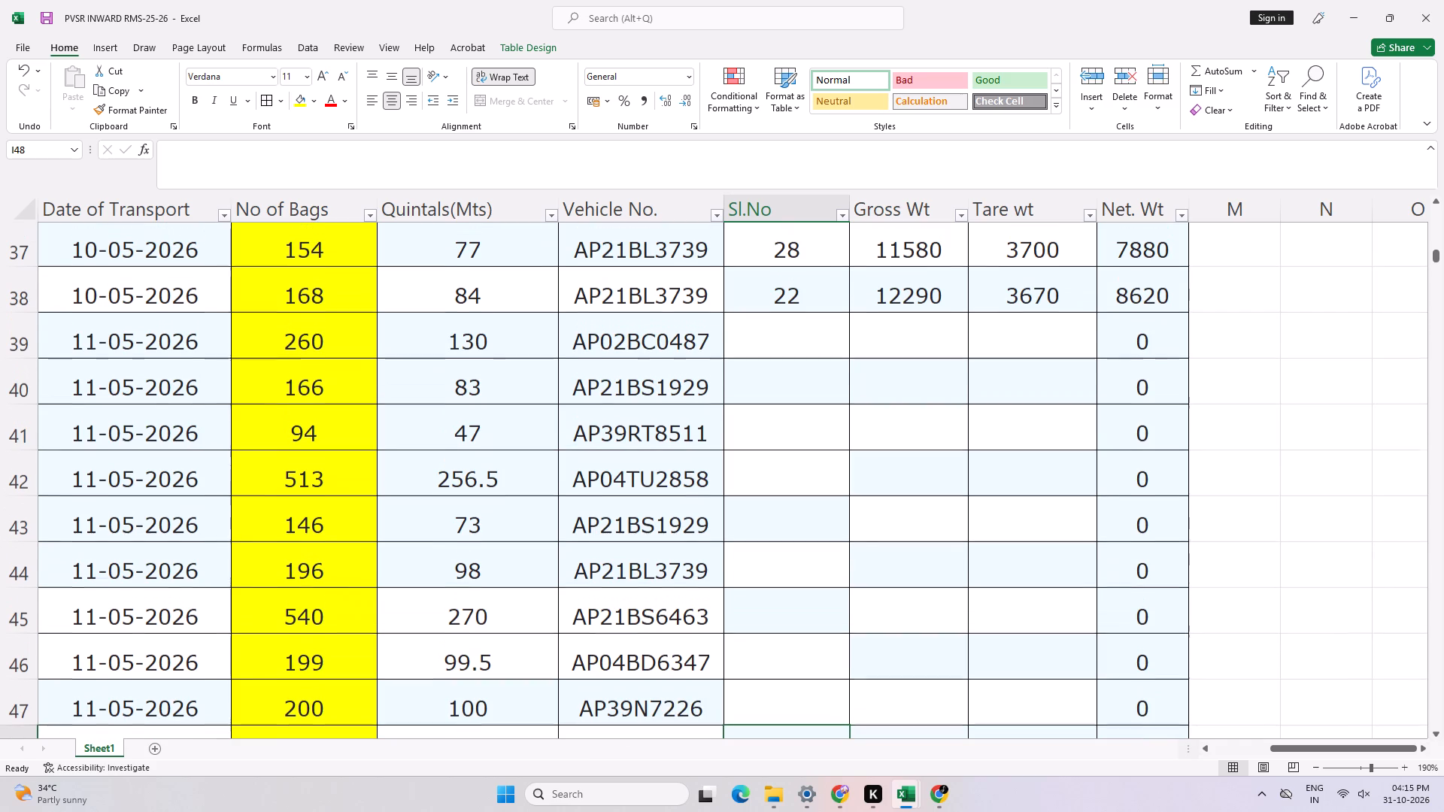
click(332, 385)
key(Right)
key(Right)
key(Right)
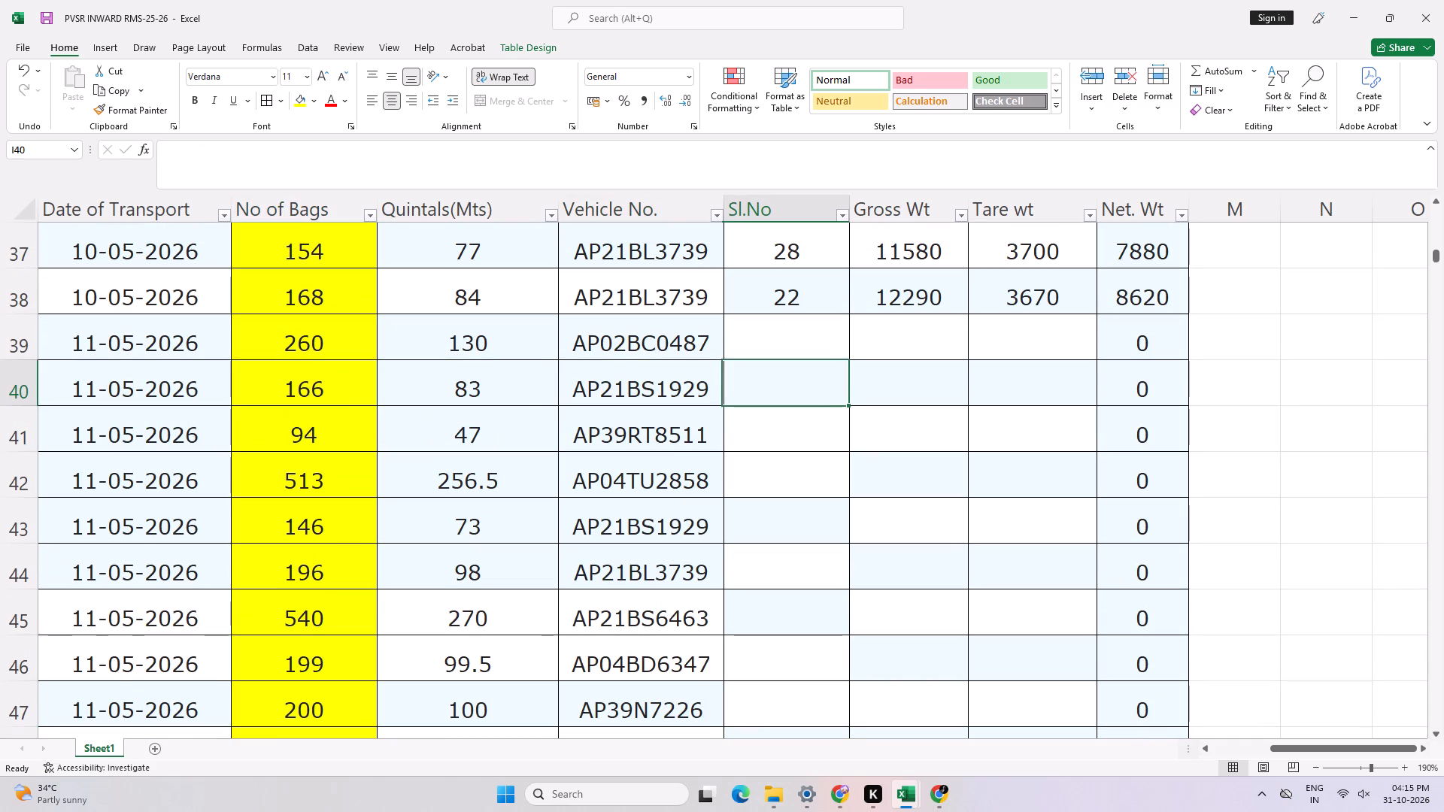
text(33)
key(Right)
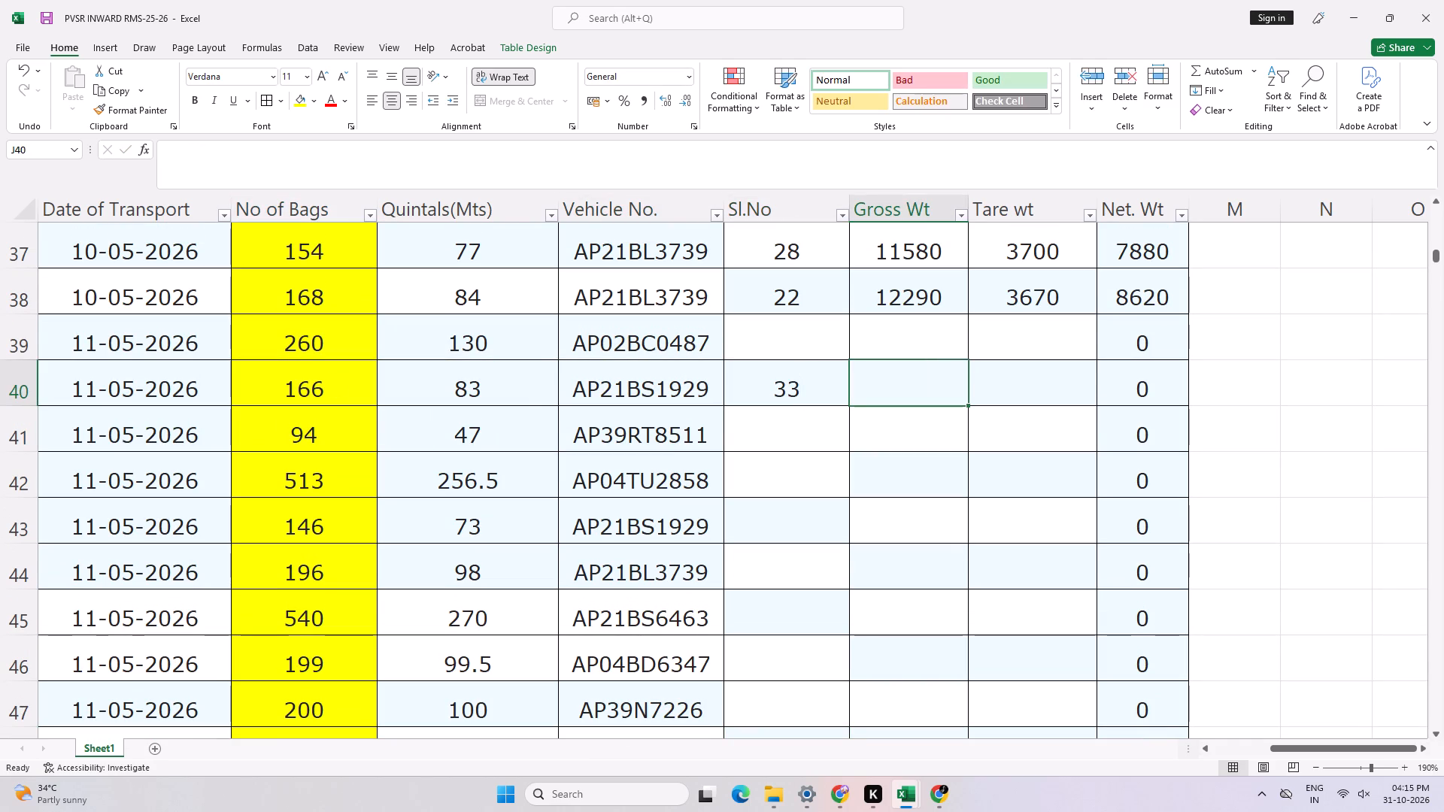
text(12900)
key(Right)
text(4370)
key(Return)
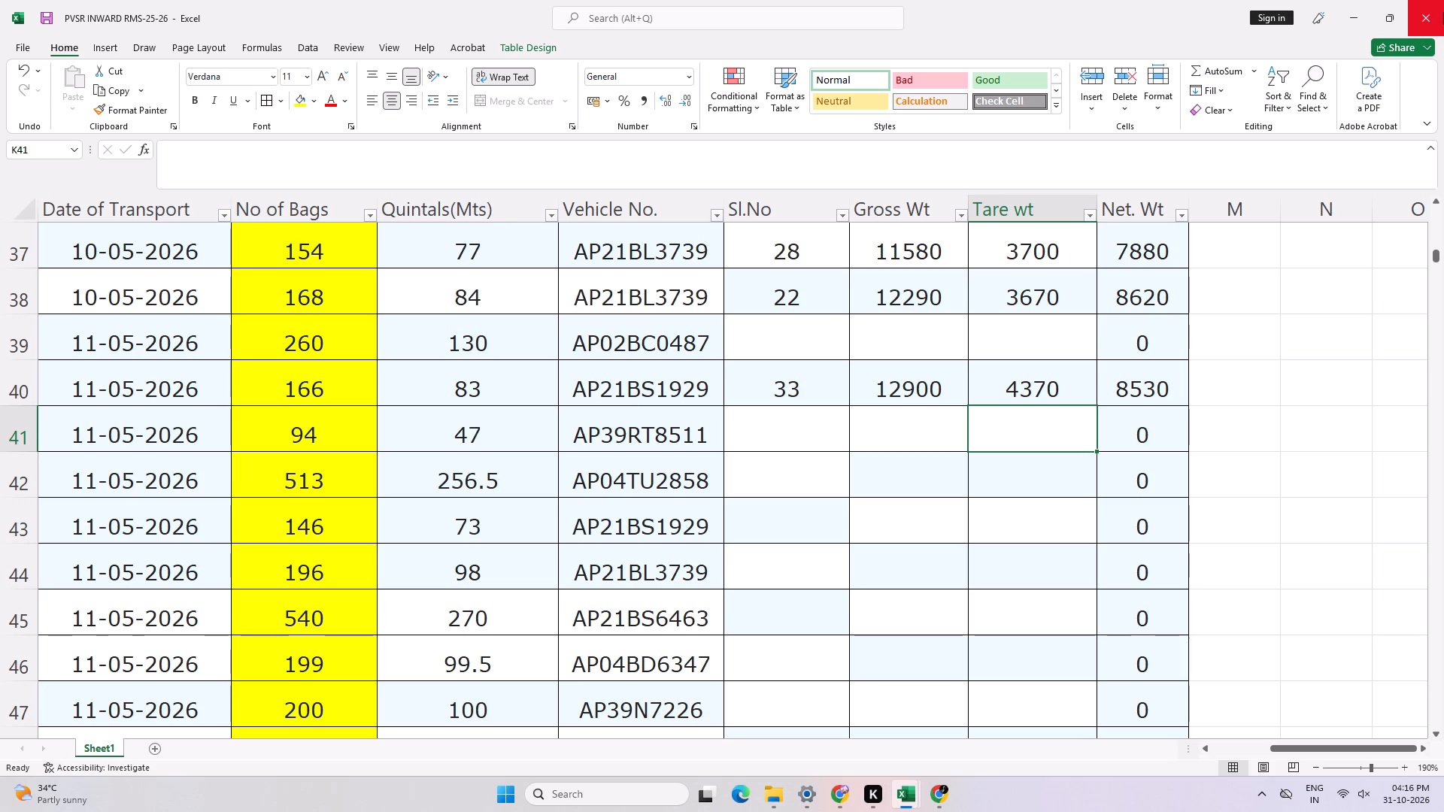
Save the PVSR INWARD RMS-25-26 workbook.
key(ctrl+s)
key(Left)
key(Left)
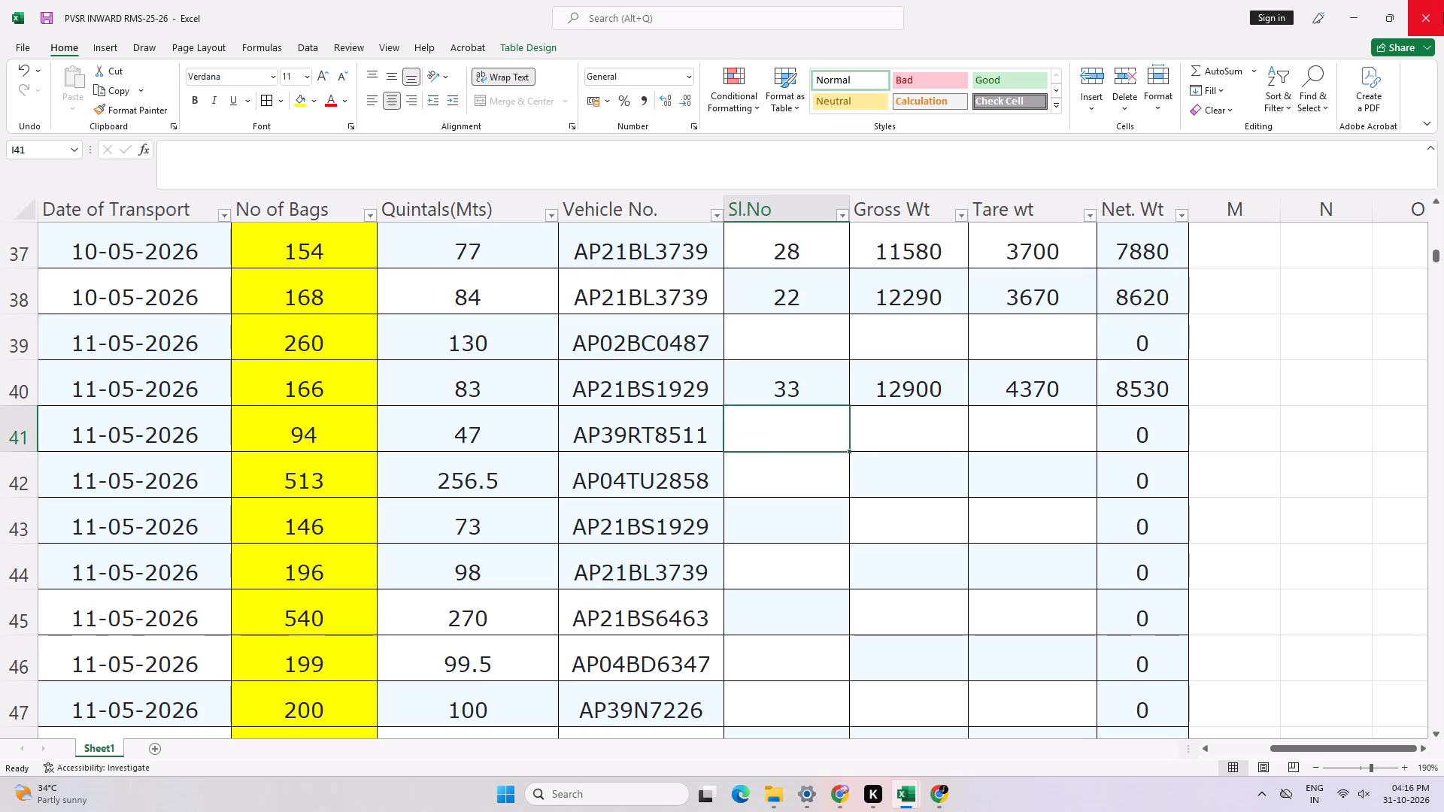
key(Right)
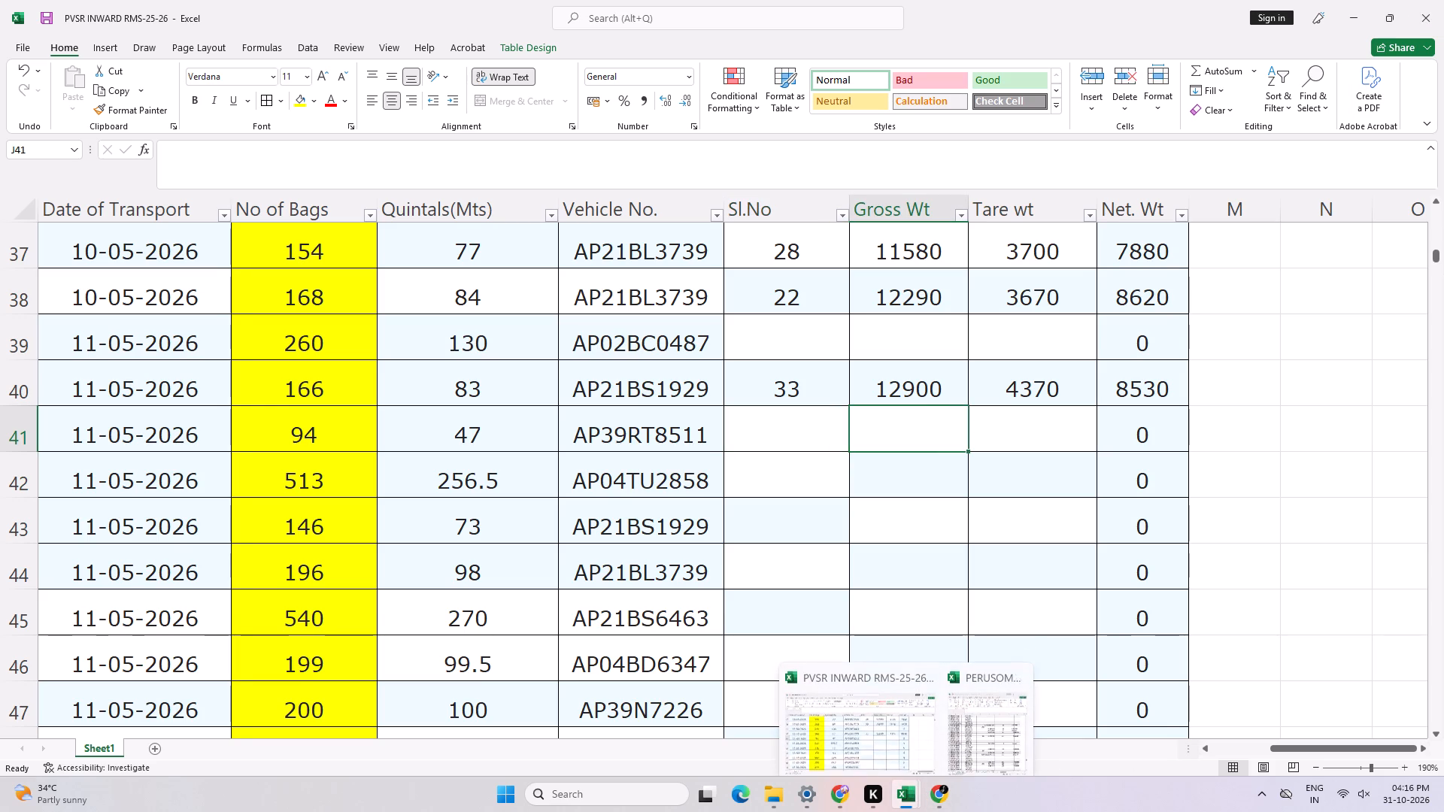
scroll(839, 293, down, 6)
scroll(826, 374, up, 5)
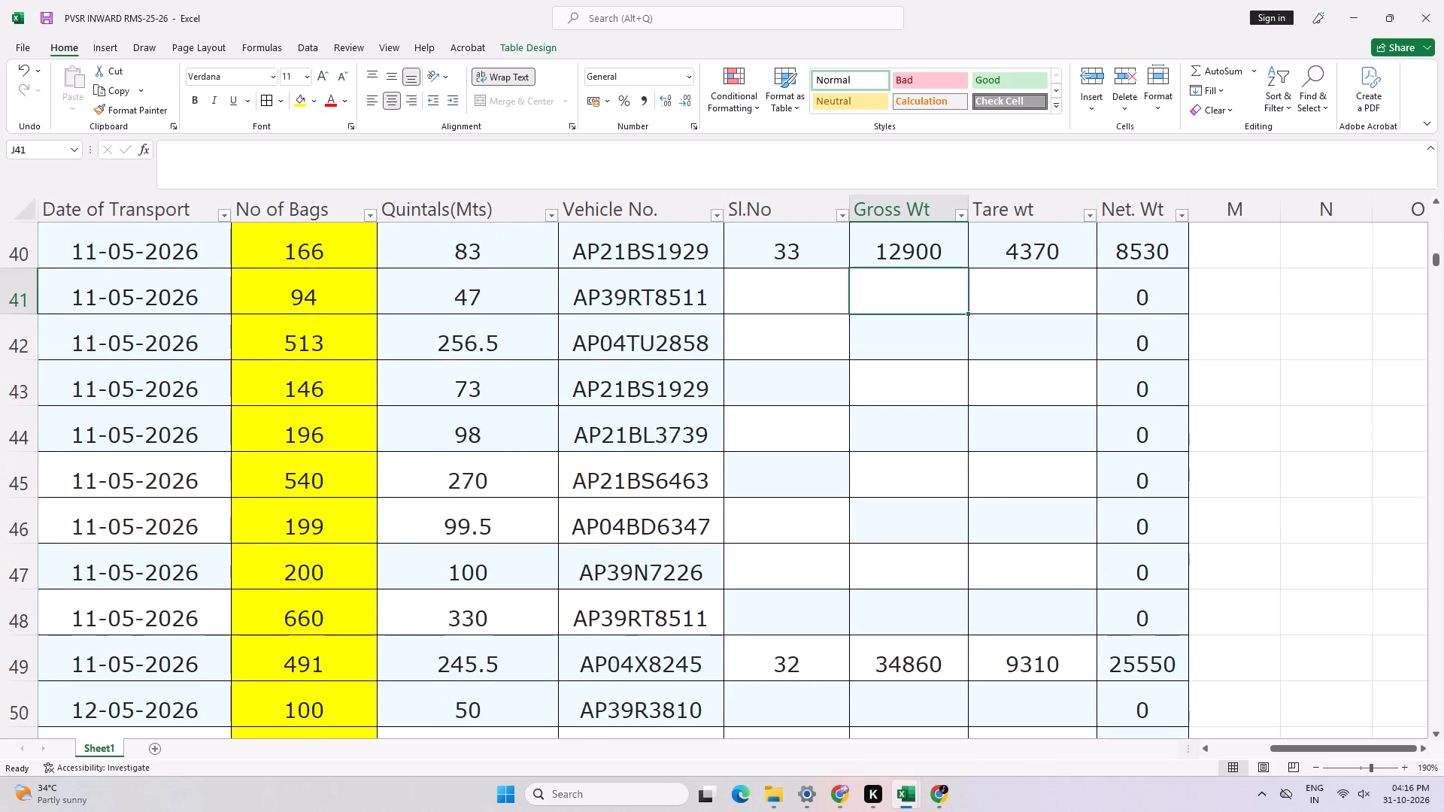
scroll(830, 401, up, 3)
scroll(827, 556, down, 1)
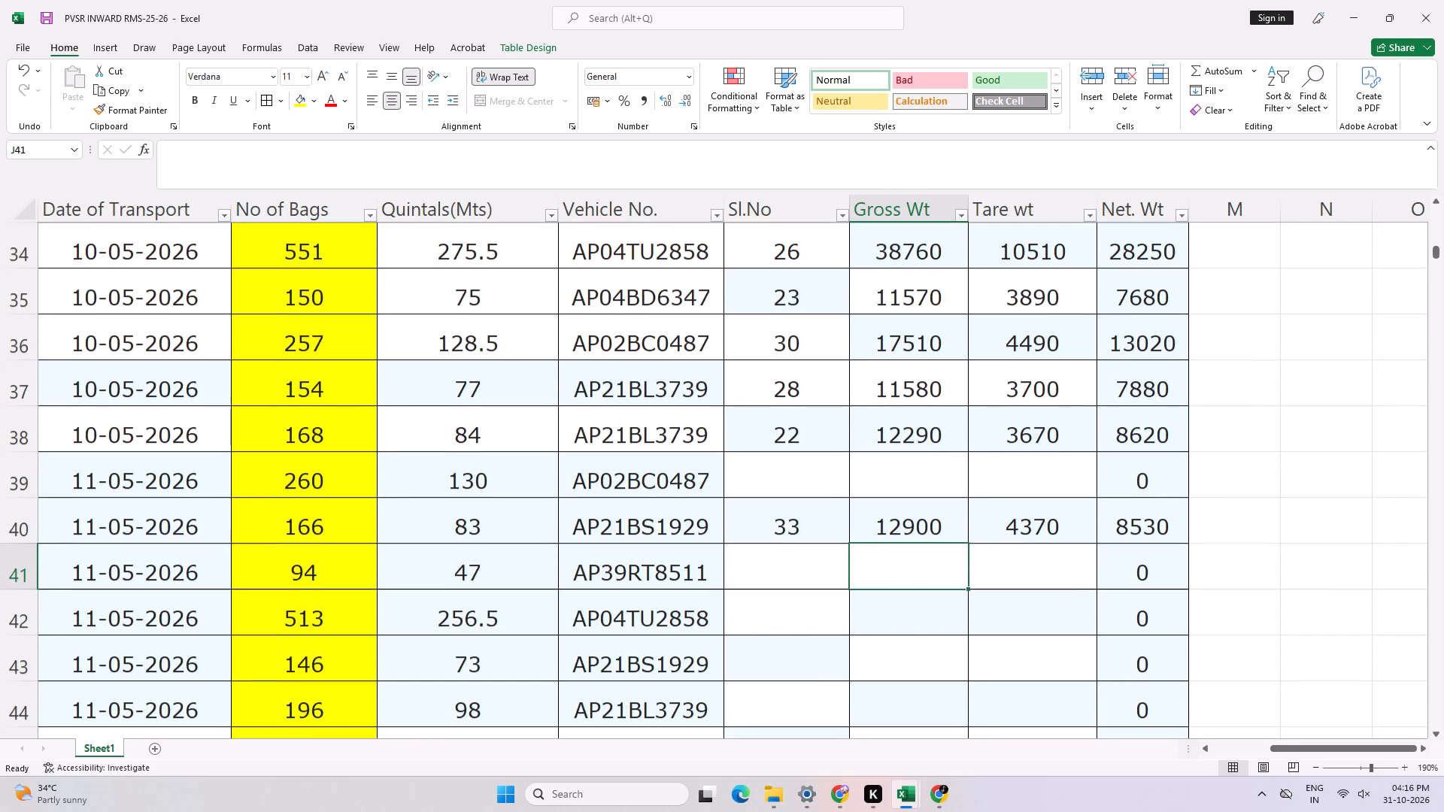
click(775, 478)
scroll(694, 597, down, 3)
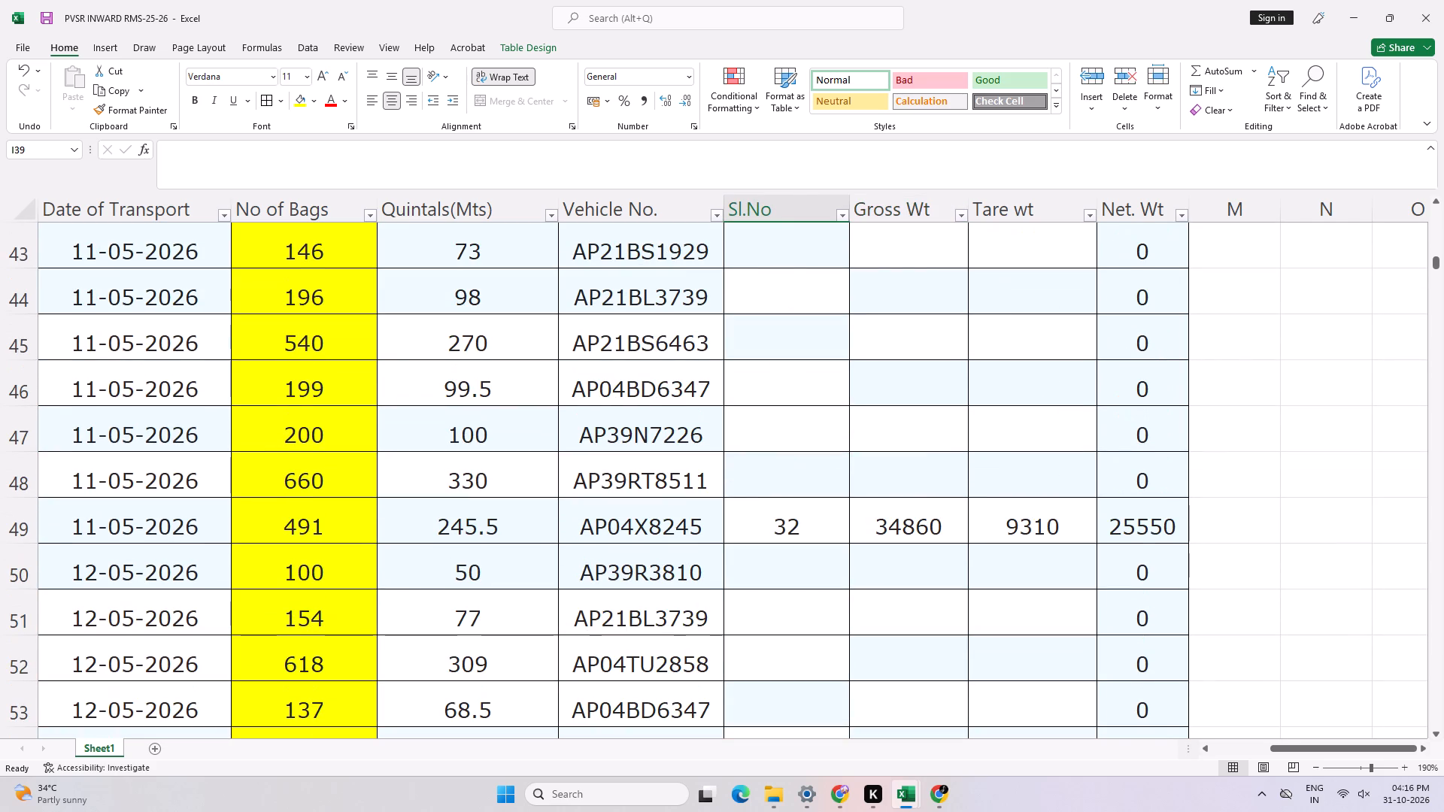
click(672, 289)
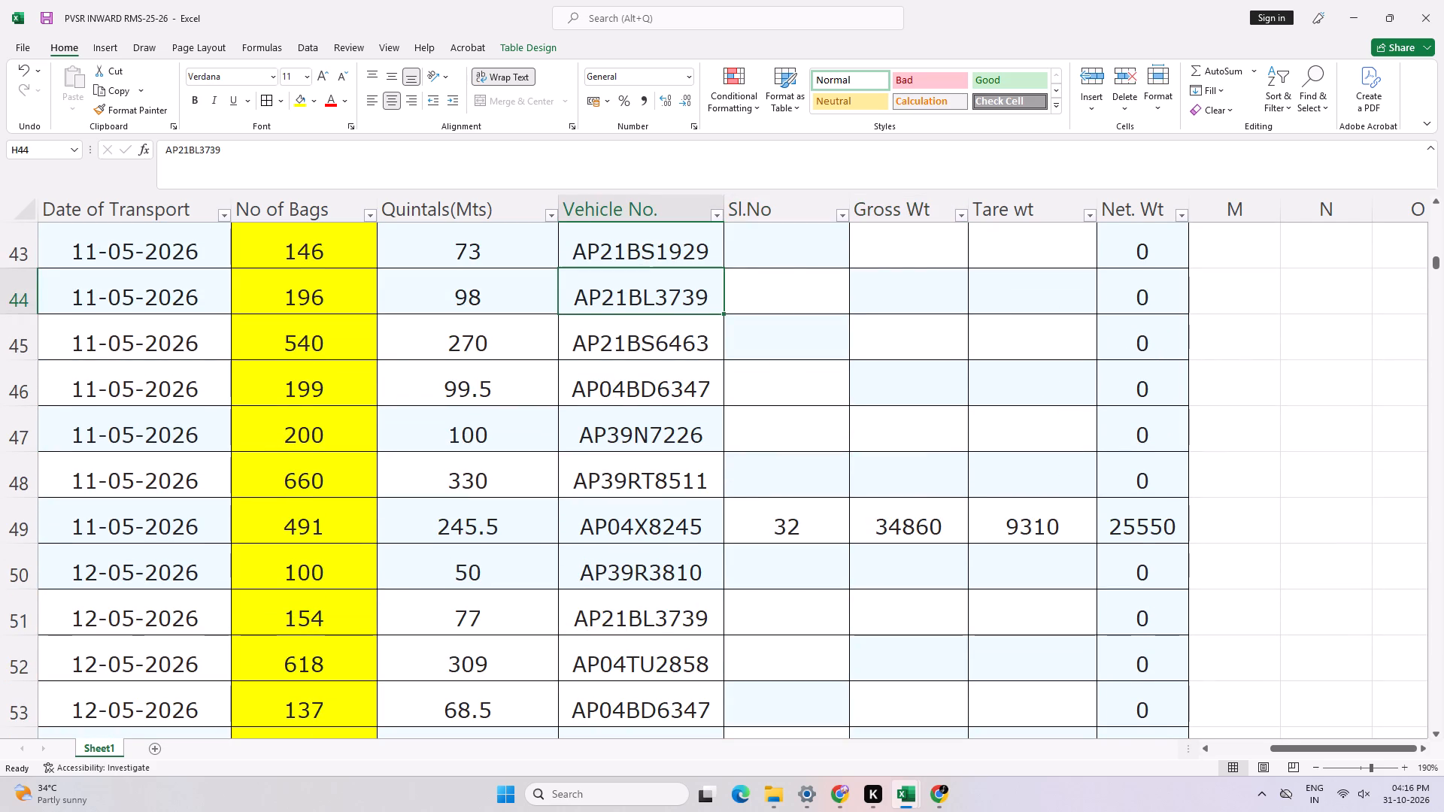
key(Right)
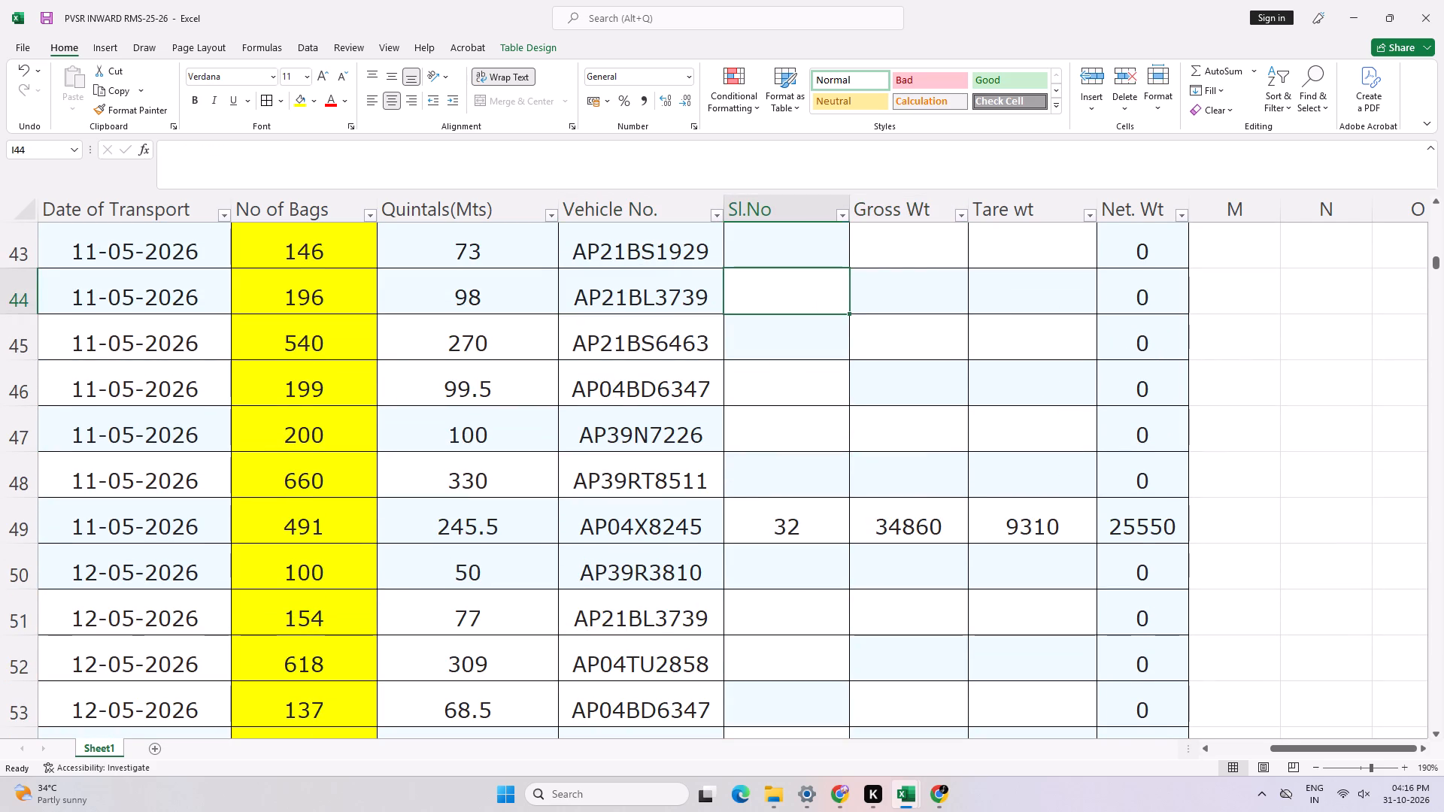
text(34)
key(Right)
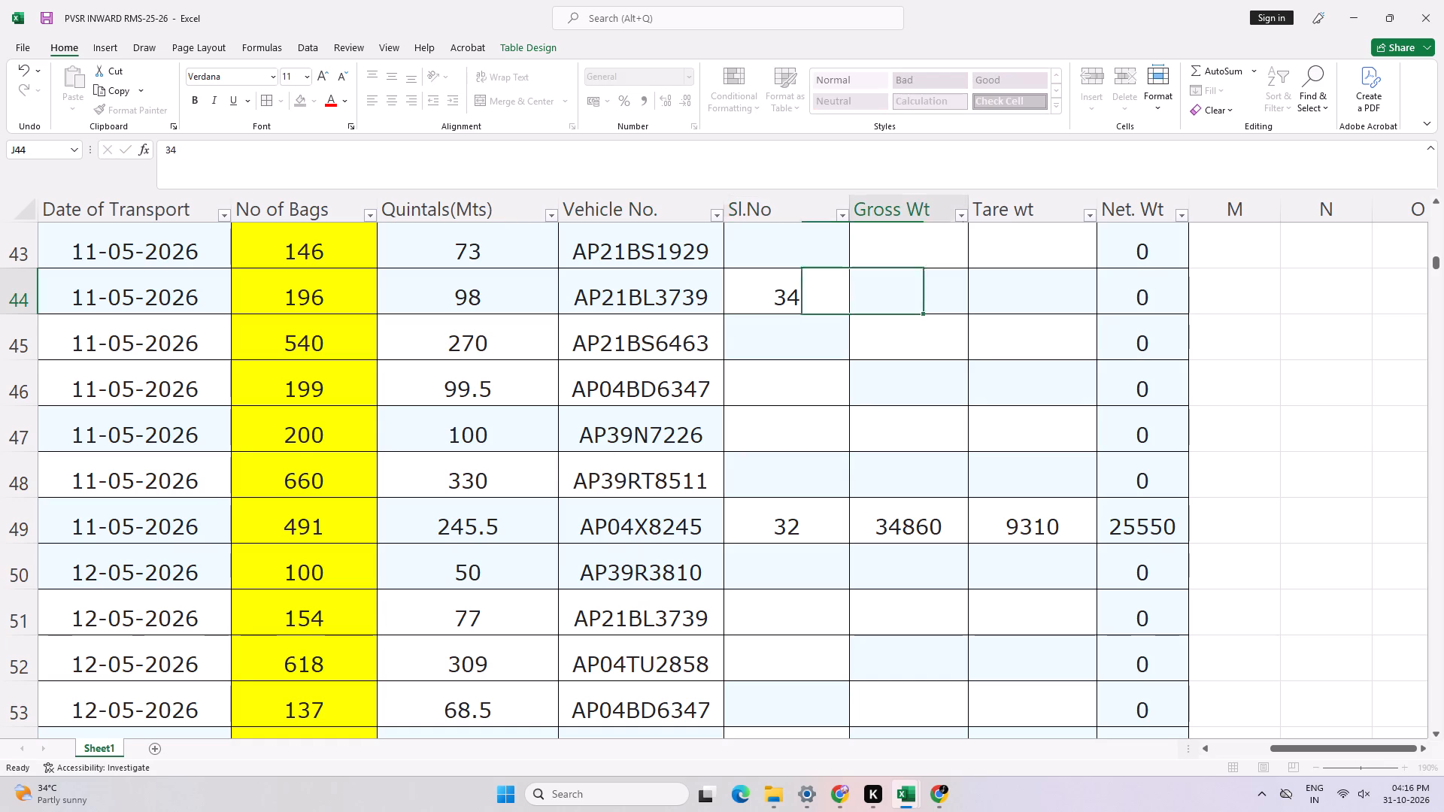
text(13760)
key(Right)
text(3690)
key(Return)
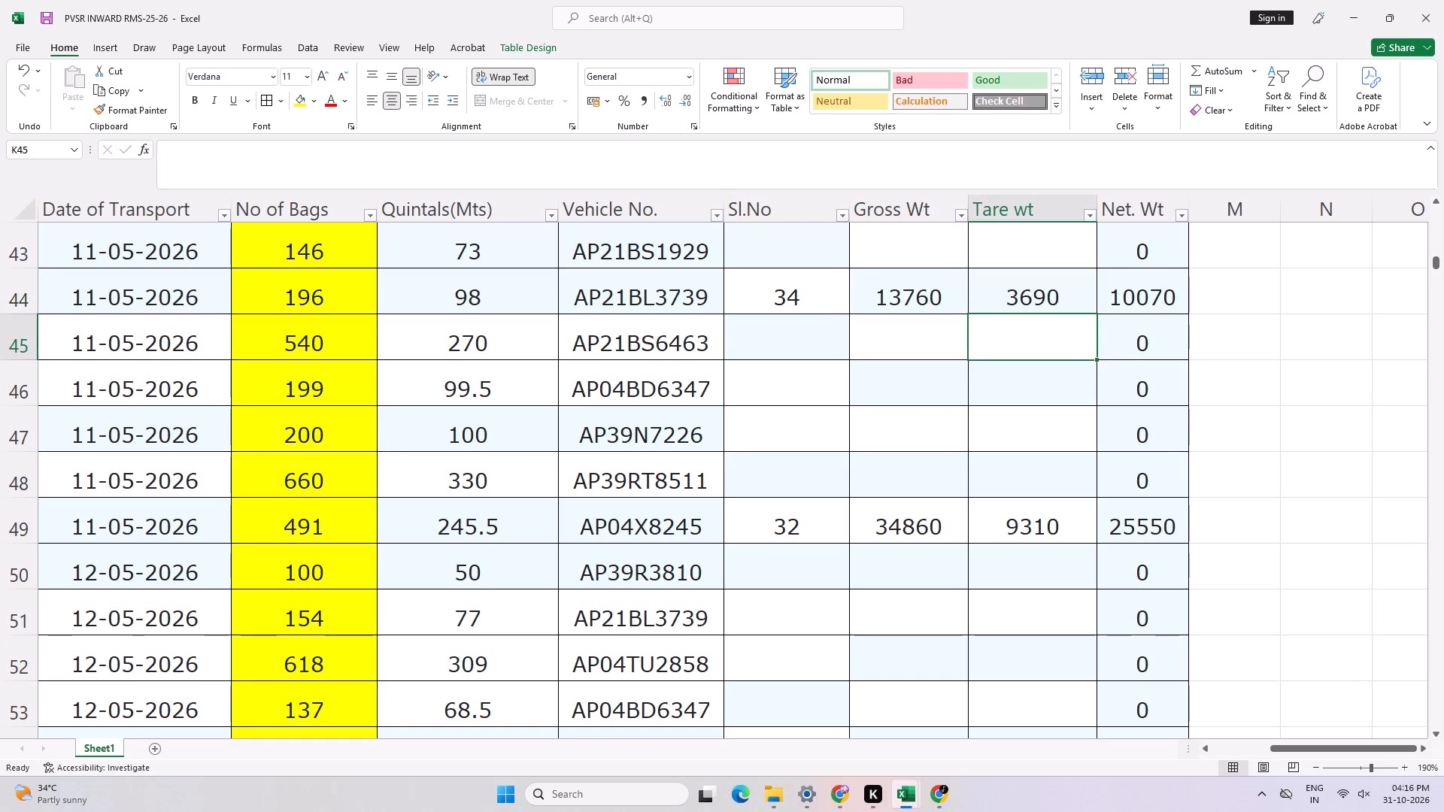
Save the PVSR INWARD RMS-25-26 workbook.
key(ctrl+s)
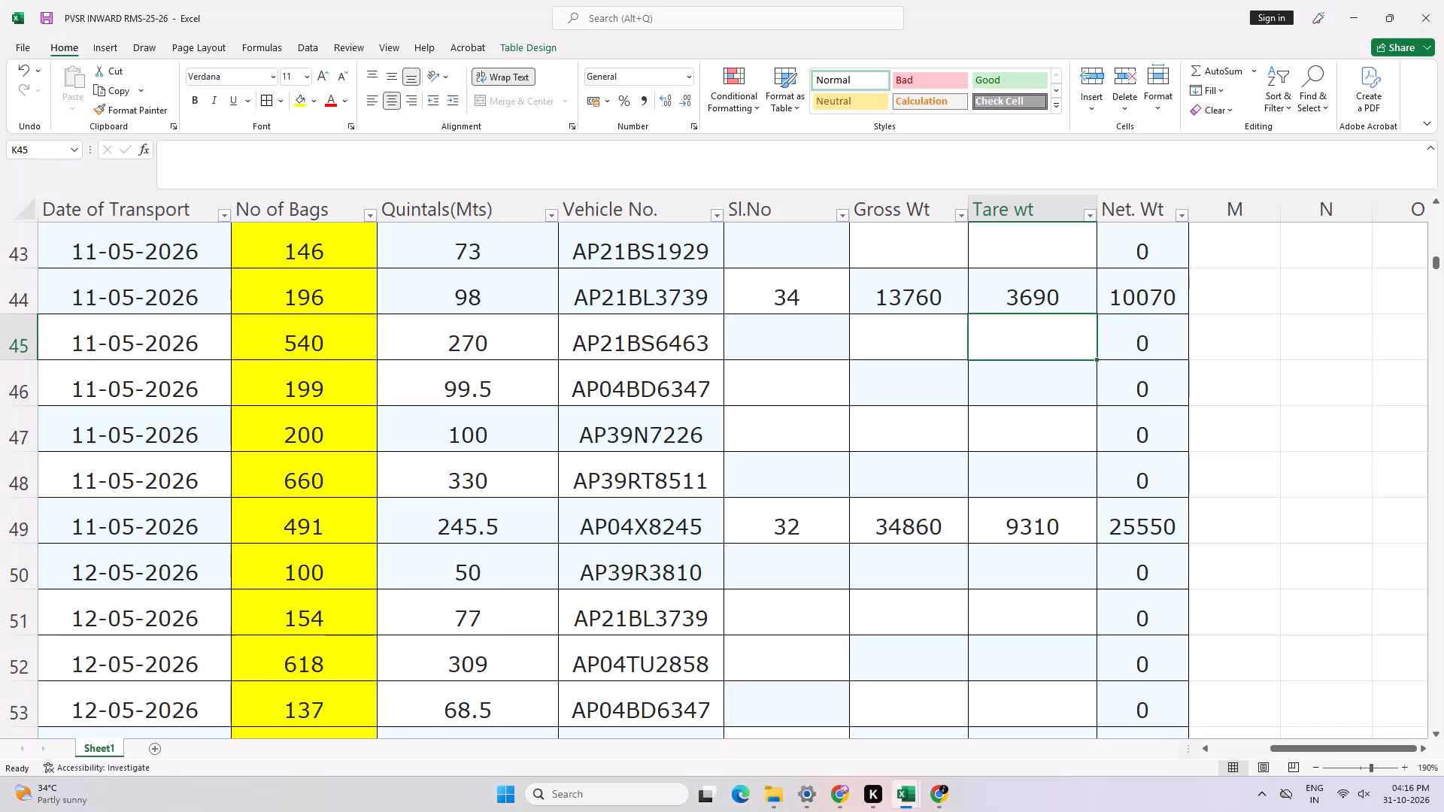
key(ctrl+s)
key(Left)
key(Left)
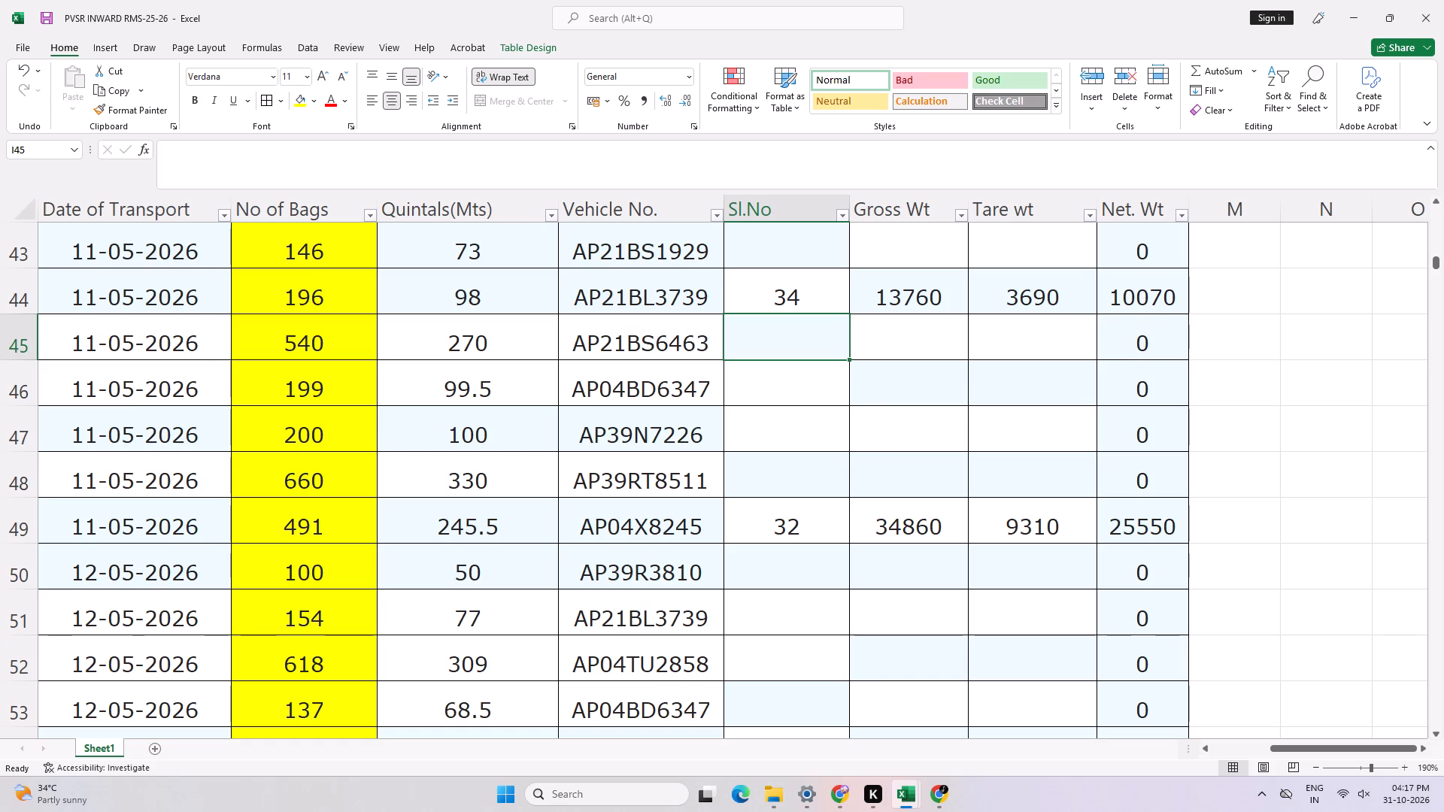
key(Up)
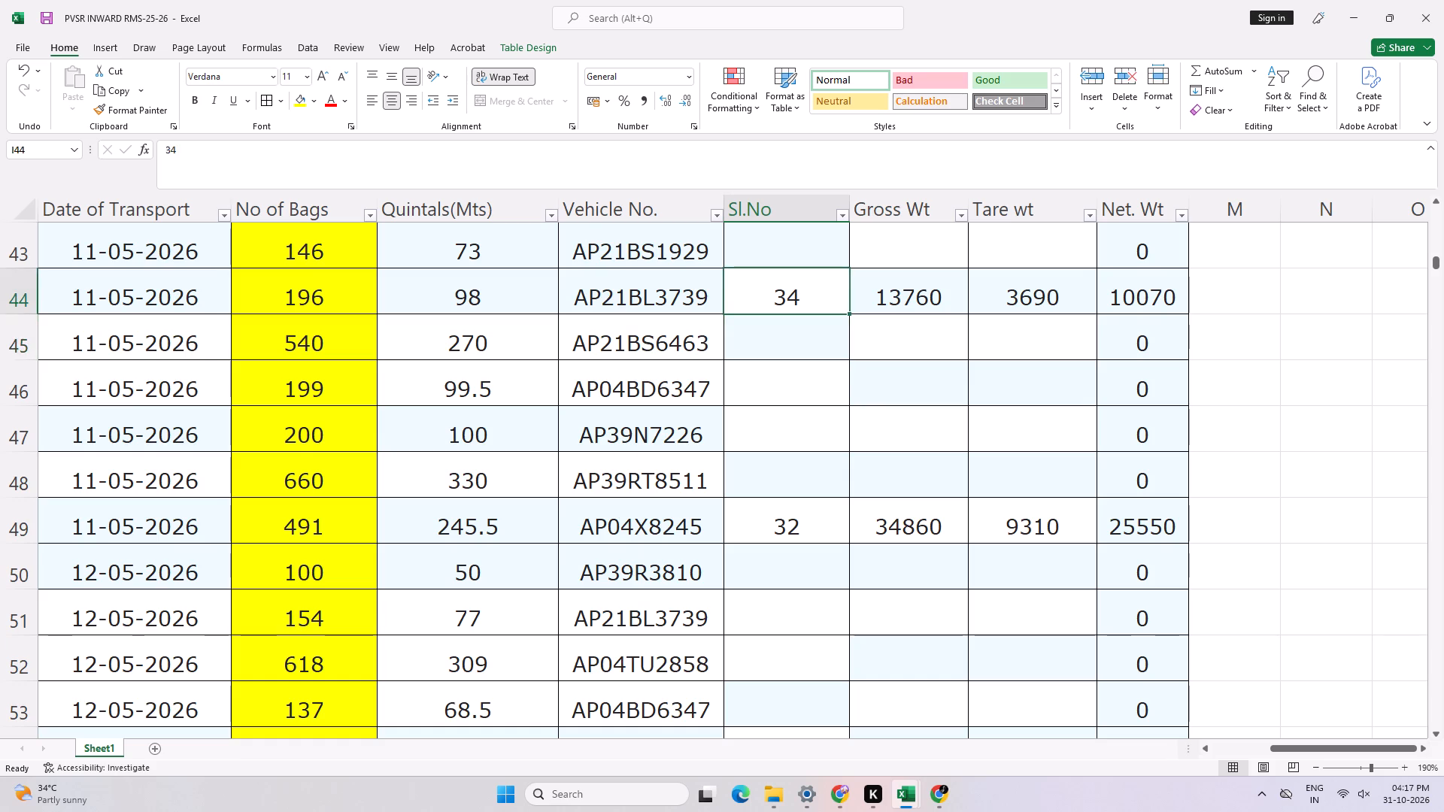
key(Up)
key(Up)
key(Up)
key(Up)
key(Up)
key(Up)
key(Down)
key(Down)
key(Down)
key(Down)
key(Down)
key(Down)
key(Down)
key(Down)
key(Down)
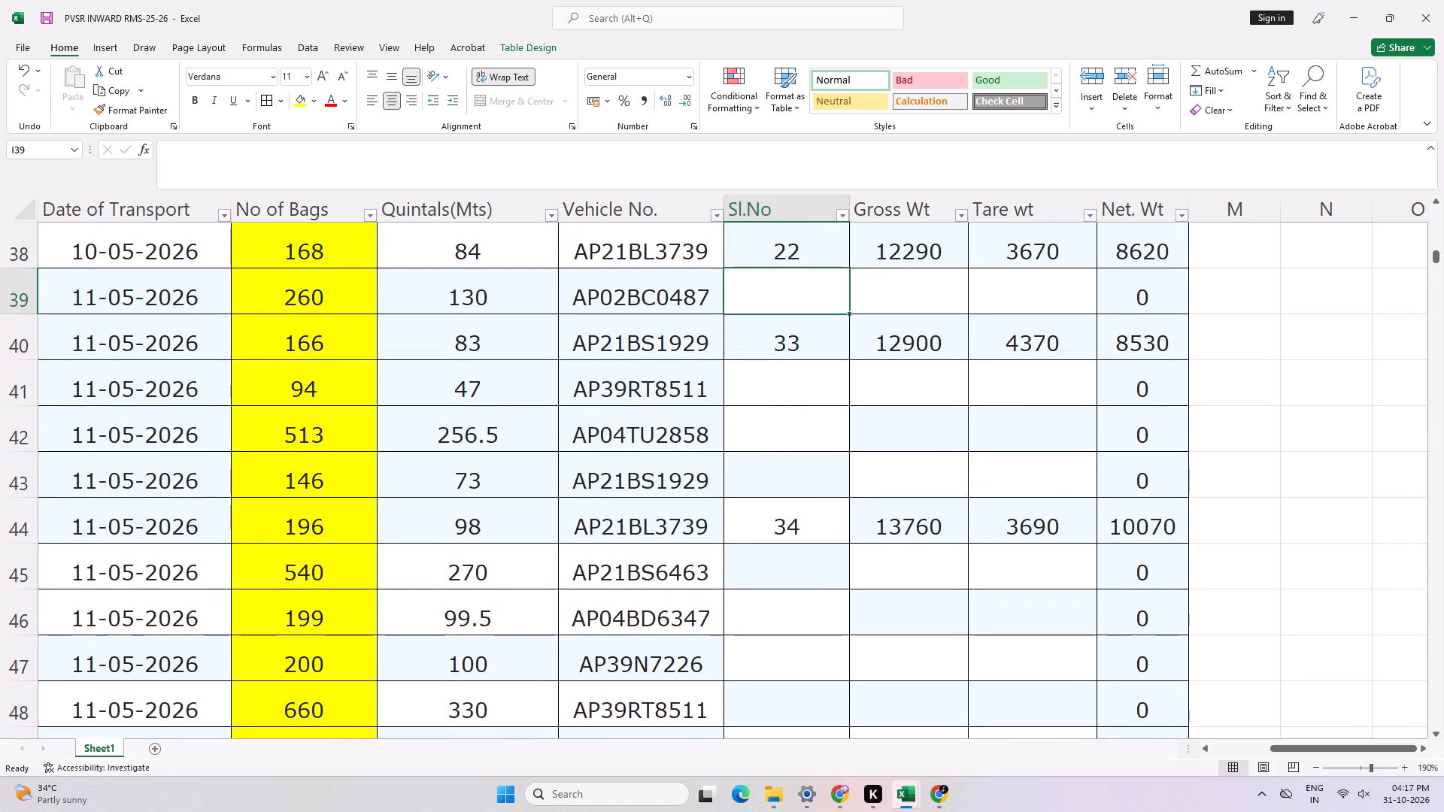
key(Up)
key(Up)
key(Up)
key(Up)
key(Up)
key(Up)
key(Down)
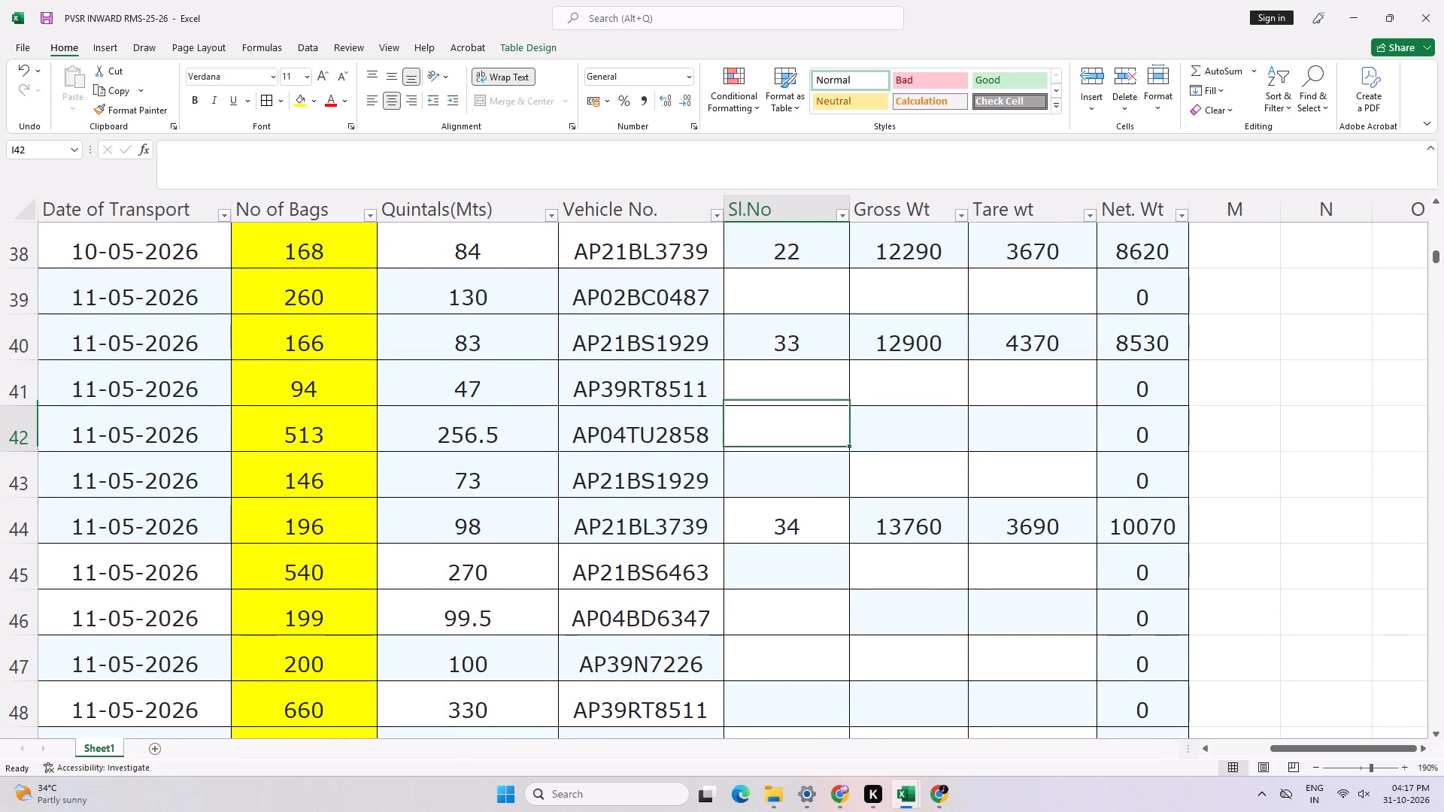
key(Down)
key(Down)
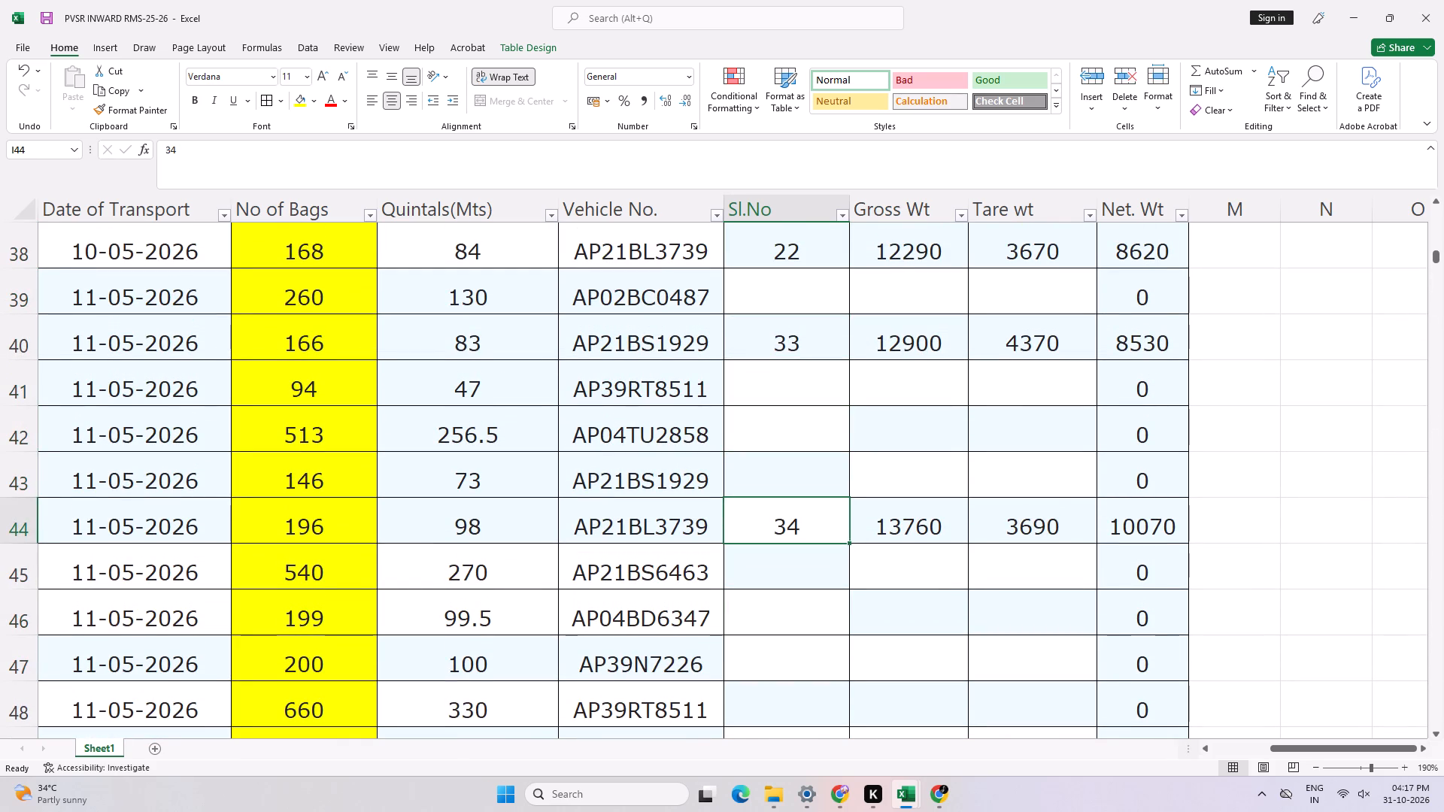
key(Up)
key(Up)
key(Up)
key(Up)
key(Down)
key(Down)
key(Down)
key(Down)
key(Down)
key(Down)
key(Down)
key(Down)
key(Down)
key(Down)
key(Down)
key(Down)
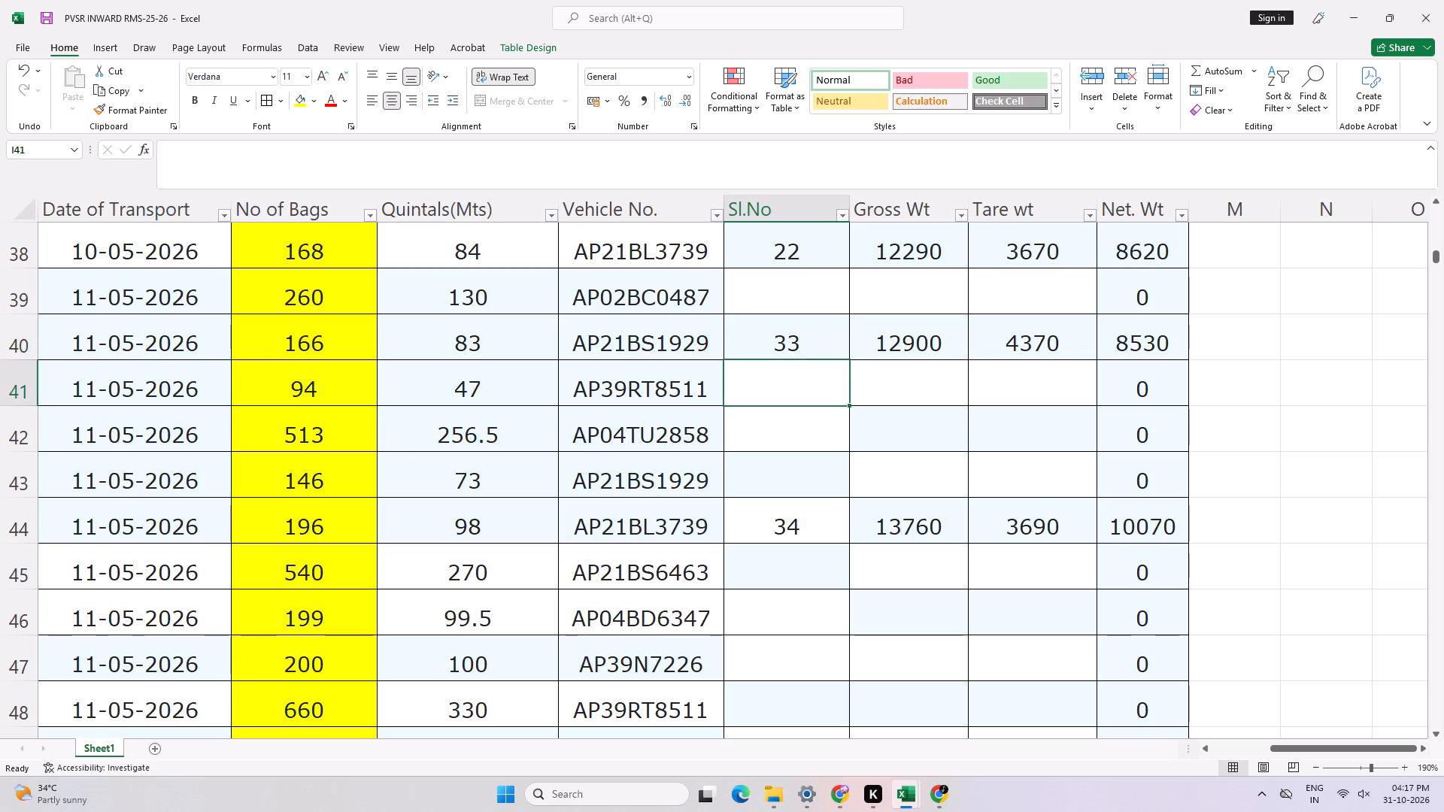
key(Up)
key(Up)
key(Up)
key(Up)
key(Up)
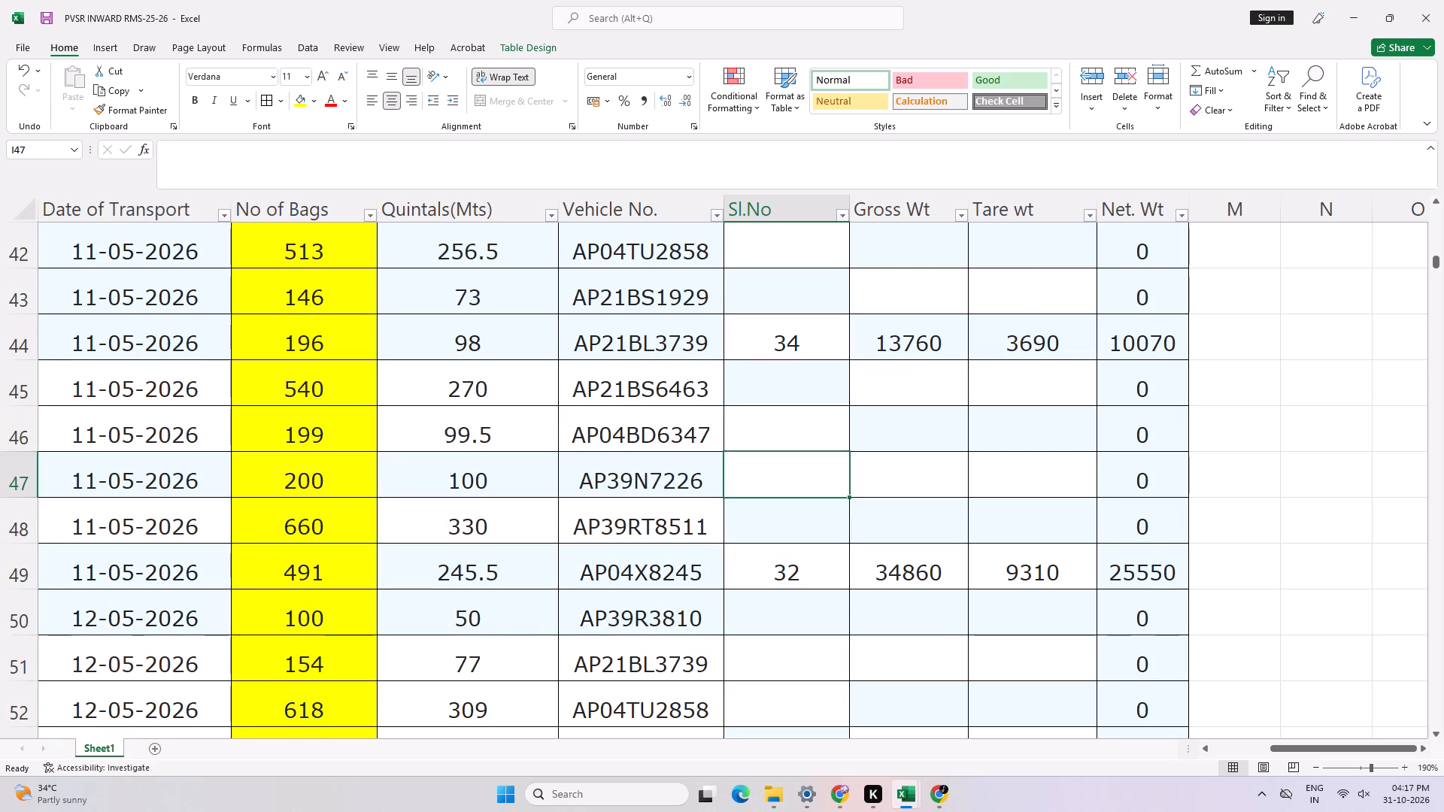
text(35)
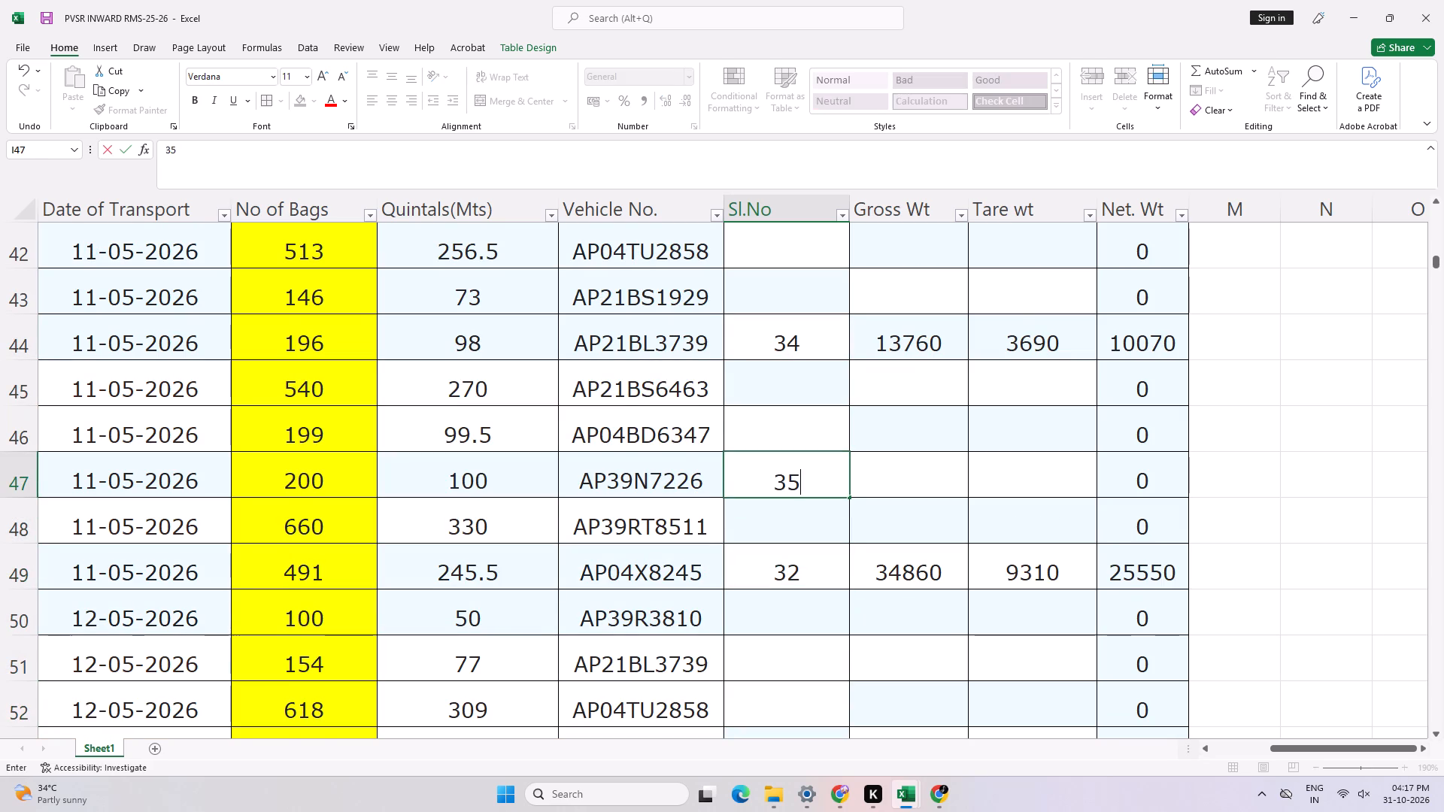
key(Right)
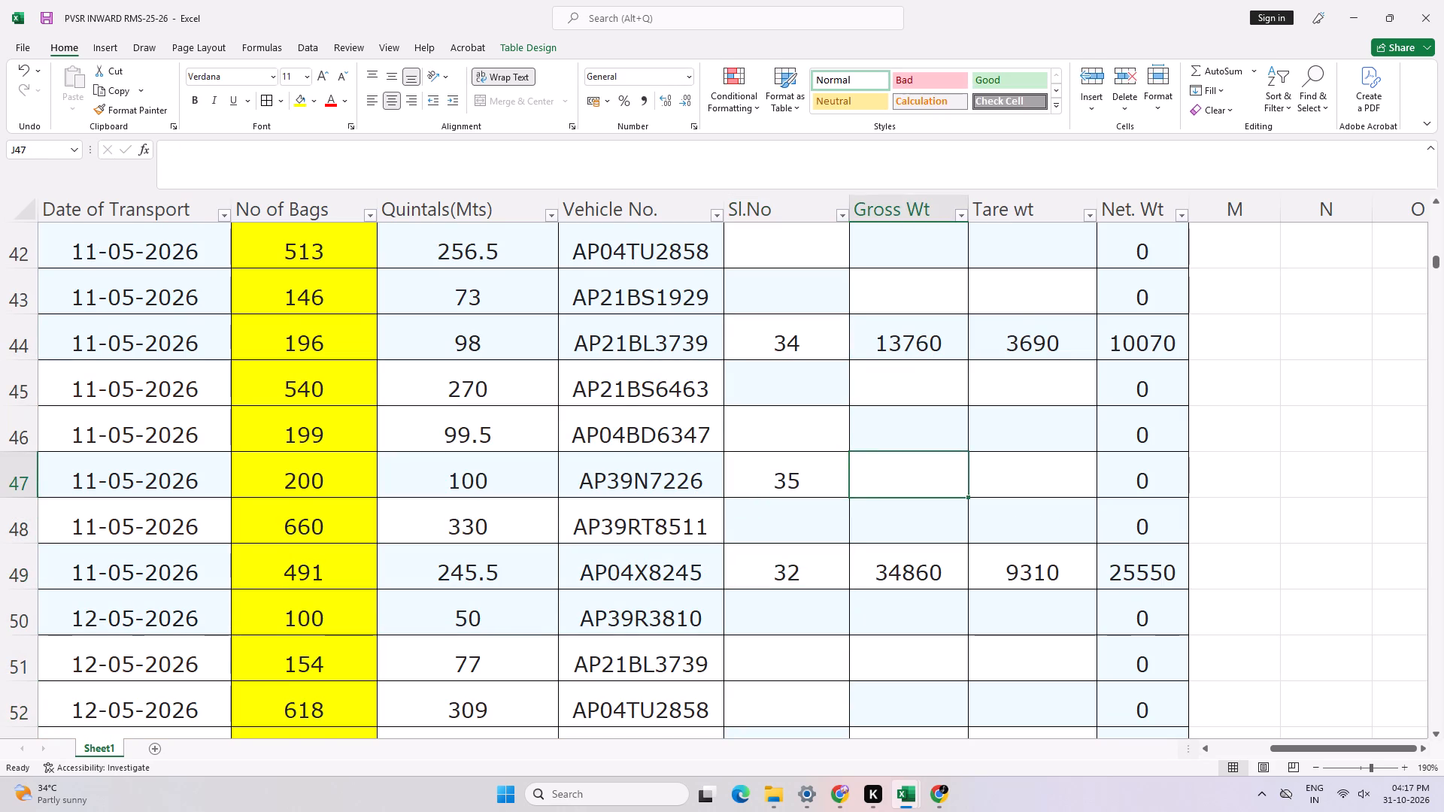
text(14150)
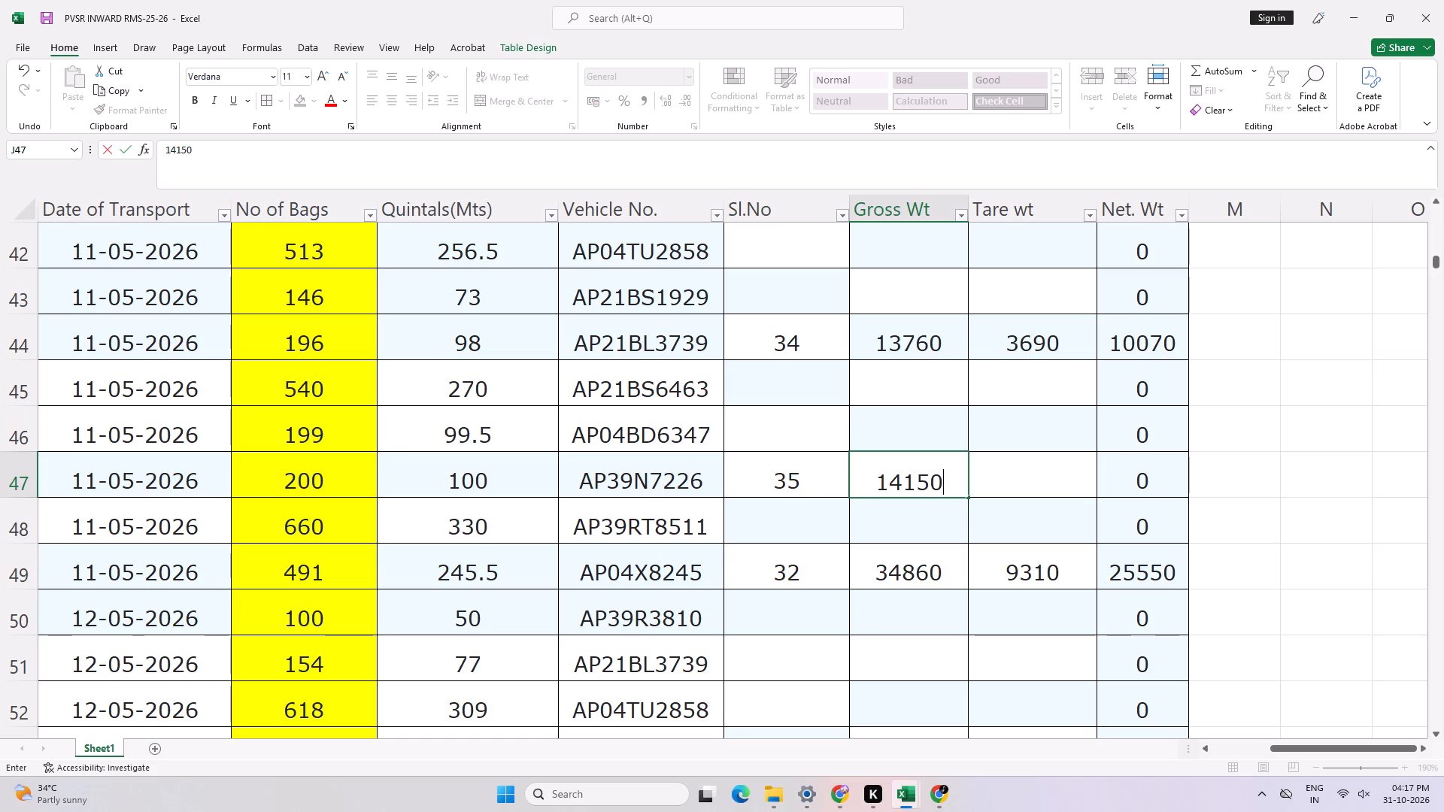
key(Right)
text(4000)
key(Return)
key(Left)
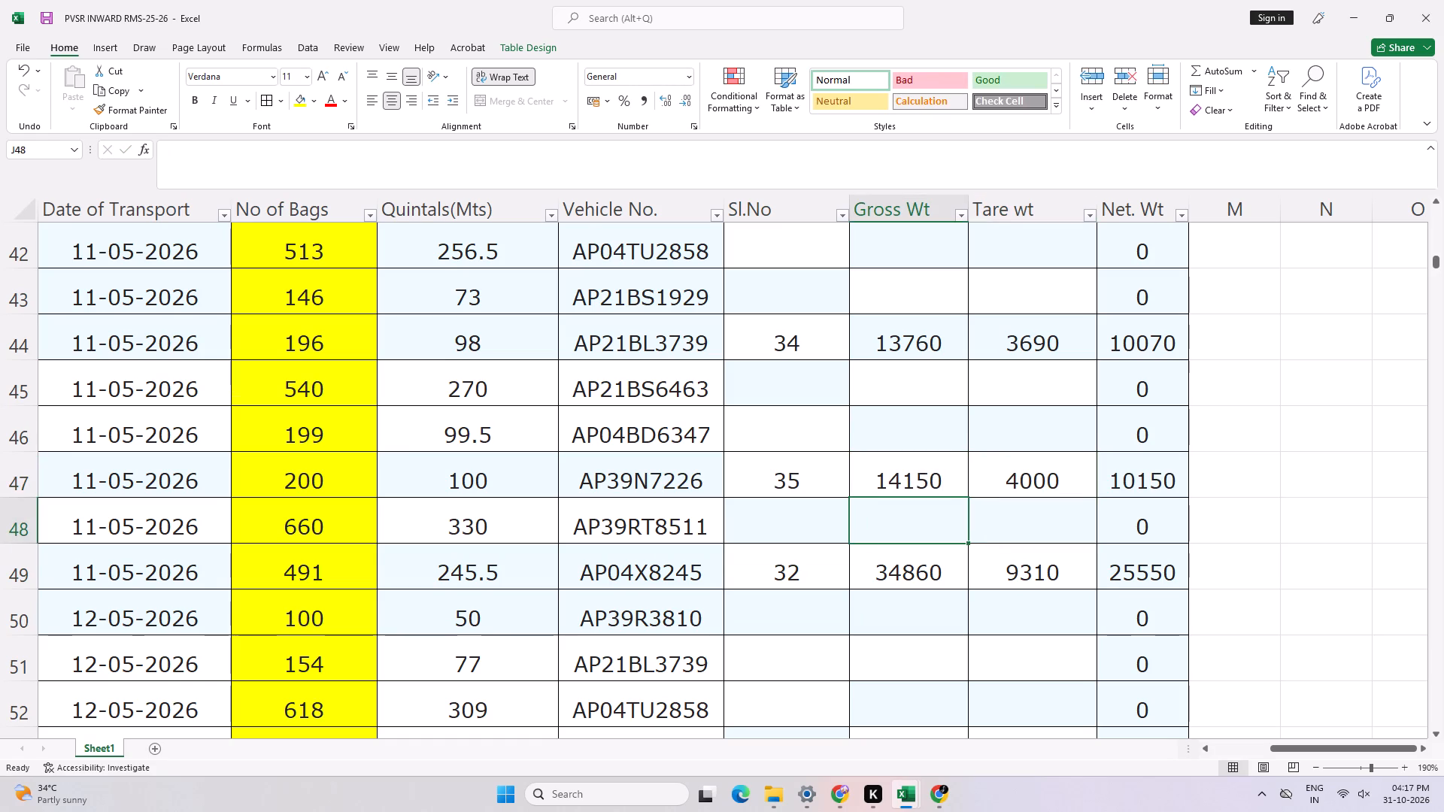
key(Left)
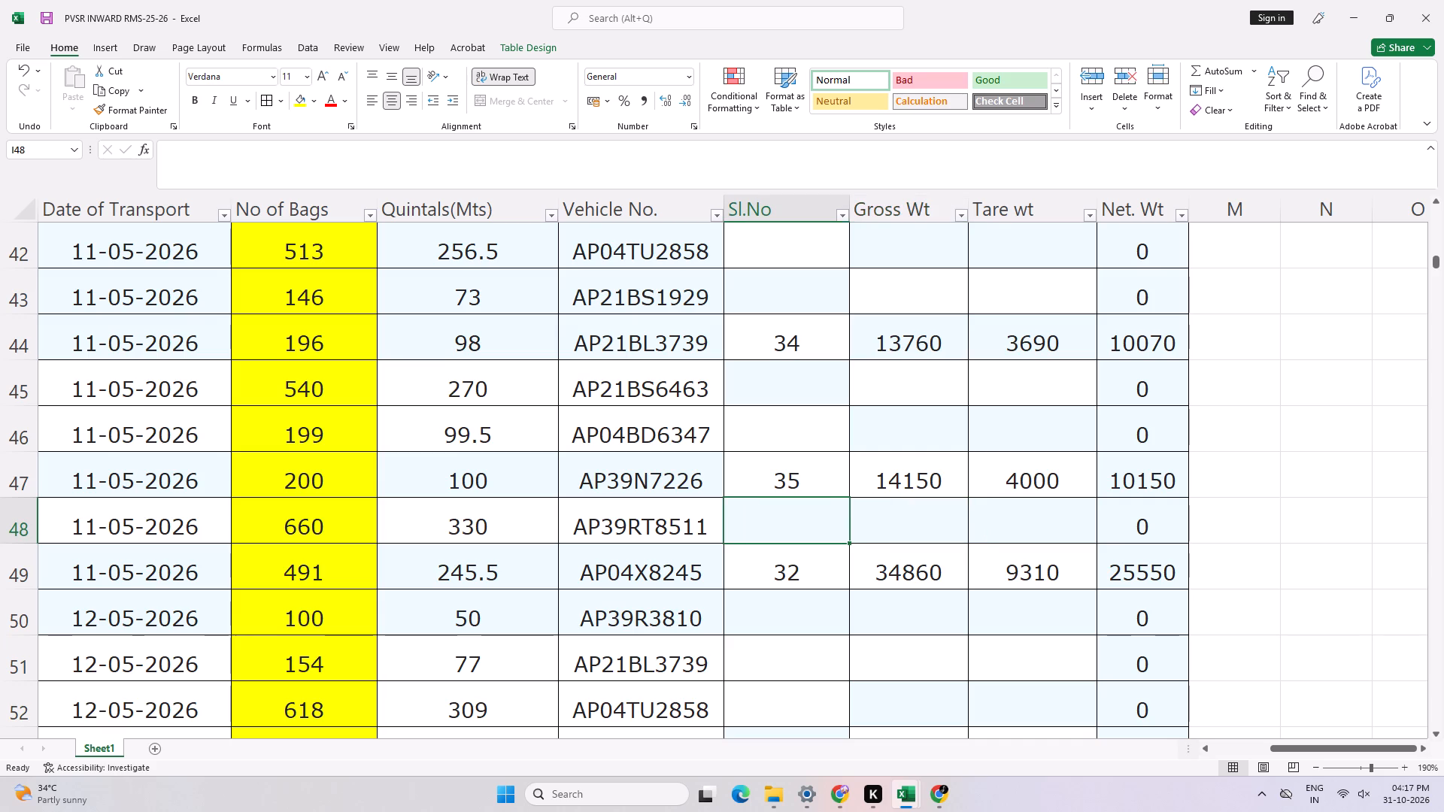
key(Up)
key(Up)
key(Up)
key(Up)
key(Up)
key(Up)
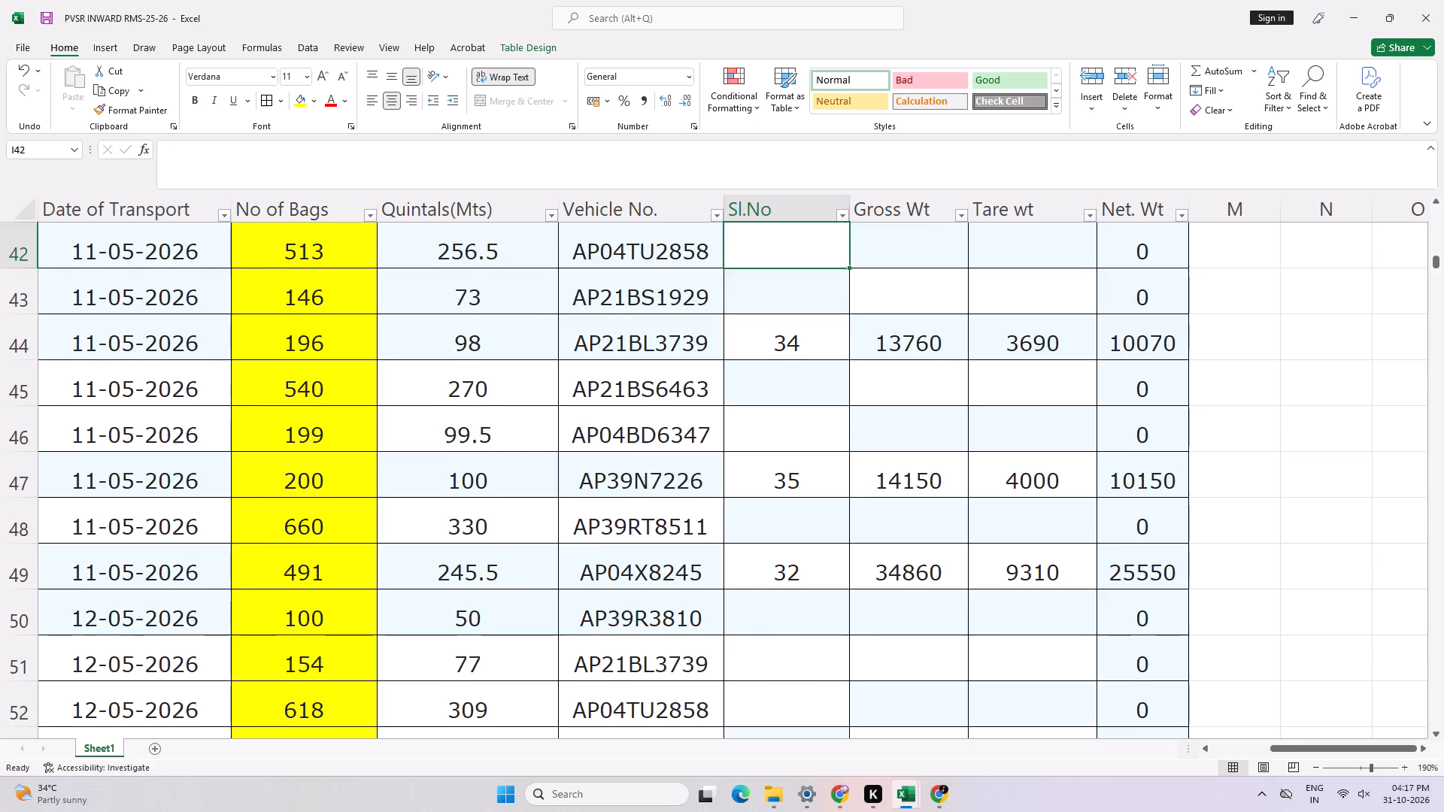
key(Up)
key(Up)
key(Up)
key(Down)
key(Up)
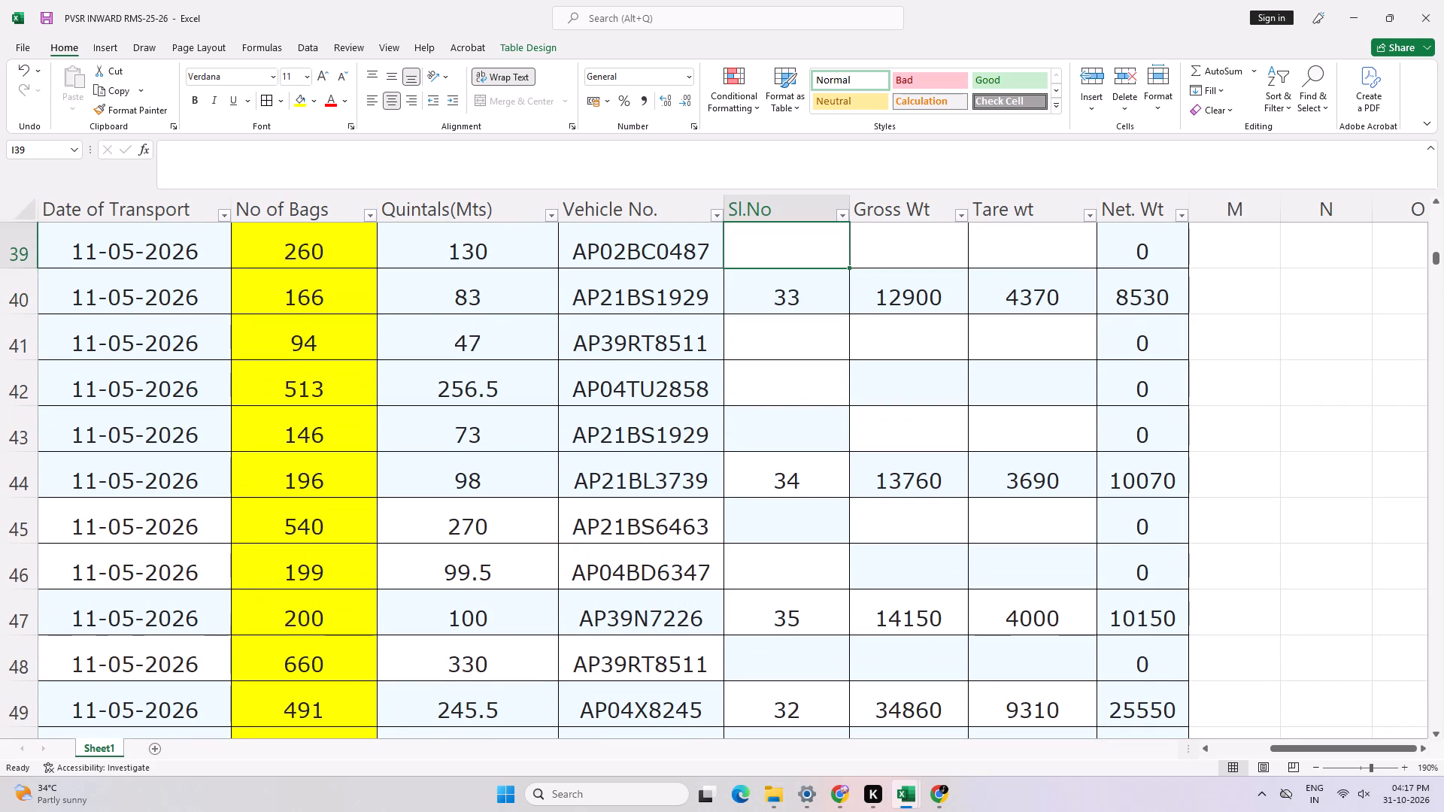
key(Up)
key(Down)
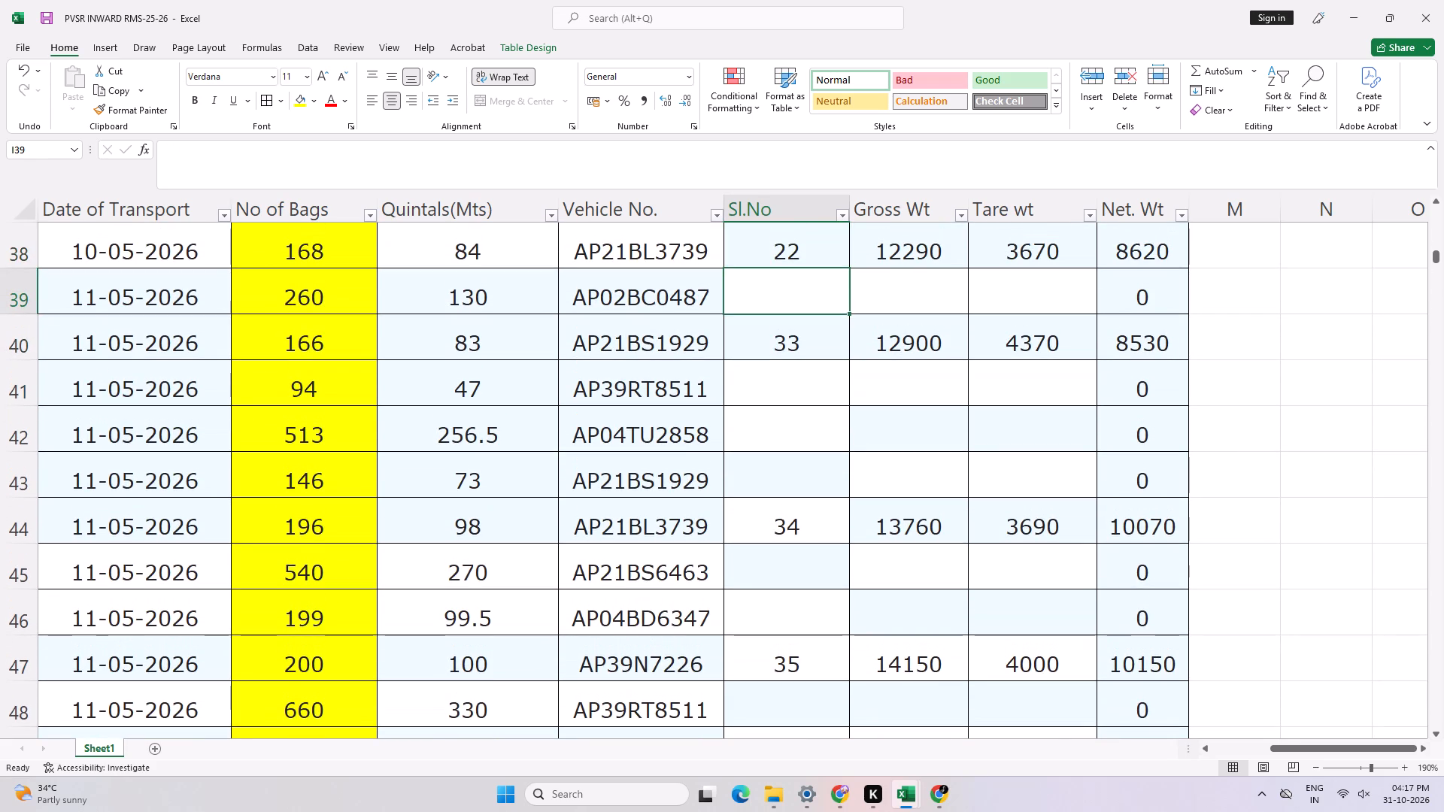
text(36)
key(Right)
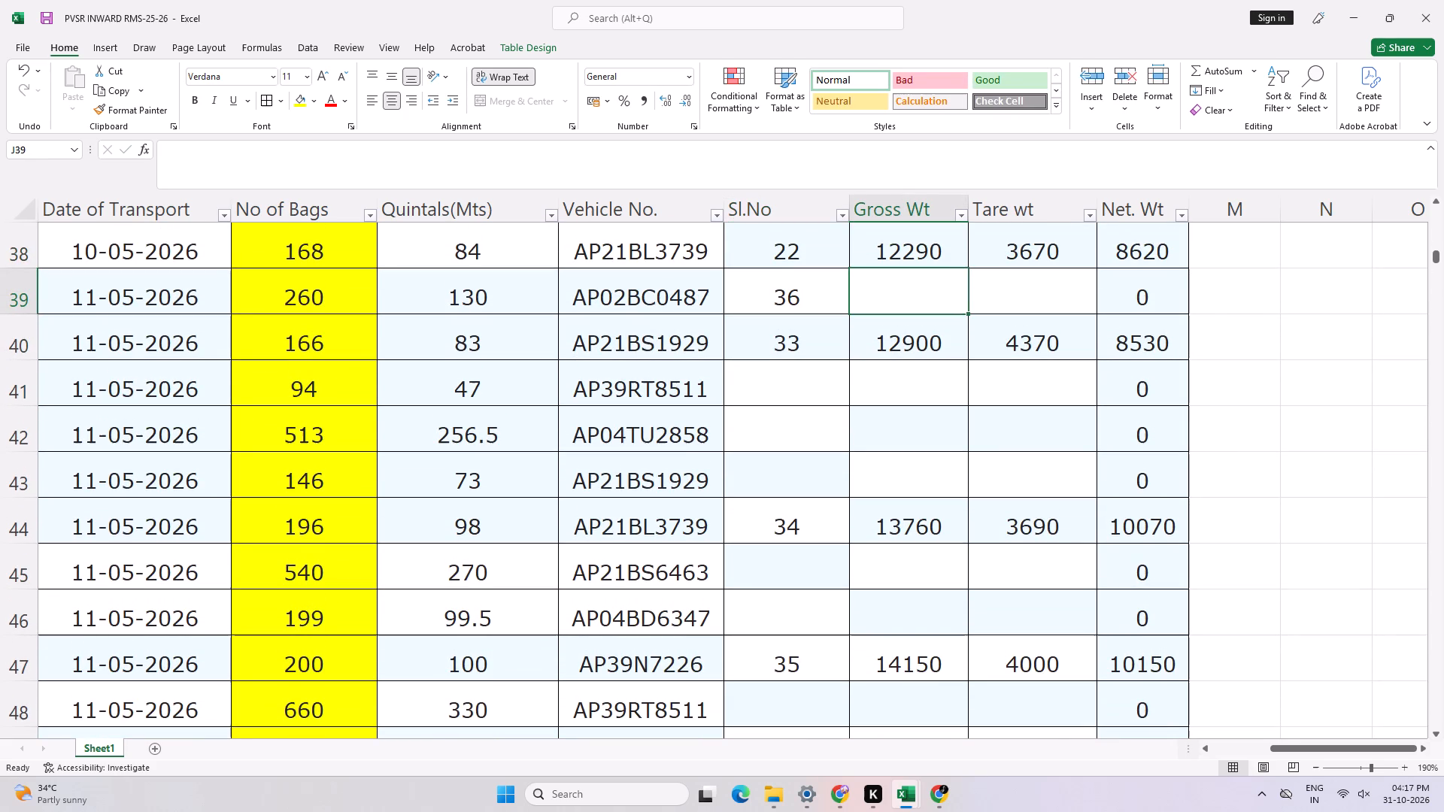
text(17840)
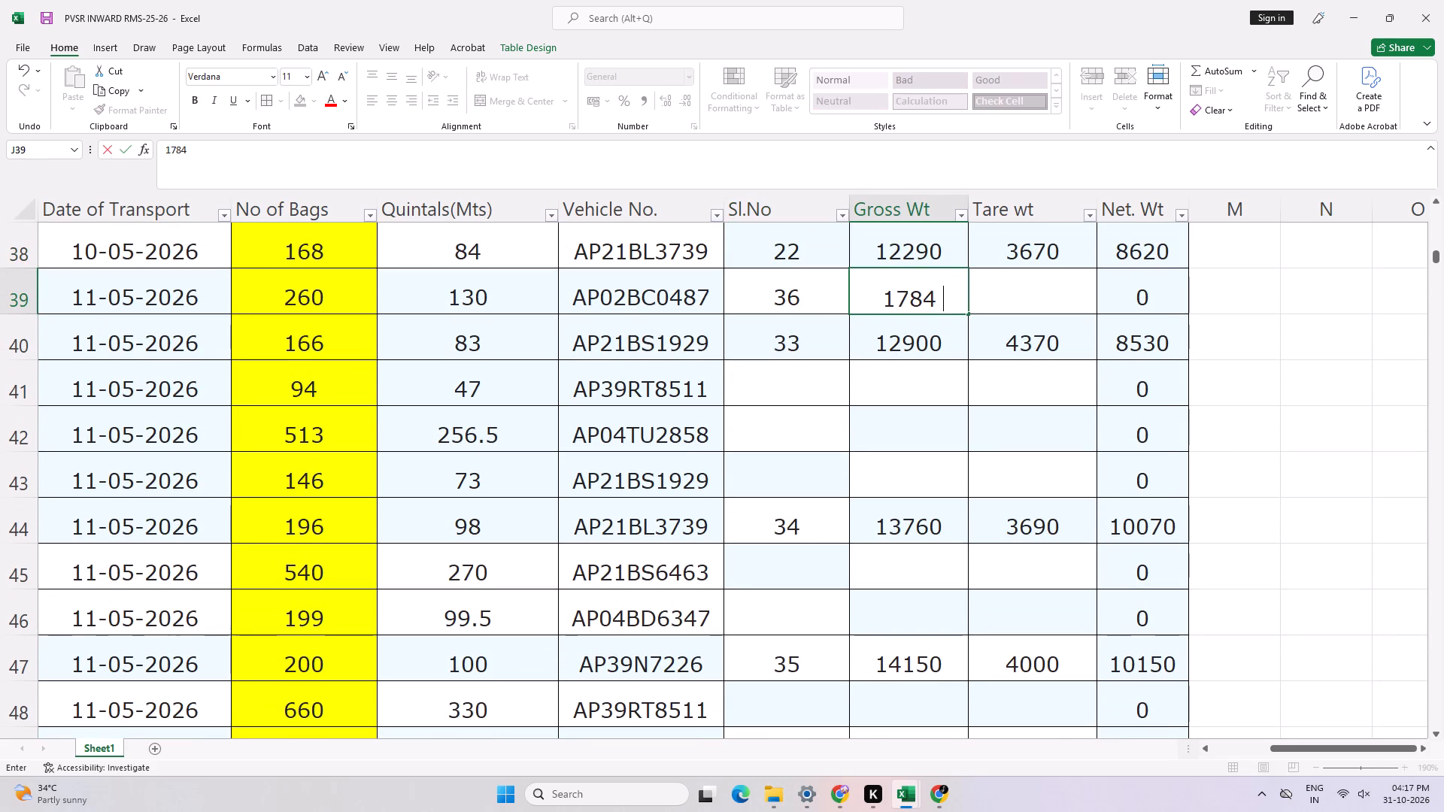
key(Right)
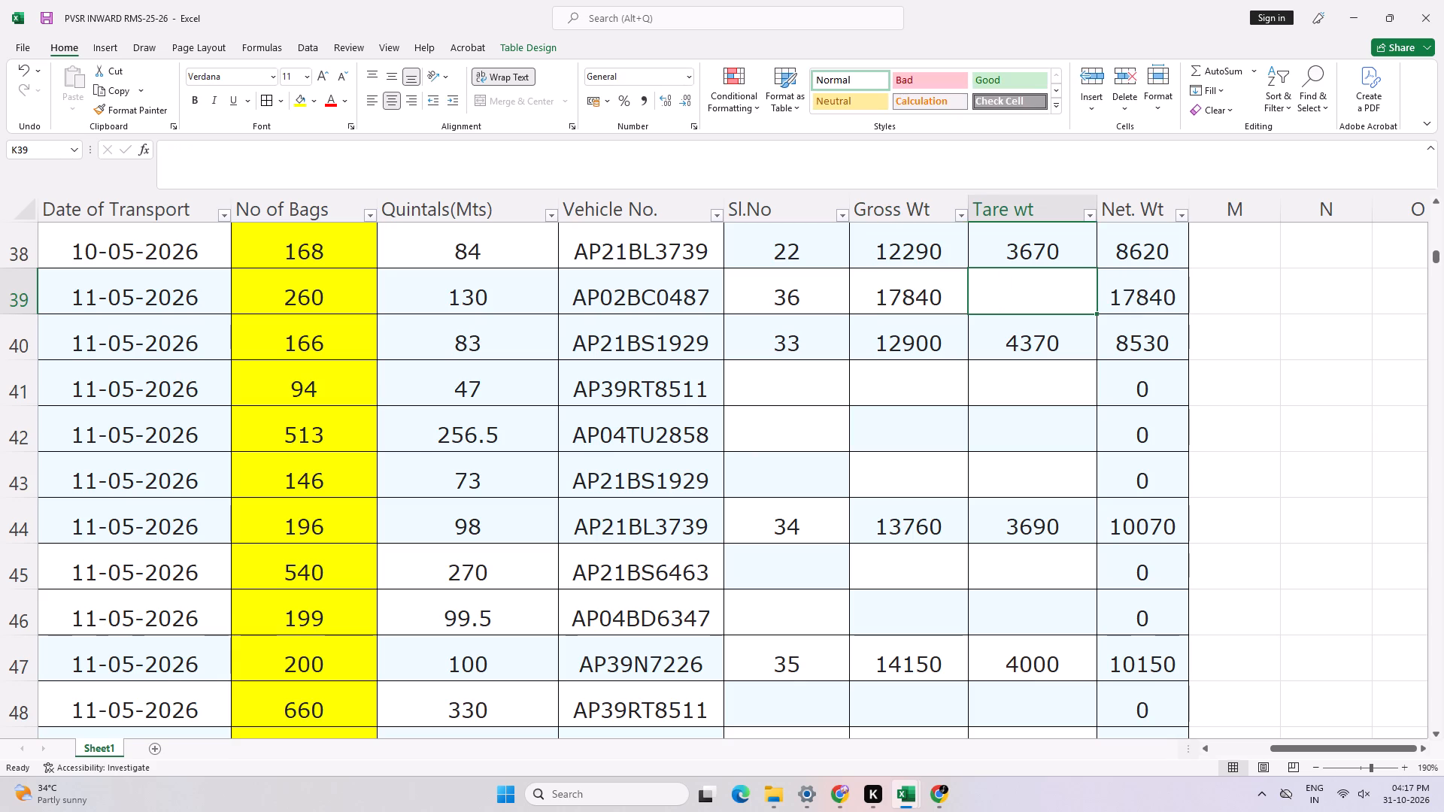
text(4500)
key(Return)
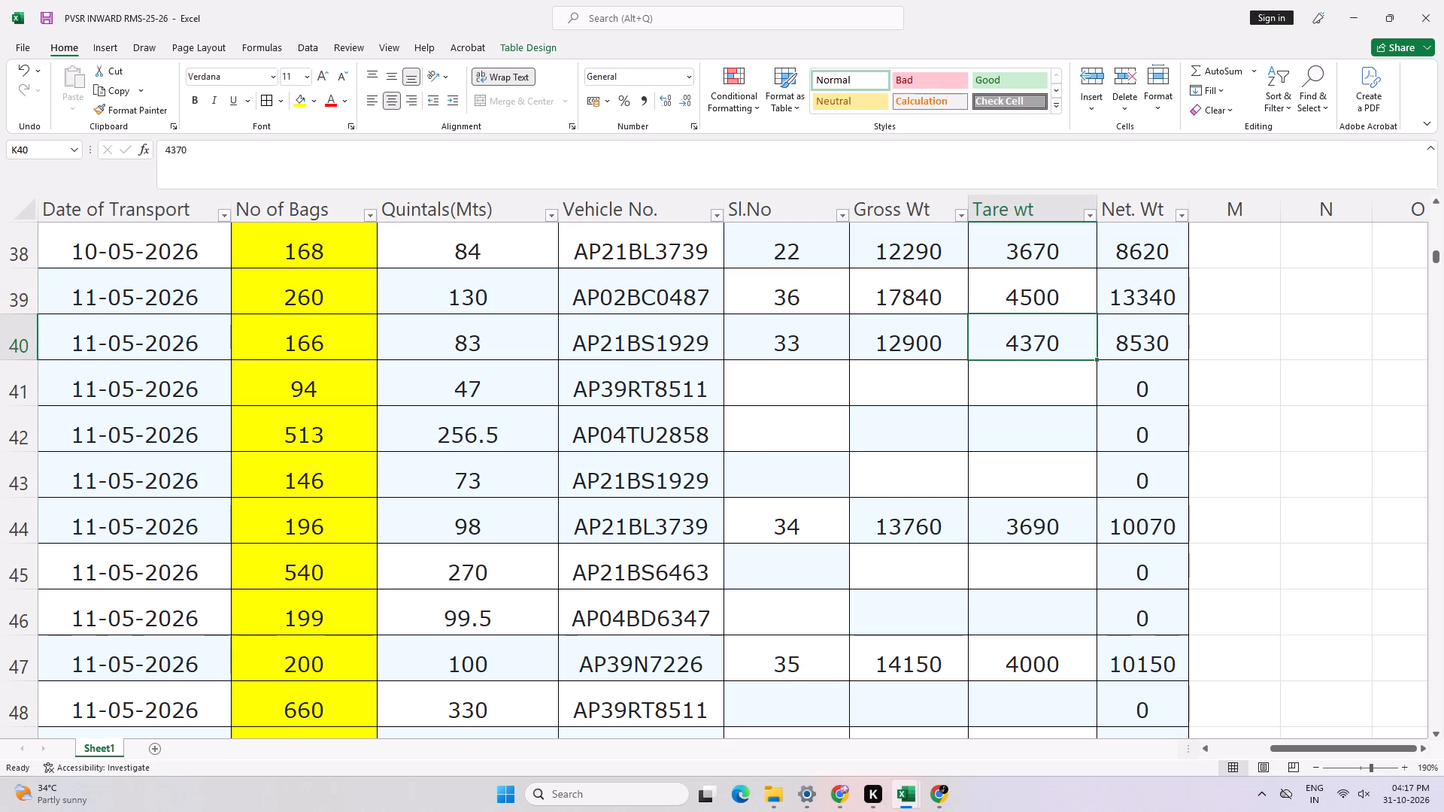
key(Down)
key(Down)
key(Left)
key(Left)
key(Up)
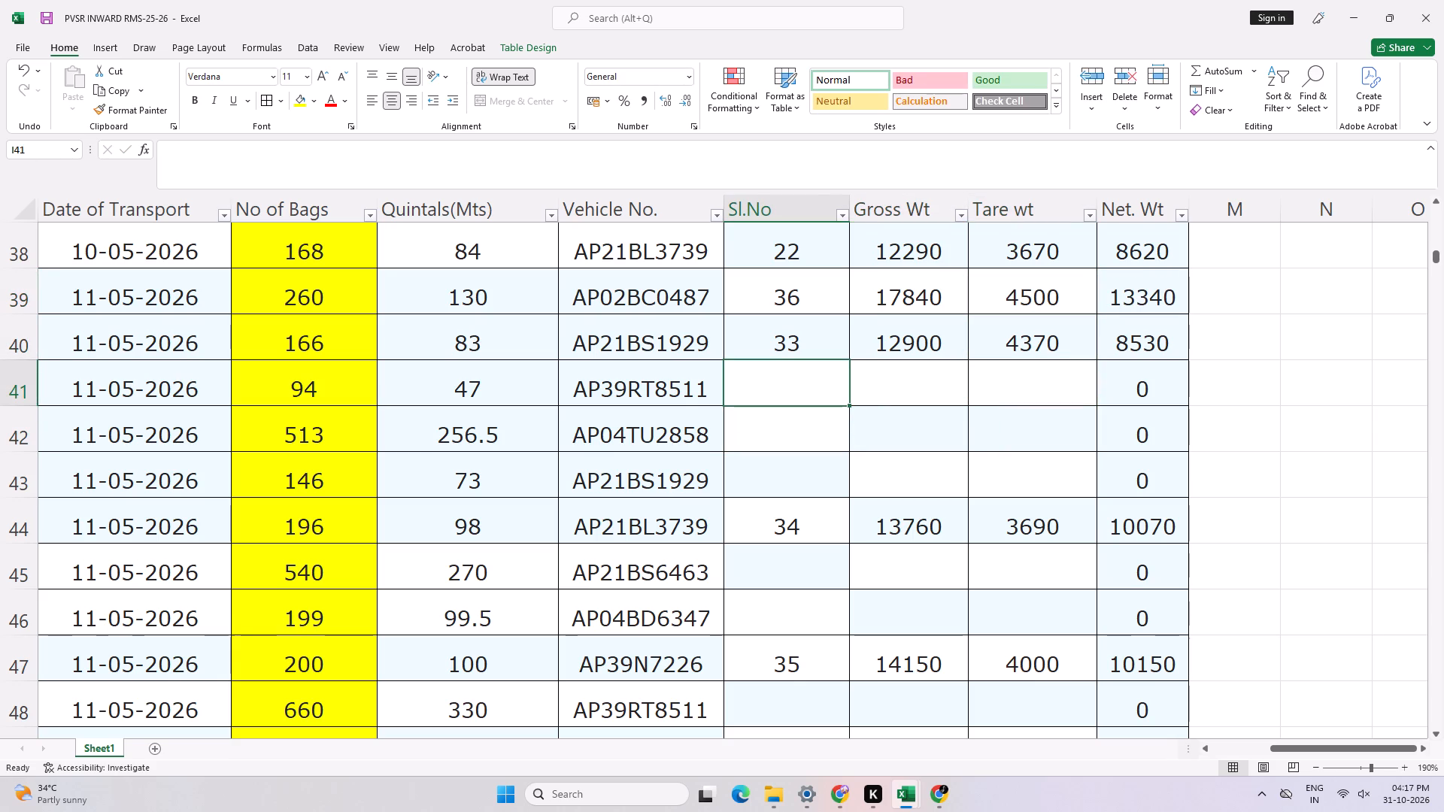